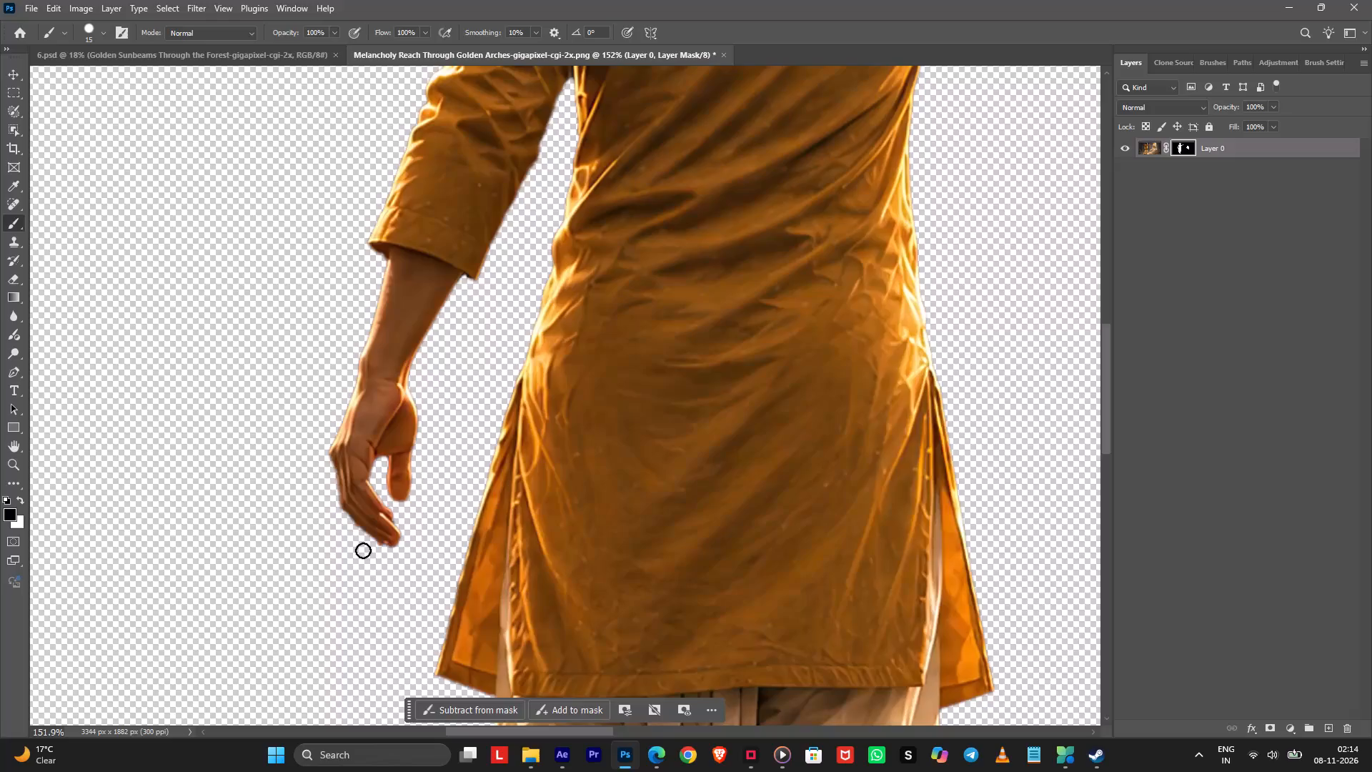
# Paint black on Layer 0's mask to clean the edge below the fingers of the man's lowered hand.
pyautogui.moveTo(364, 549); pyautogui.dragTo(385, 555)
# Paint white on Layer 0's mask across the back of the man's head with a 109 px brush to restore his hair.
pyautogui.keyDown('alt'); pyautogui.scroll(-11, 387, 565); pyautogui.keyUp('alt')
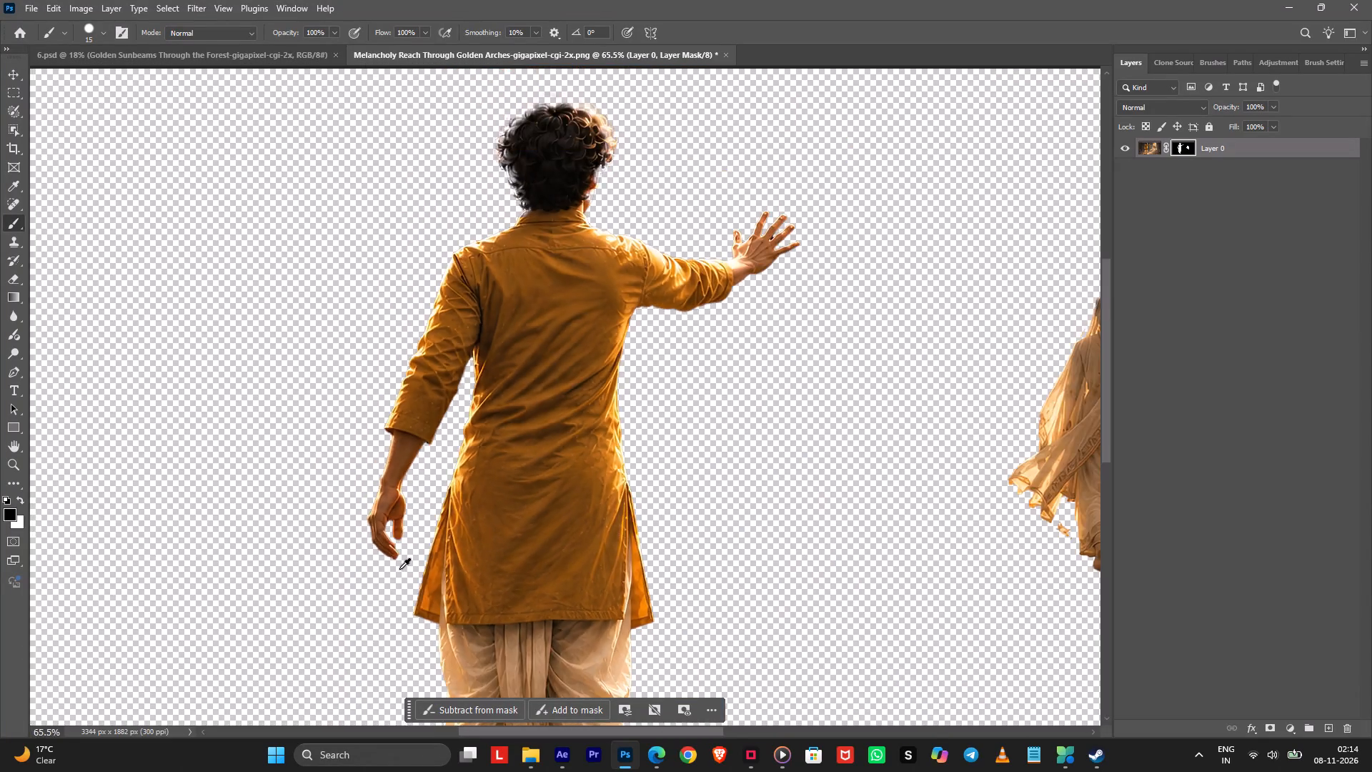
pyautogui.keyDown('alt'); pyautogui.scroll(-3, 399, 569); pyautogui.keyUp('alt')
pyautogui.hotkey('alt', 'Tab')
pyautogui.keyDown('alt'); pyautogui.scroll(7, 529, 330); pyautogui.keyUp('alt')
pyautogui.keyDown('alt'); pyautogui.scroll(-1, 515, 318); pyautogui.keyUp('alt')
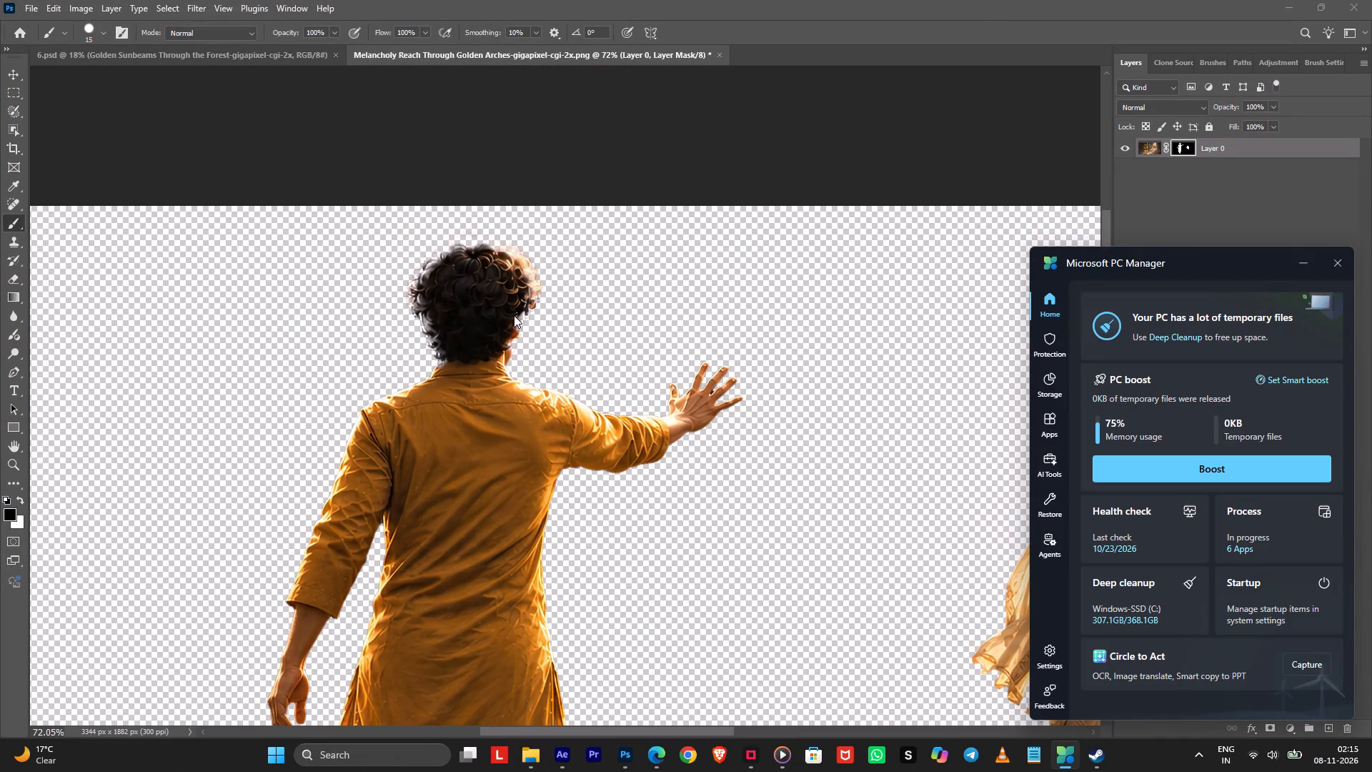
pyautogui.click(504, 309)
pyautogui.press('b')
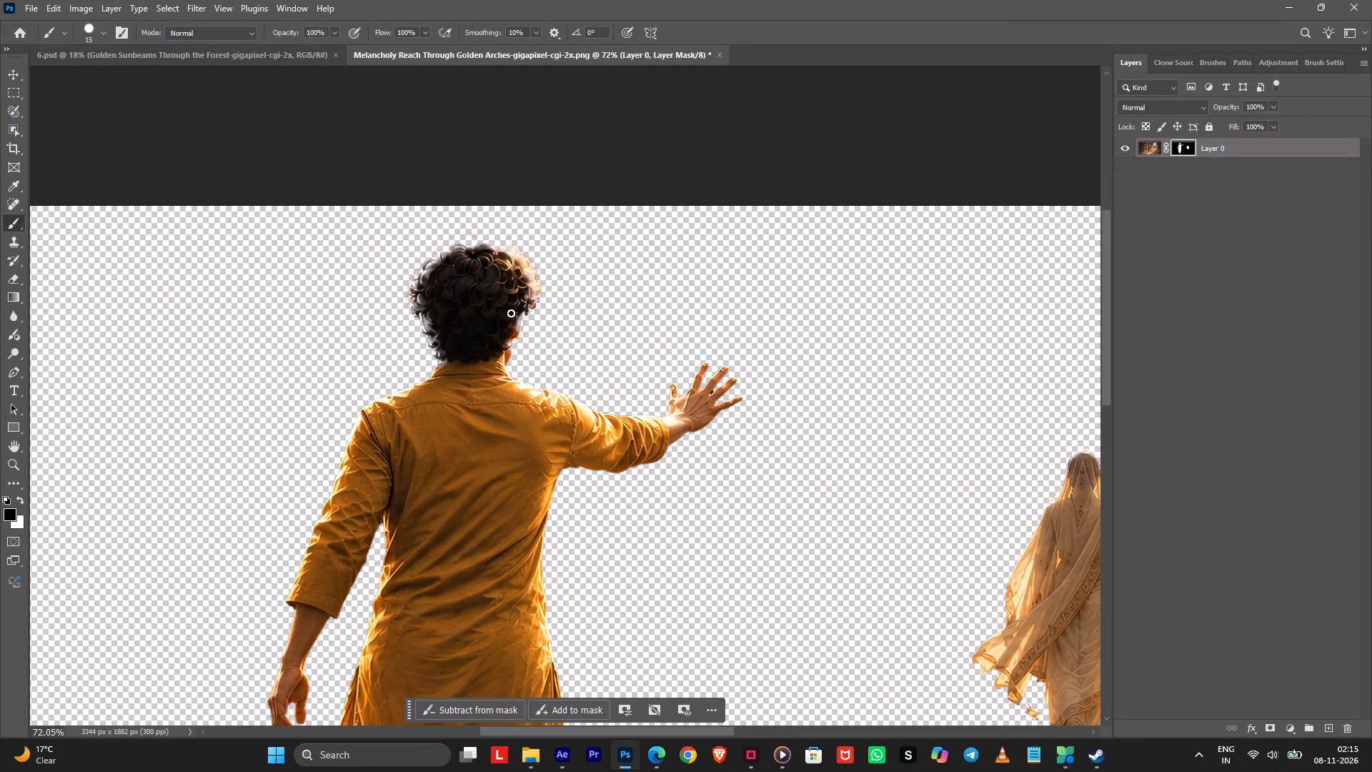
pyautogui.keyDown('alt'); pyautogui.moveTo(511, 313); pyautogui.dragTo(536, 311, button='right'); pyautogui.keyUp('alt')
pyautogui.press('x')
pyautogui.moveTo(501, 305); pyautogui.dragTo(490, 338)
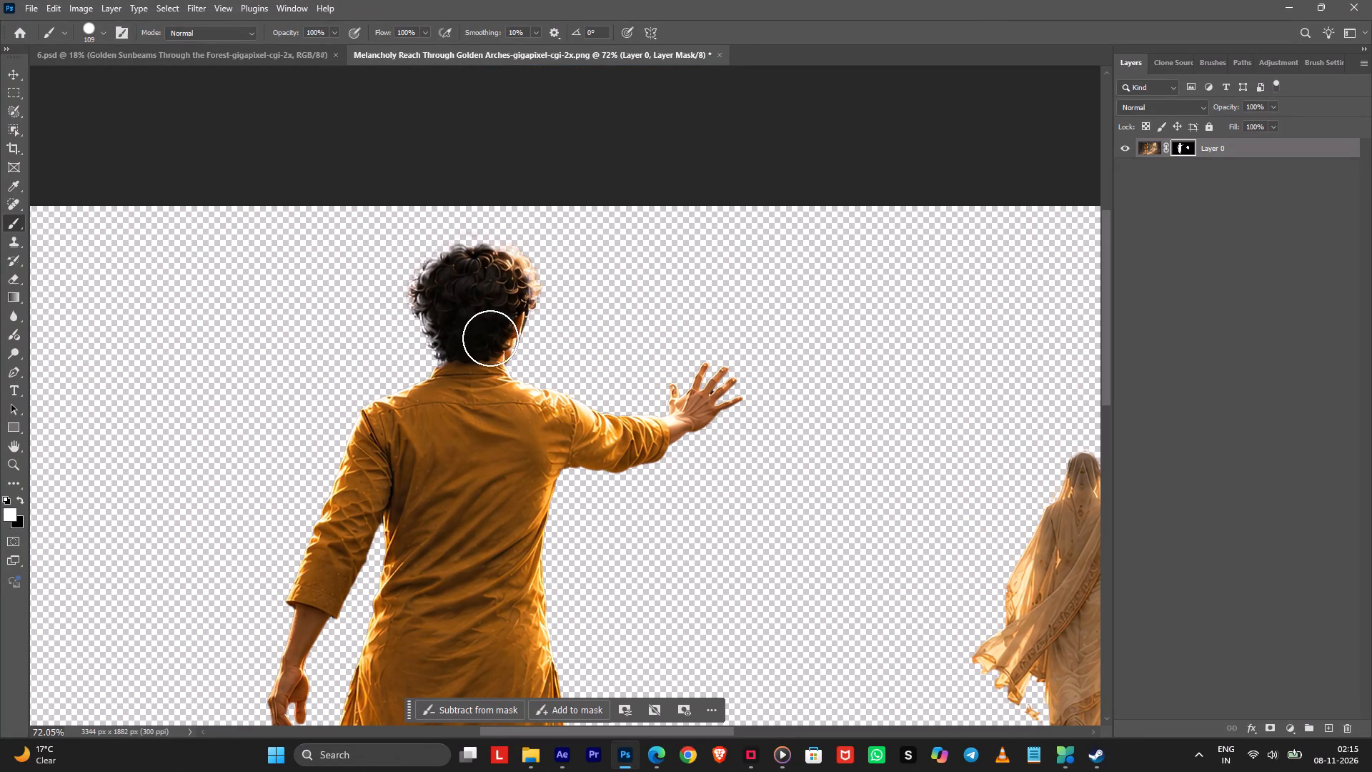
pyautogui.moveTo(490, 338); pyautogui.dragTo(471, 360)
pyautogui.hotkey('ctrl', 'z')
pyautogui.moveTo(499, 314); pyautogui.dragTo(493, 326)
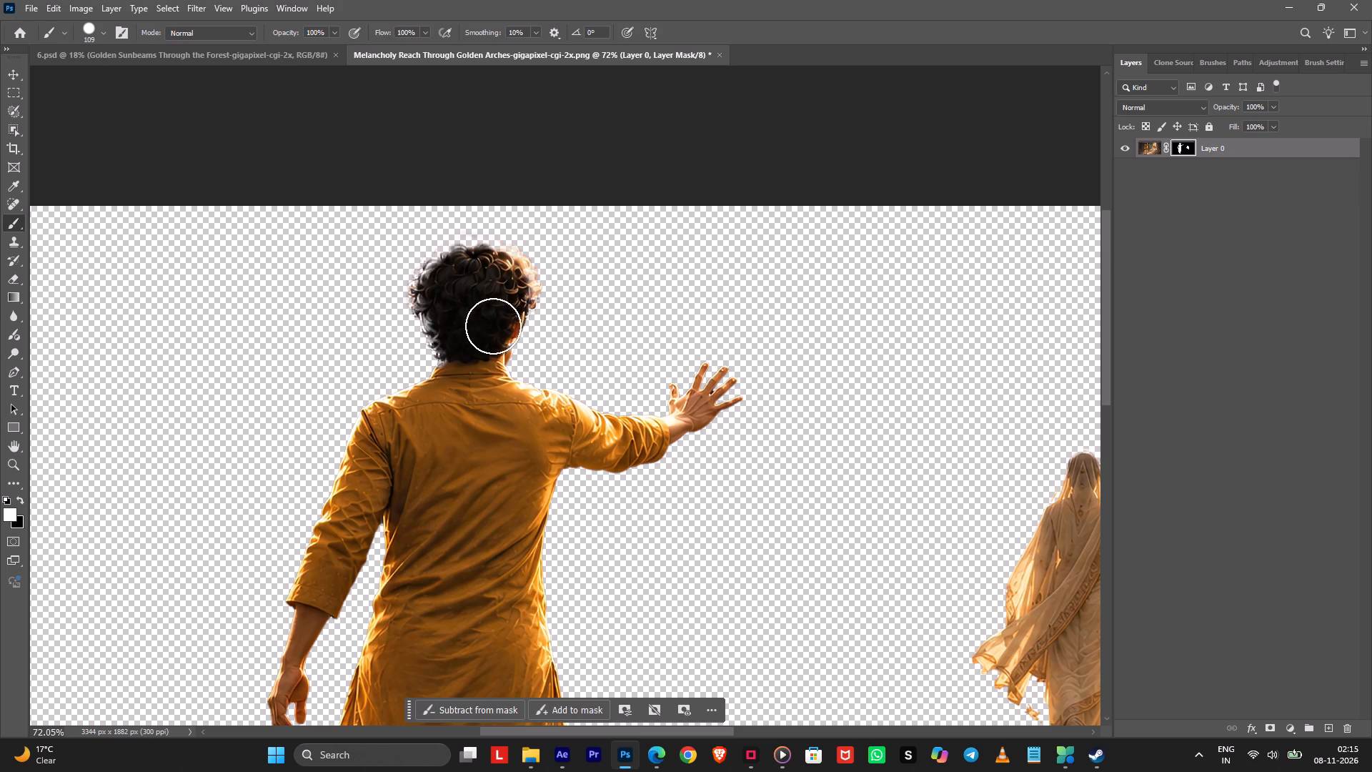
pyautogui.moveTo(493, 326); pyautogui.dragTo(487, 340)
pyautogui.moveTo(453, 325); pyautogui.dragTo(447, 307)
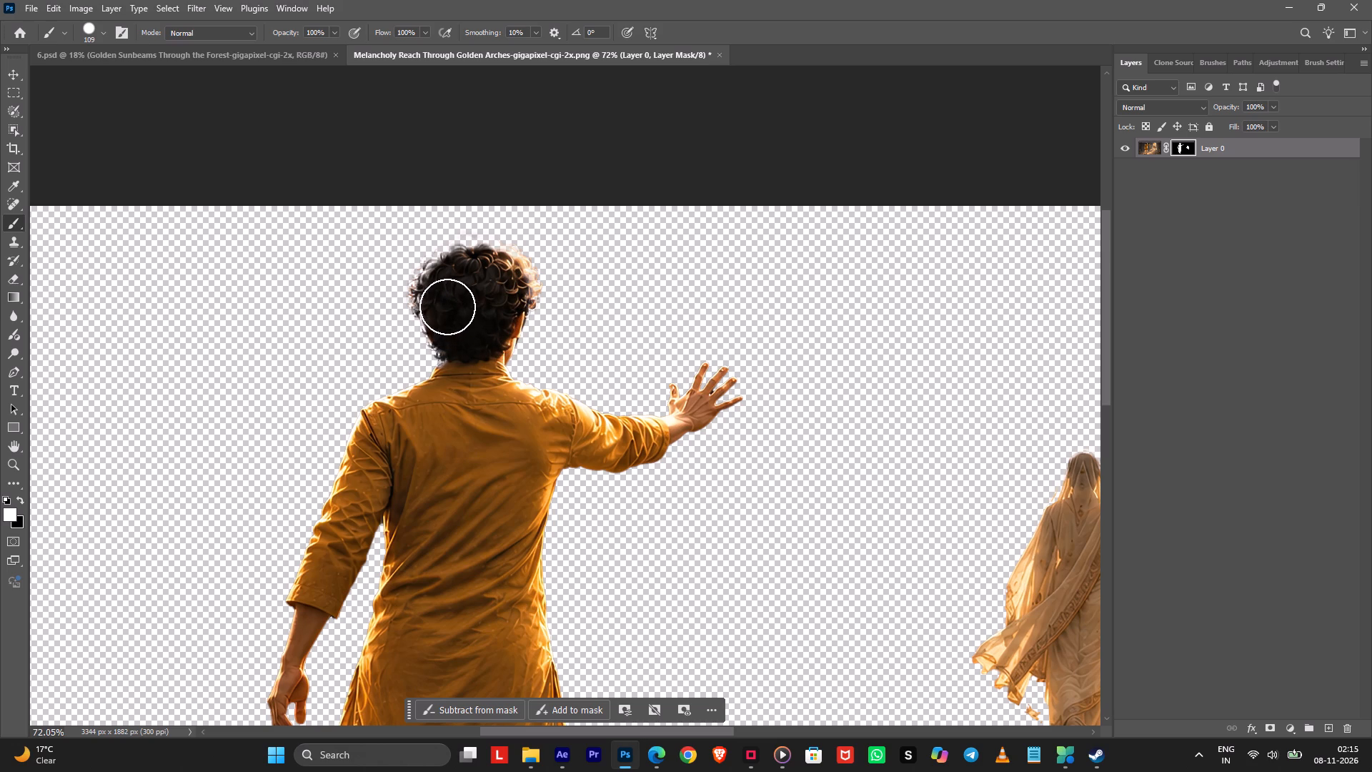
pyautogui.moveTo(447, 307); pyautogui.dragTo(491, 300)
pyautogui.keyDown('alt'); pyautogui.scroll(-3, 478, 312); pyautogui.keyUp('alt')
pyautogui.keyDown('alt'); pyautogui.scroll(1, 478, 312); pyautogui.keyUp('alt')
pyautogui.keyDown('alt'); pyautogui.scroll(-4, 478, 312); pyautogui.keyUp('alt')
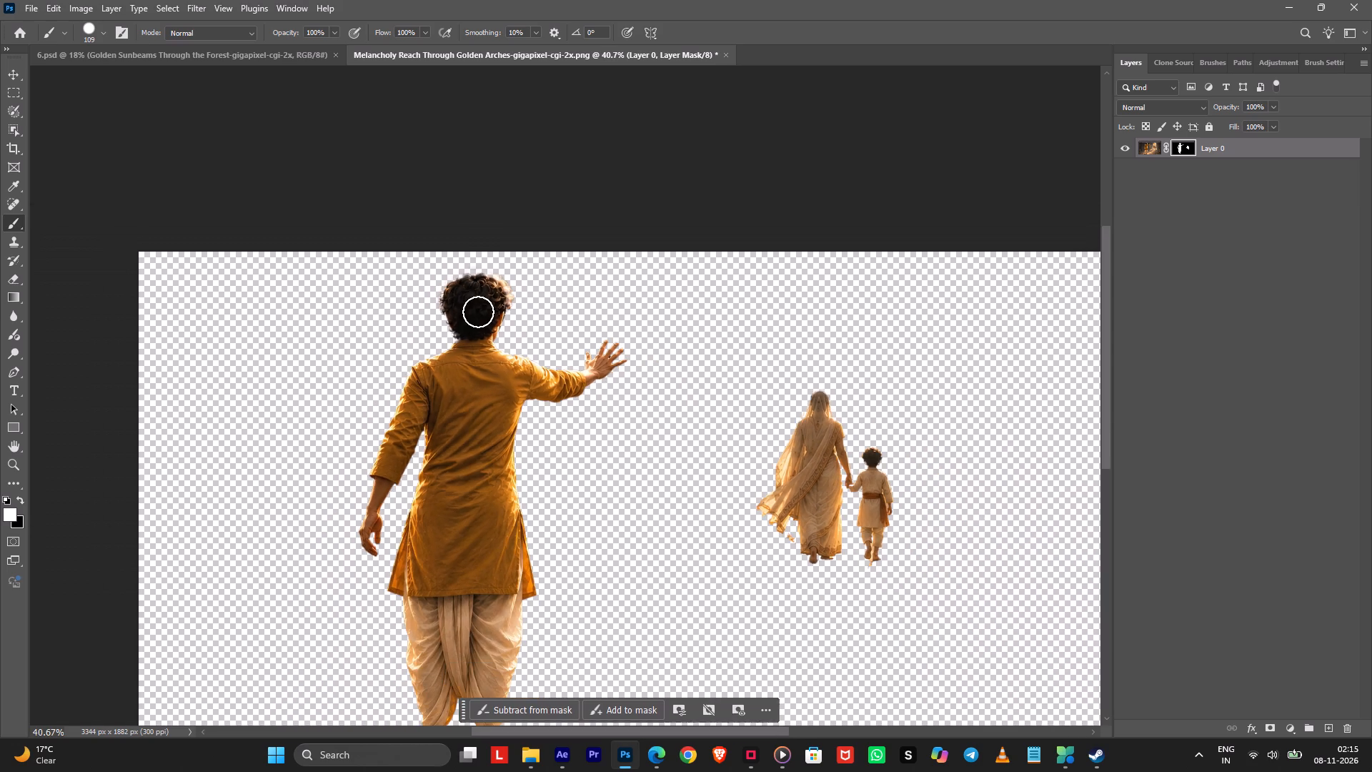
pyautogui.hotkey('alt', 'Tab')
pyautogui.hotkey('alt', 'Tab')
pyautogui.hotkey('alt', 'Tab')
pyautogui.hotkey('alt', 'Tab')
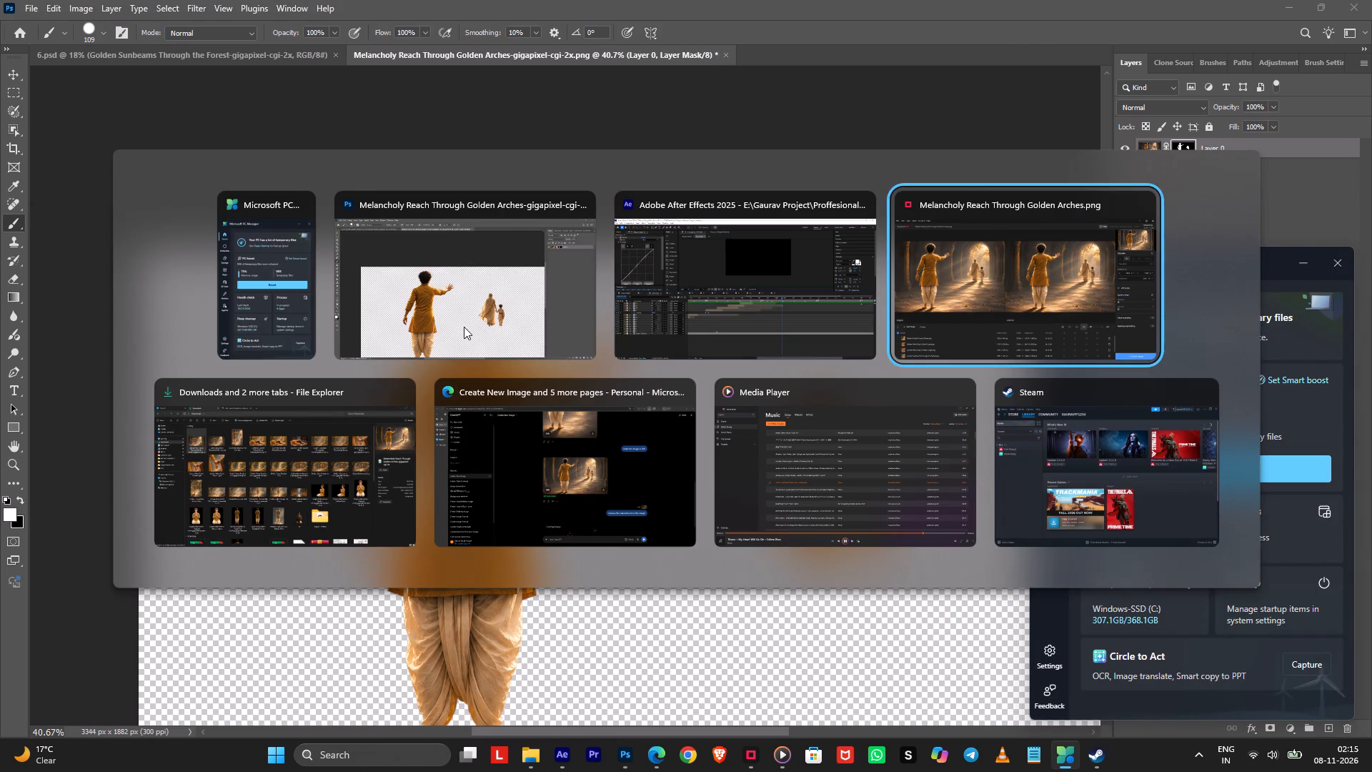
pyautogui.hotkey('alt', 'Tab')
pyautogui.click(117, 37)
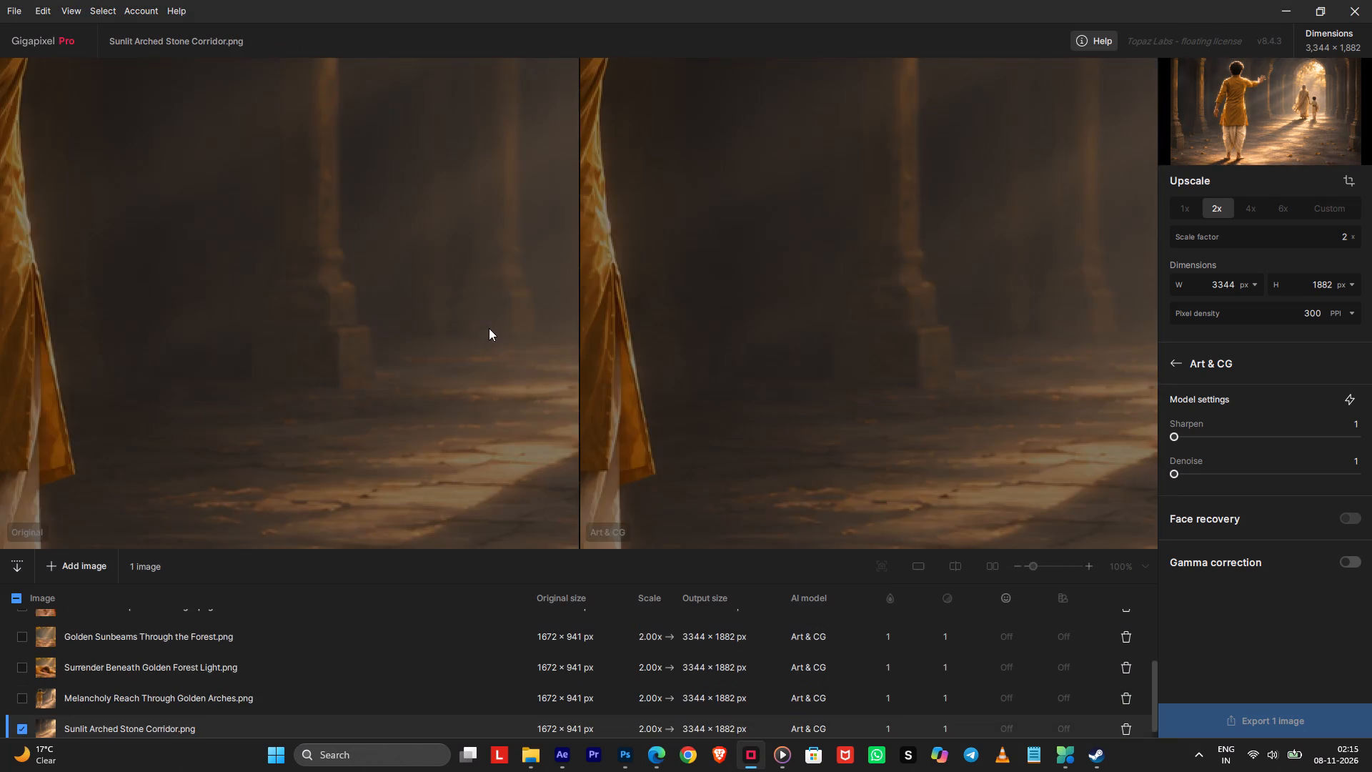
# Export the corridor image at 2x with the Art & CG model to its original folder, preserving the input format.
pyautogui.scroll(-11, 489, 328)
pyautogui.scroll(2, 494, 350)
pyautogui.scroll(-9, 494, 350)
pyautogui.scroll(2, 494, 350)
pyautogui.scroll(-3, 494, 351)
pyautogui.scroll(1, 501, 371)
pyautogui.scroll(-17, 501, 371)
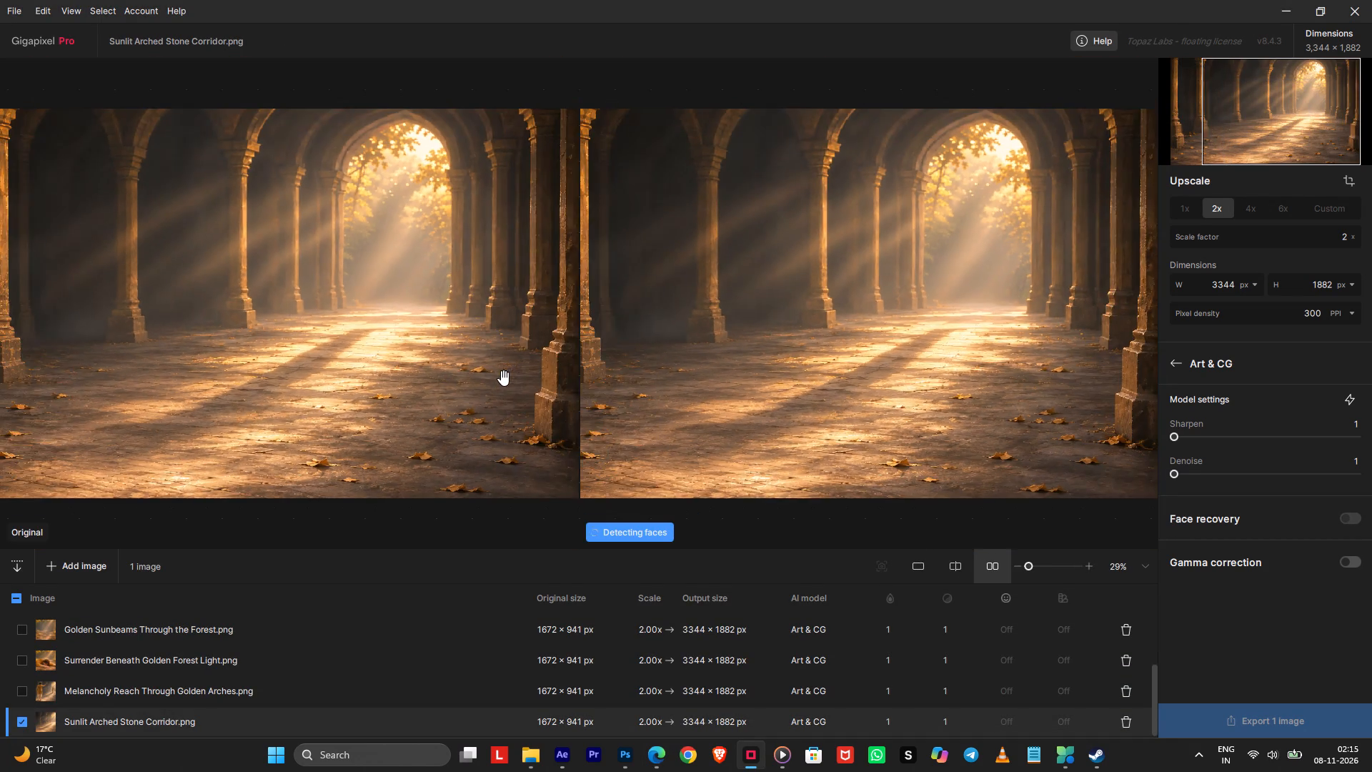
pyautogui.scroll(-4, 504, 378)
pyautogui.scroll(1, 504, 377)
pyautogui.scroll(-1, 504, 377)
pyautogui.tripleClick(1287, 730)
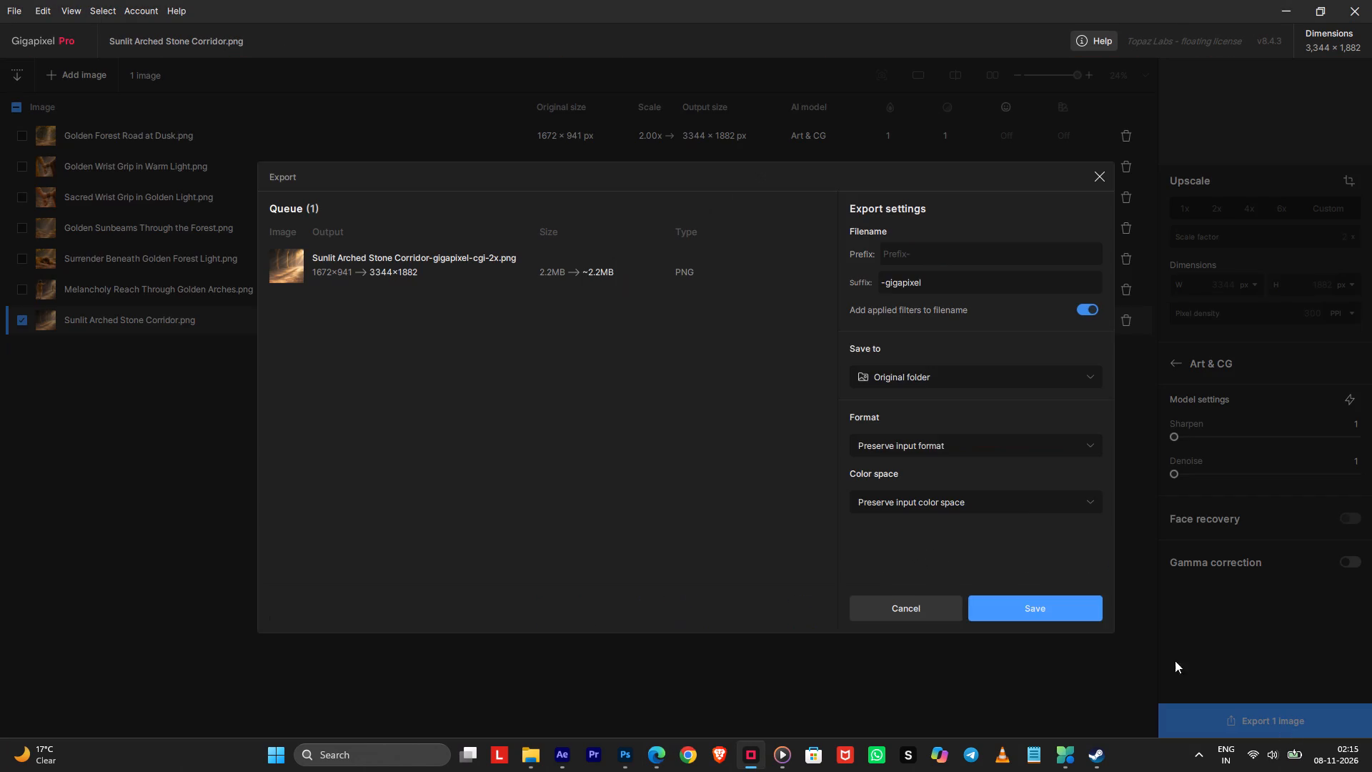
pyautogui.click(1018, 603)
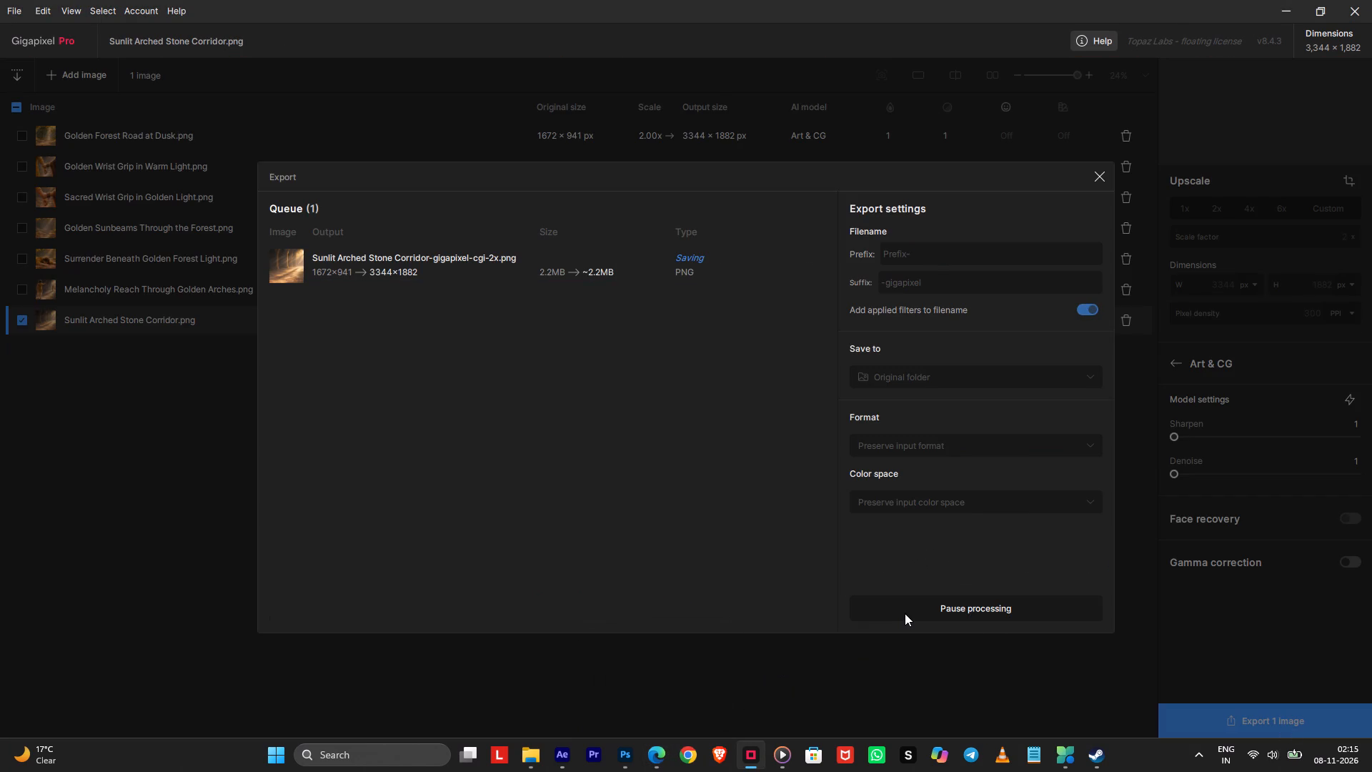
pyautogui.click(905, 613)
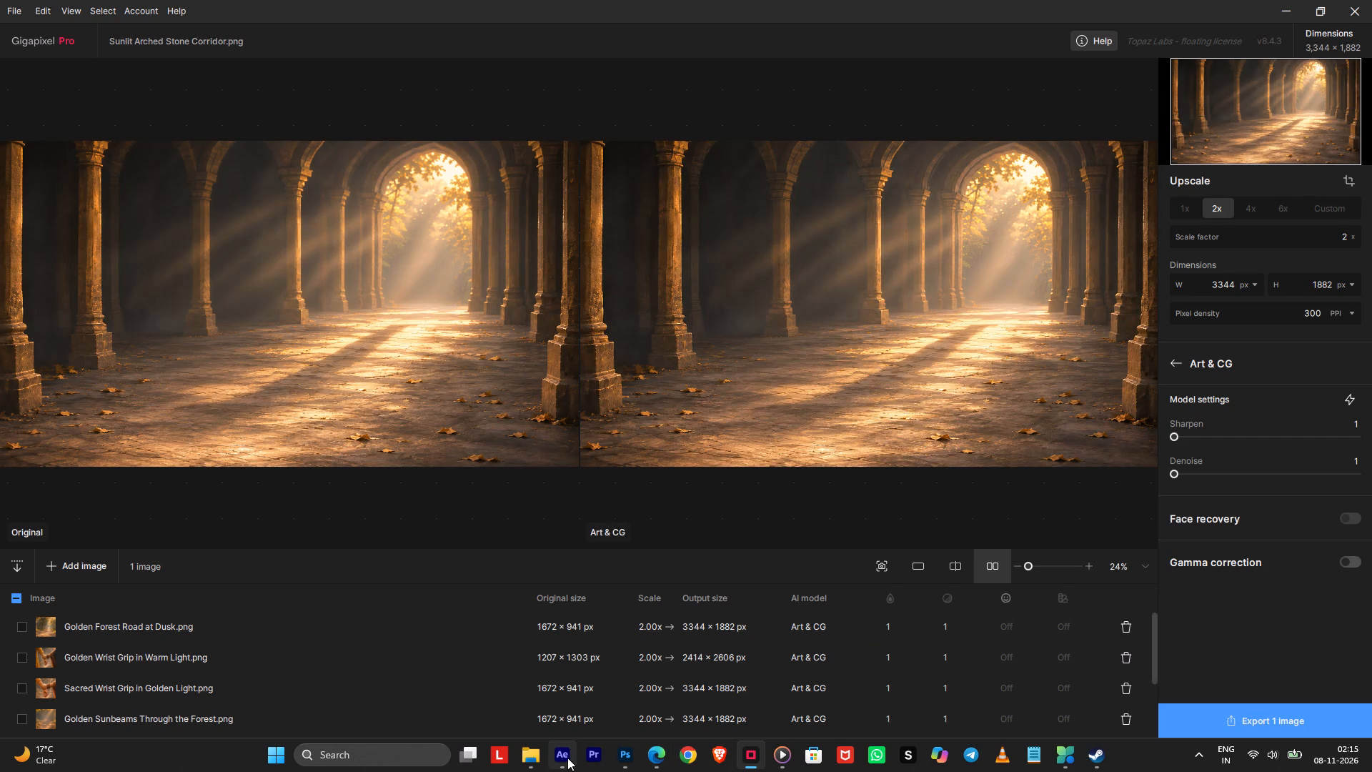
# Place Sunlit Arched Stone Corridor-gigapixel-cgi-2x from the Downloads folder into the Melancholy Reach Through Golden Arches document in Photoshop.
pyautogui.click(629, 751)
pyautogui.click(540, 757)
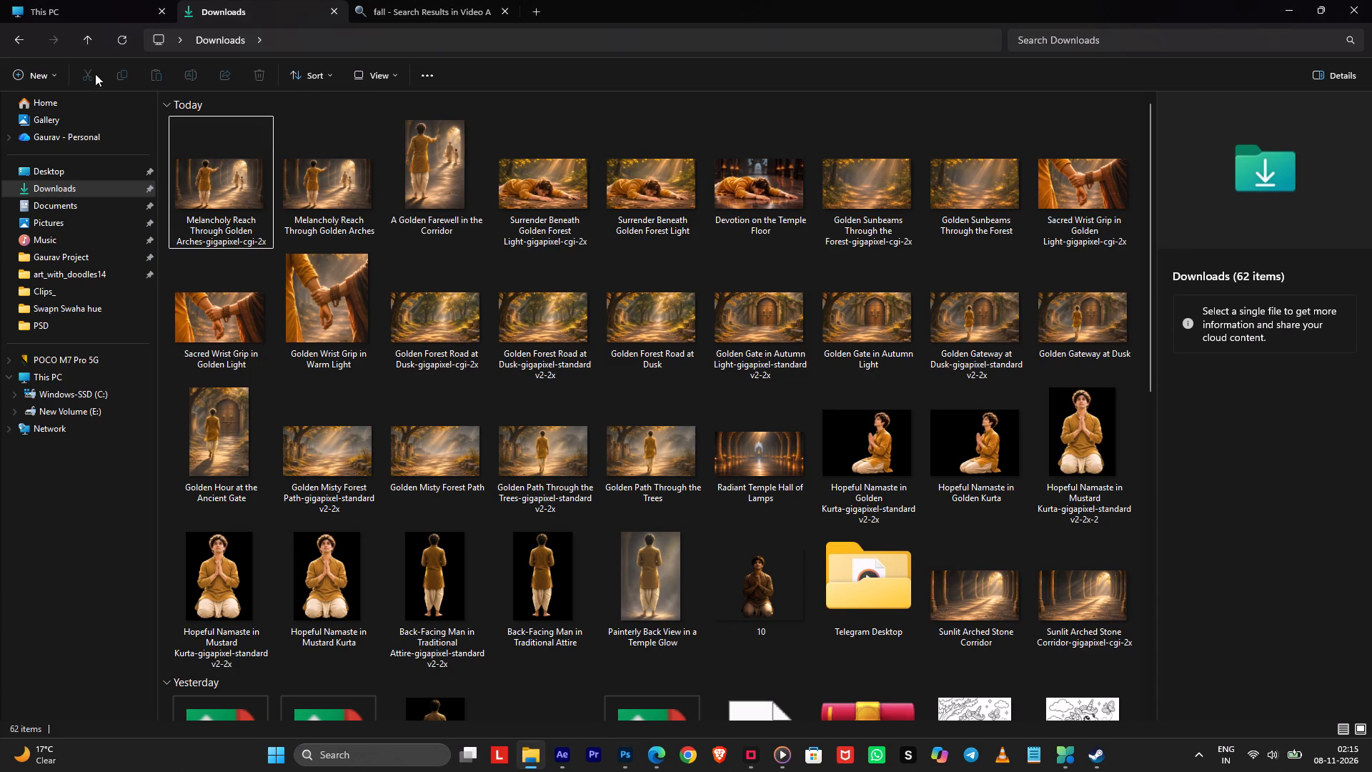
pyautogui.doubleClick(118, 44)
pyautogui.click(225, 167)
pyautogui.moveTo(215, 184); pyautogui.dragTo(260, 209)
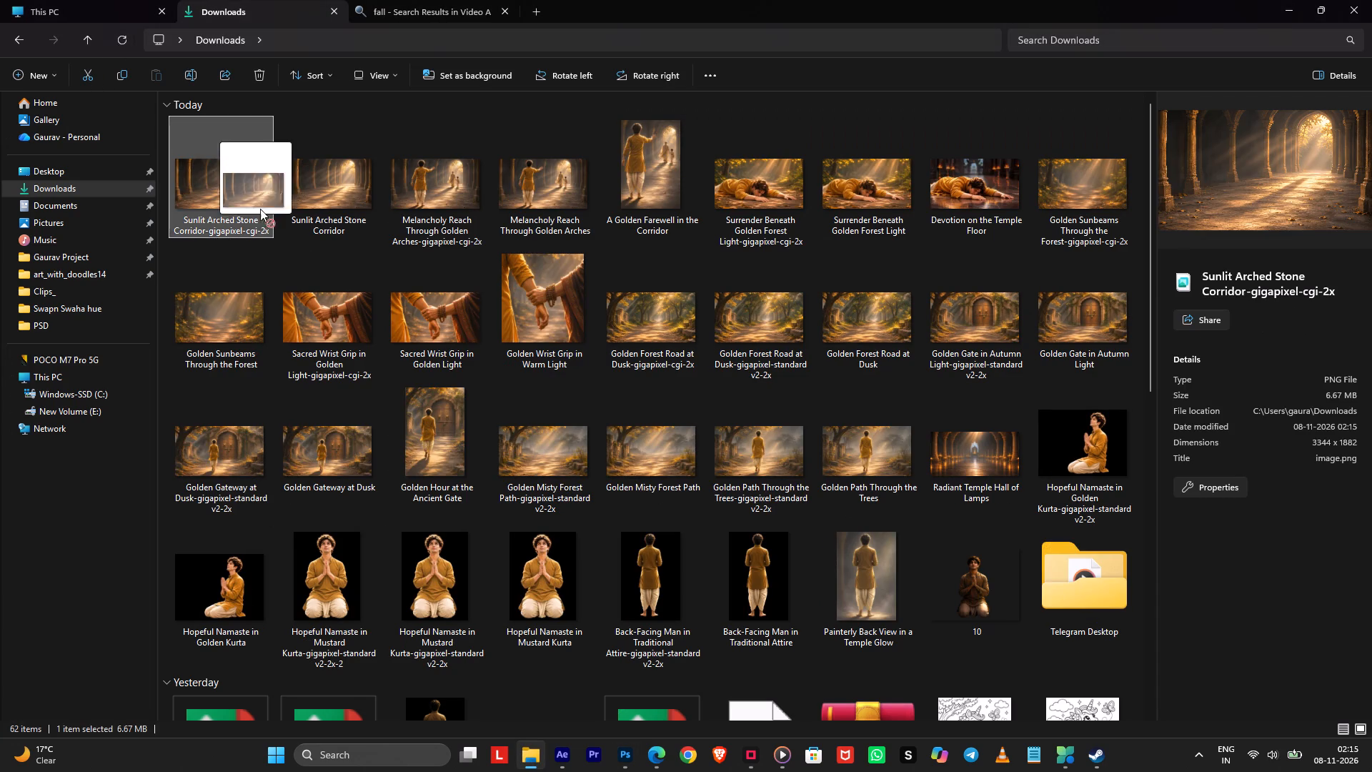
pyautogui.moveTo(260, 209); pyautogui.dragTo(419, 284)
pyautogui.hotkey('alt', 'Tab')
pyautogui.hotkey('alt', 'Tab')
pyautogui.hotkey('alt', 'Tab')
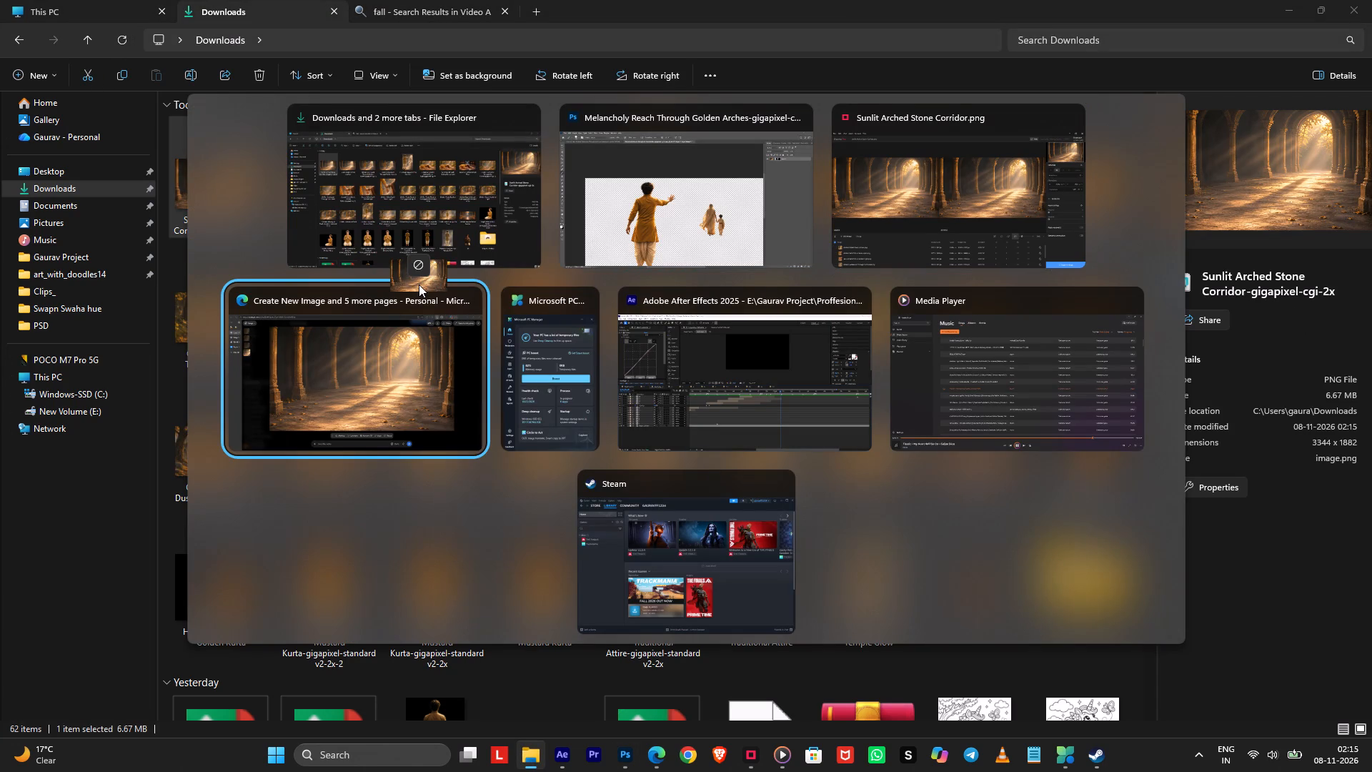
pyautogui.moveTo(419, 284); pyautogui.dragTo(610, 510)
pyautogui.hotkey('alt', 'Tab')
pyautogui.hotkey('alt', 'Tab')
pyautogui.hotkey('alt', 'Tab')
pyautogui.hotkey('alt', 'Tab')
pyautogui.hotkey('alt', 'Tab')
pyautogui.hotkey('alt', 'Tab')
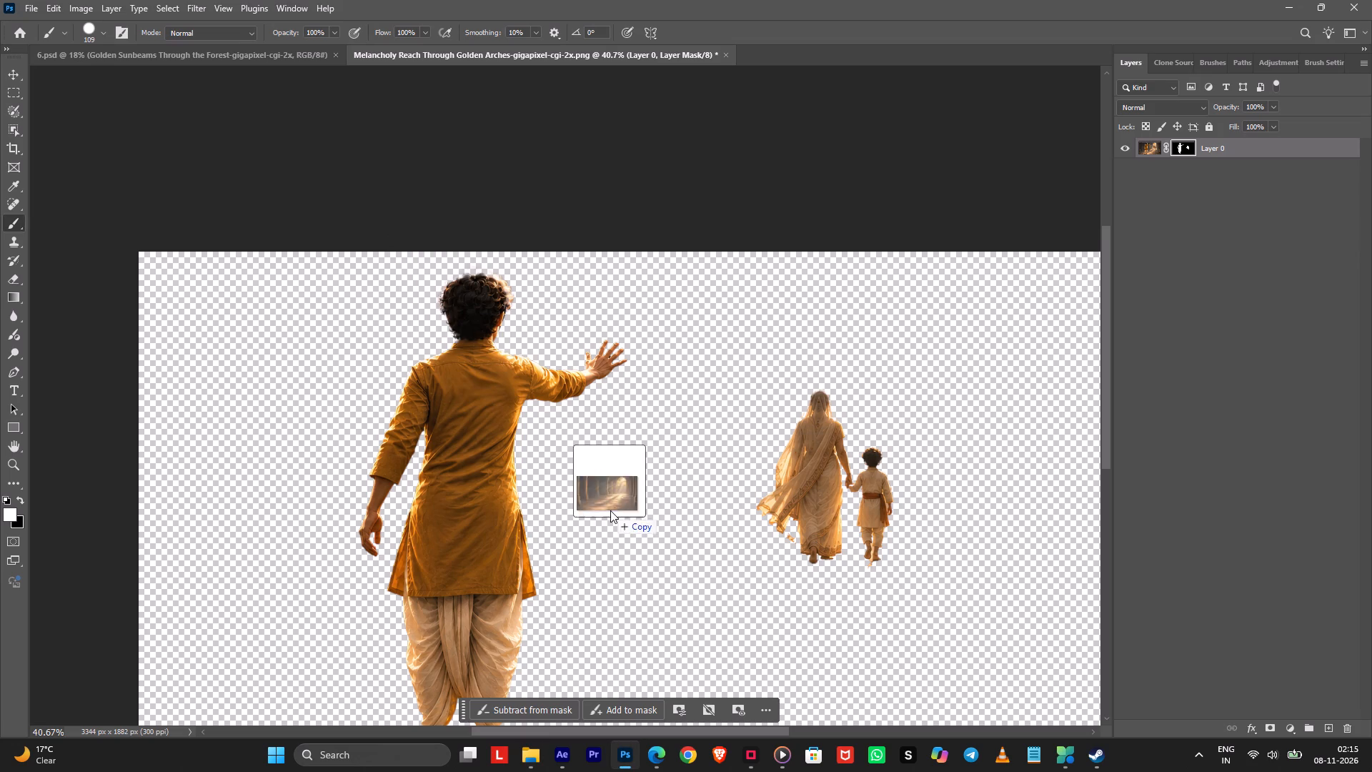
pyautogui.moveTo(610, 510); pyautogui.dragTo(843, 600)
# Move the placed corridor image to X 1672 px, Y 941 px so it fills the canvas.
pyautogui.keyDown('alt'); pyautogui.scroll(-2, 856, 606); pyautogui.keyUp('alt')
pyautogui.keyDown('alt'); pyautogui.scroll(1, 856, 606); pyautogui.keyUp('alt')
pyautogui.keyDown('alt'); pyautogui.scroll(-6, 856, 606); pyautogui.keyUp('alt')
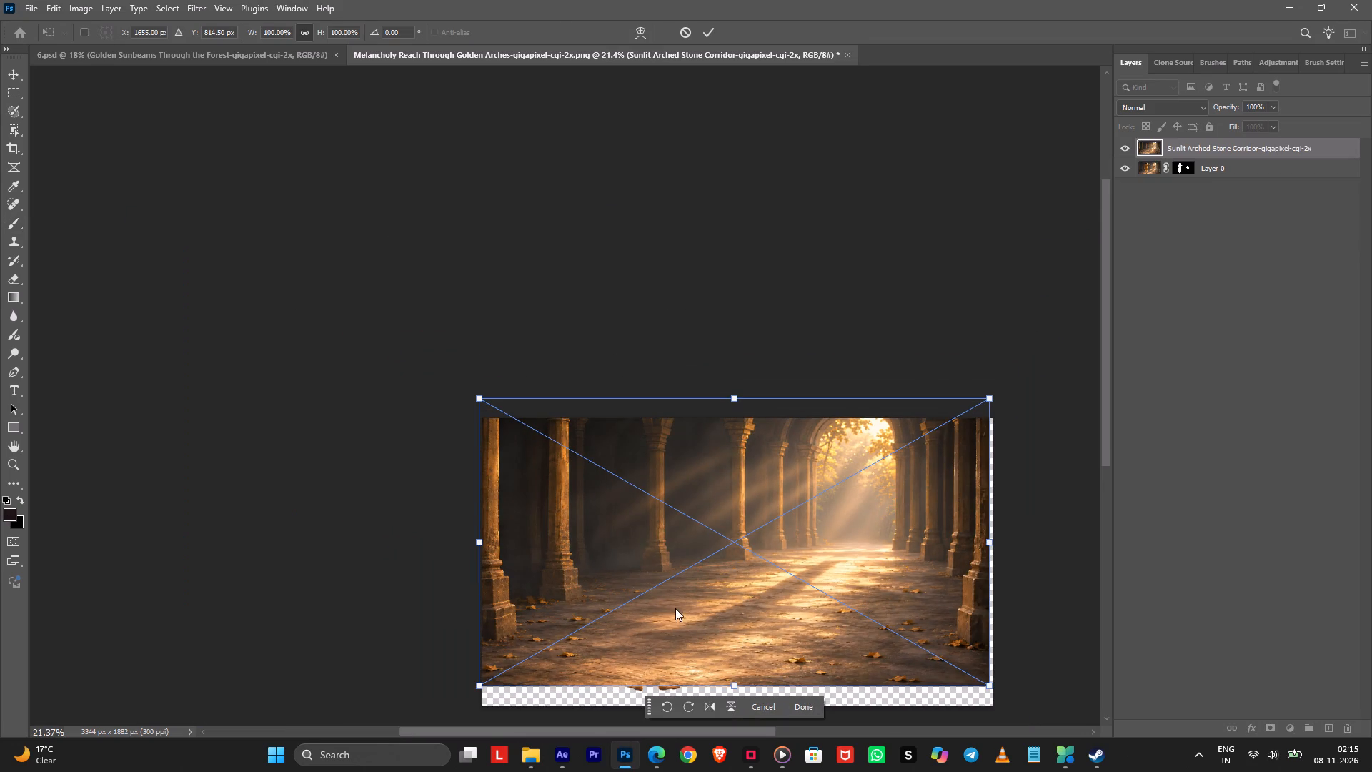
pyautogui.moveTo(675, 608); pyautogui.dragTo(712, 633)
pyautogui.moveTo(692, 606); pyautogui.dragTo(696, 628)
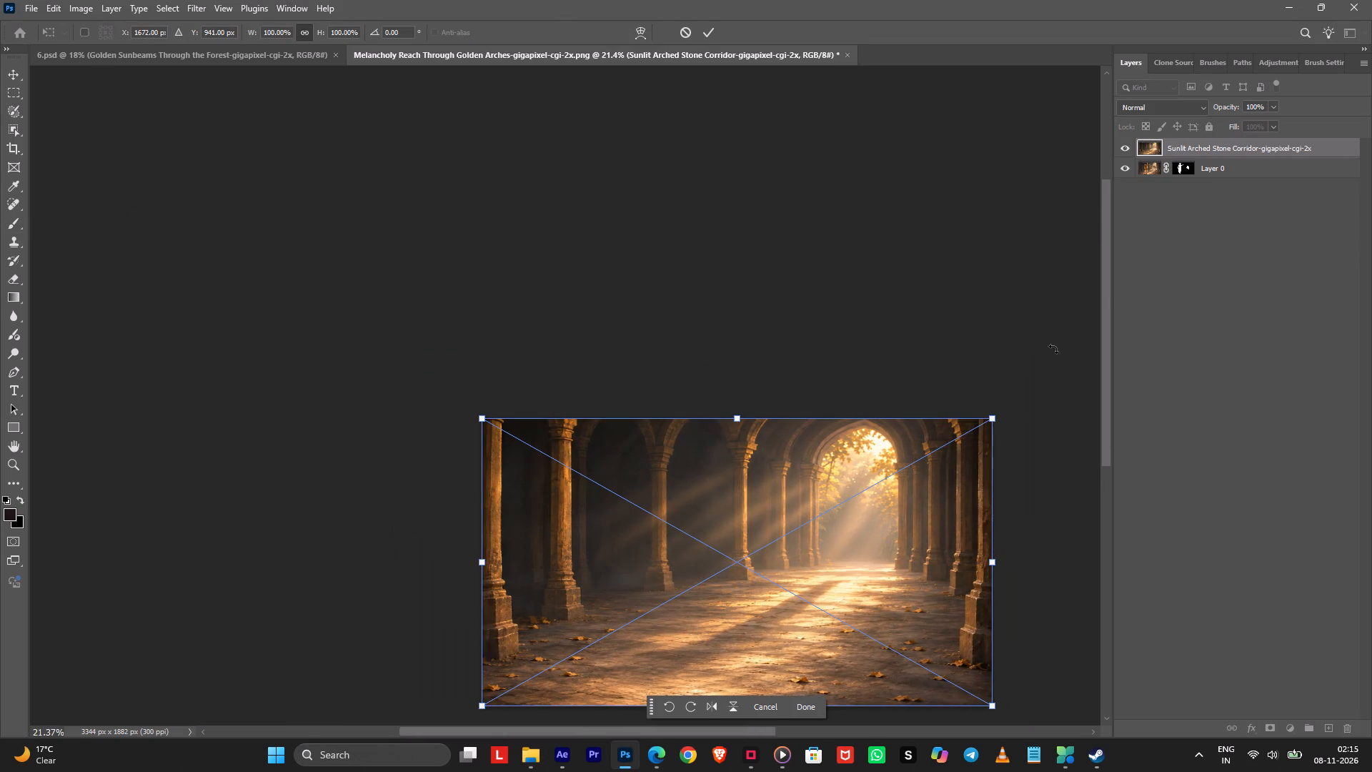
# Move the corridor layer below Layer 0 so it becomes the background behind the cut-out figures.
pyautogui.moveTo(1188, 144); pyautogui.dragTo(1198, 183)
# Save the document as a Photoshop file named 7 in the project's PSD folder.
pyautogui.hotkey('ctrl', 's')
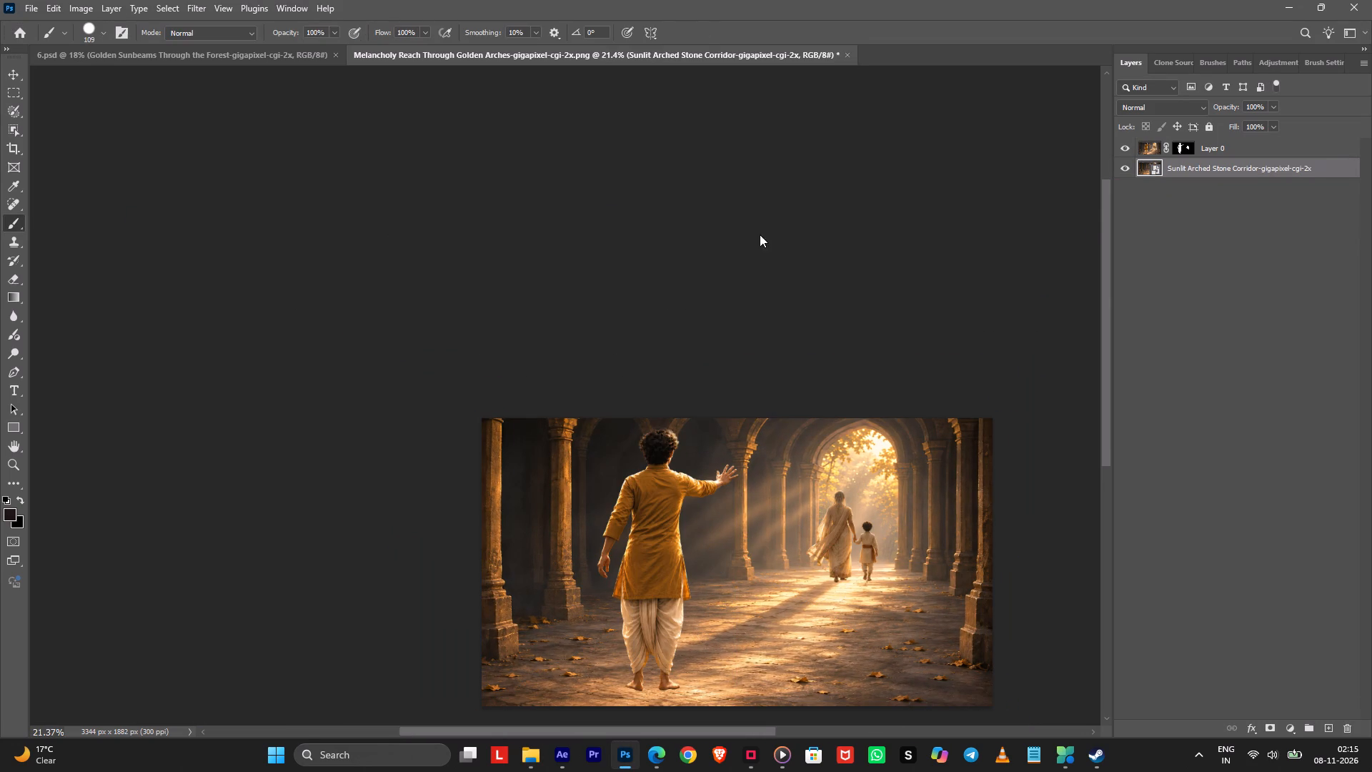
pyautogui.scroll(-3, 125, 192)
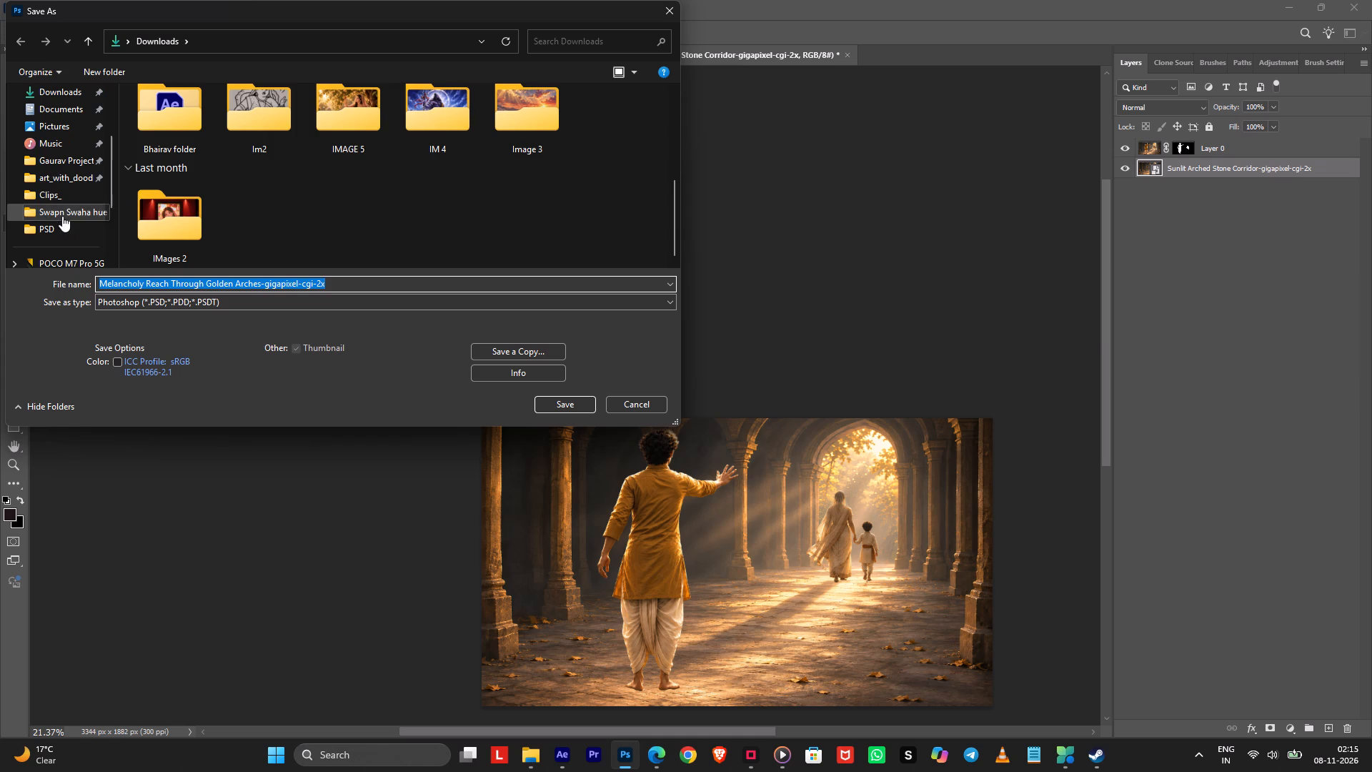
pyautogui.click(61, 220)
pyautogui.click(54, 232)
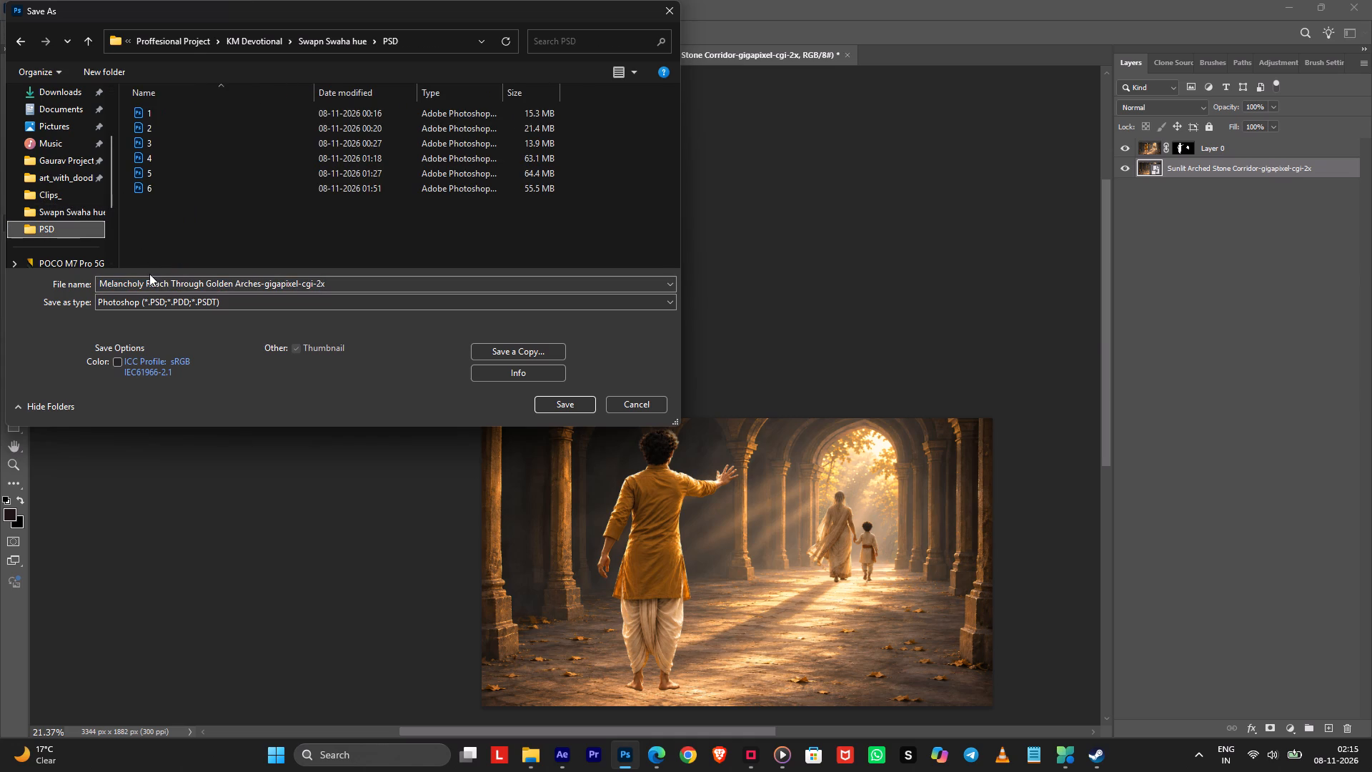
pyautogui.click(151, 277)
pyautogui.press('7')
pyautogui.press('Return')
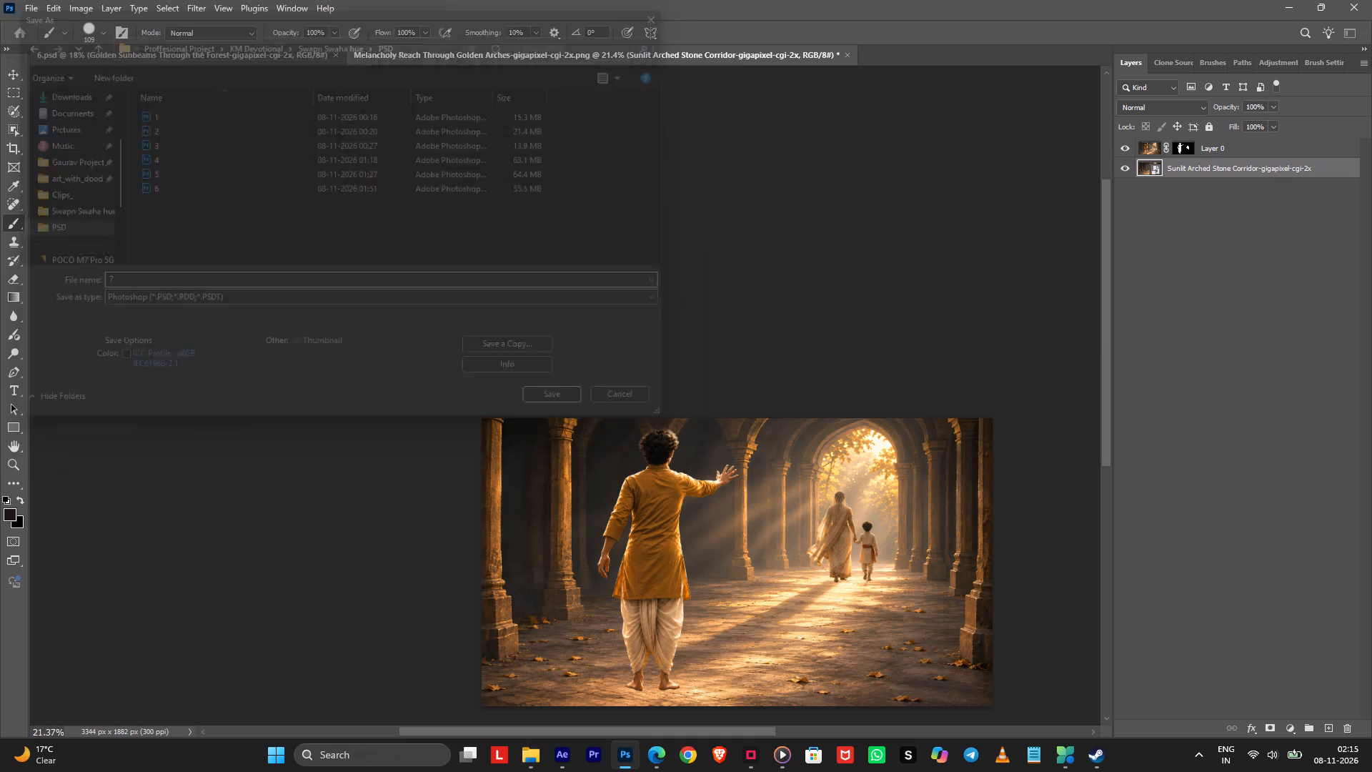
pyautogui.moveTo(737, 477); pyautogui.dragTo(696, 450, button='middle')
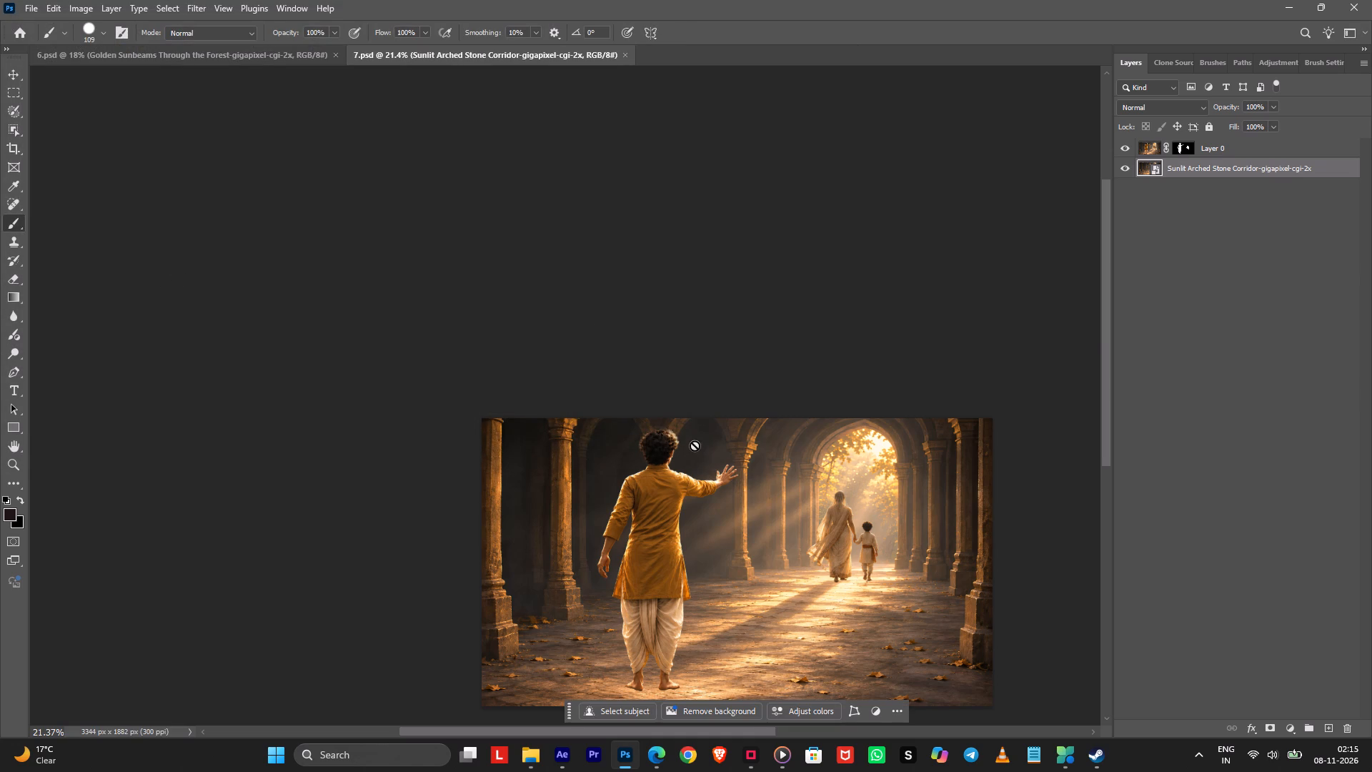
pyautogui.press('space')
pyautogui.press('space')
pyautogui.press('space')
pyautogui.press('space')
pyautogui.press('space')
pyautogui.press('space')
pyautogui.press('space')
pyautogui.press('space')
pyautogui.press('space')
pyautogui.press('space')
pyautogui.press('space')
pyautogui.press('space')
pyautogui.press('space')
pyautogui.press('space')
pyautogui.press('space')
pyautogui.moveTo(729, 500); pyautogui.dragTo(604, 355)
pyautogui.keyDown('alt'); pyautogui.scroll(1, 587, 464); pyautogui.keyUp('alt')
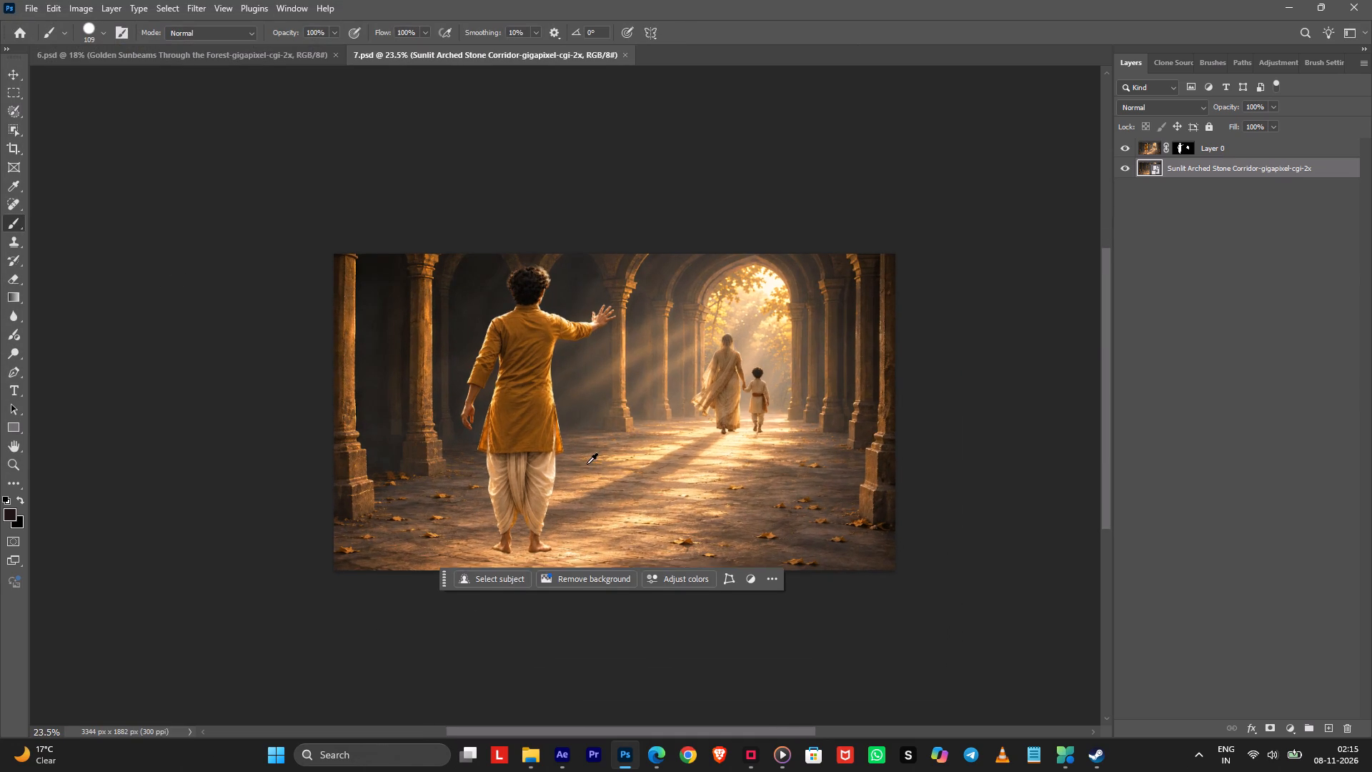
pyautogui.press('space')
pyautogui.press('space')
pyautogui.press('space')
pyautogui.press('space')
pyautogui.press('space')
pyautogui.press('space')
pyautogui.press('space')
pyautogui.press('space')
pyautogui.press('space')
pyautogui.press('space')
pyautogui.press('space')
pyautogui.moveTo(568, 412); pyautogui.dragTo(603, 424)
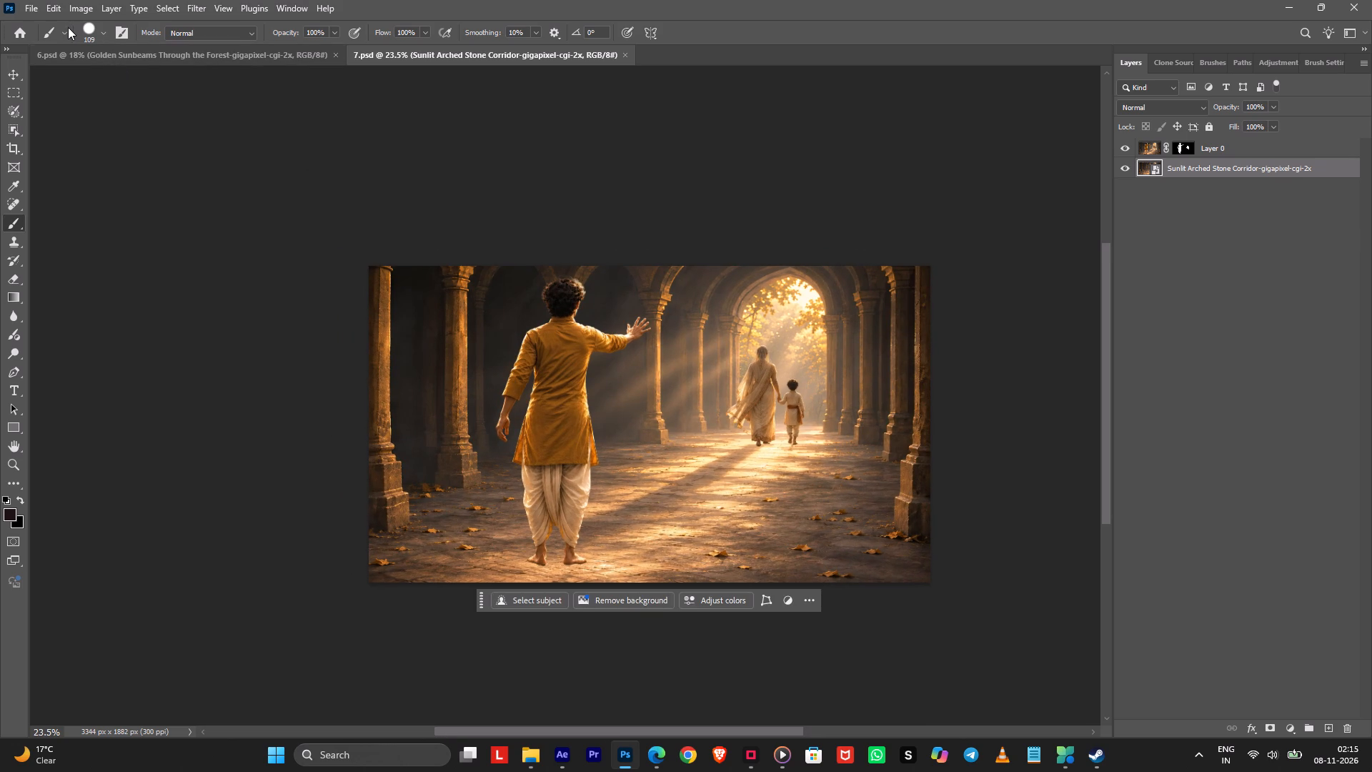
# Switch to the Hand tool.
pyautogui.press('h')
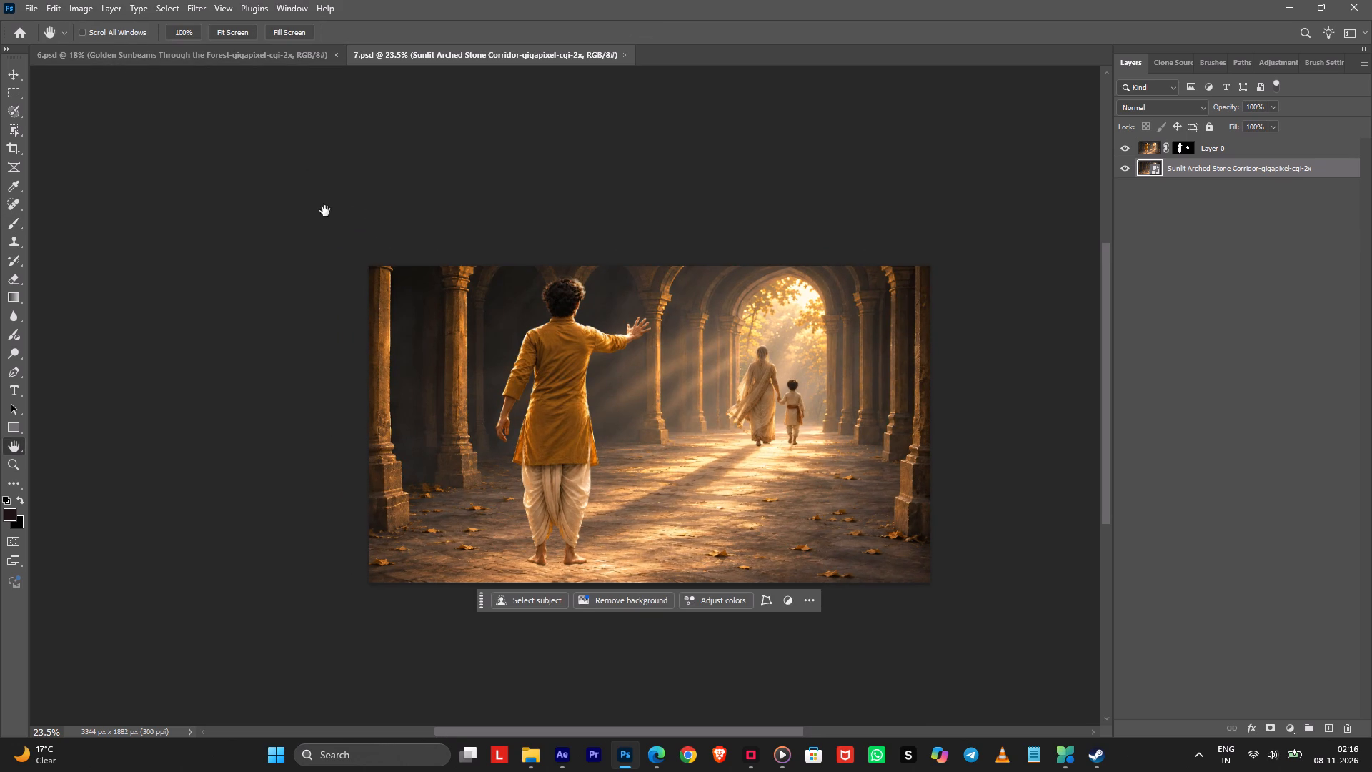
# Search the application menu keyboard shortcuts for "hand" and close the shortcut settings without applying changes.
pyautogui.click(31, 6)
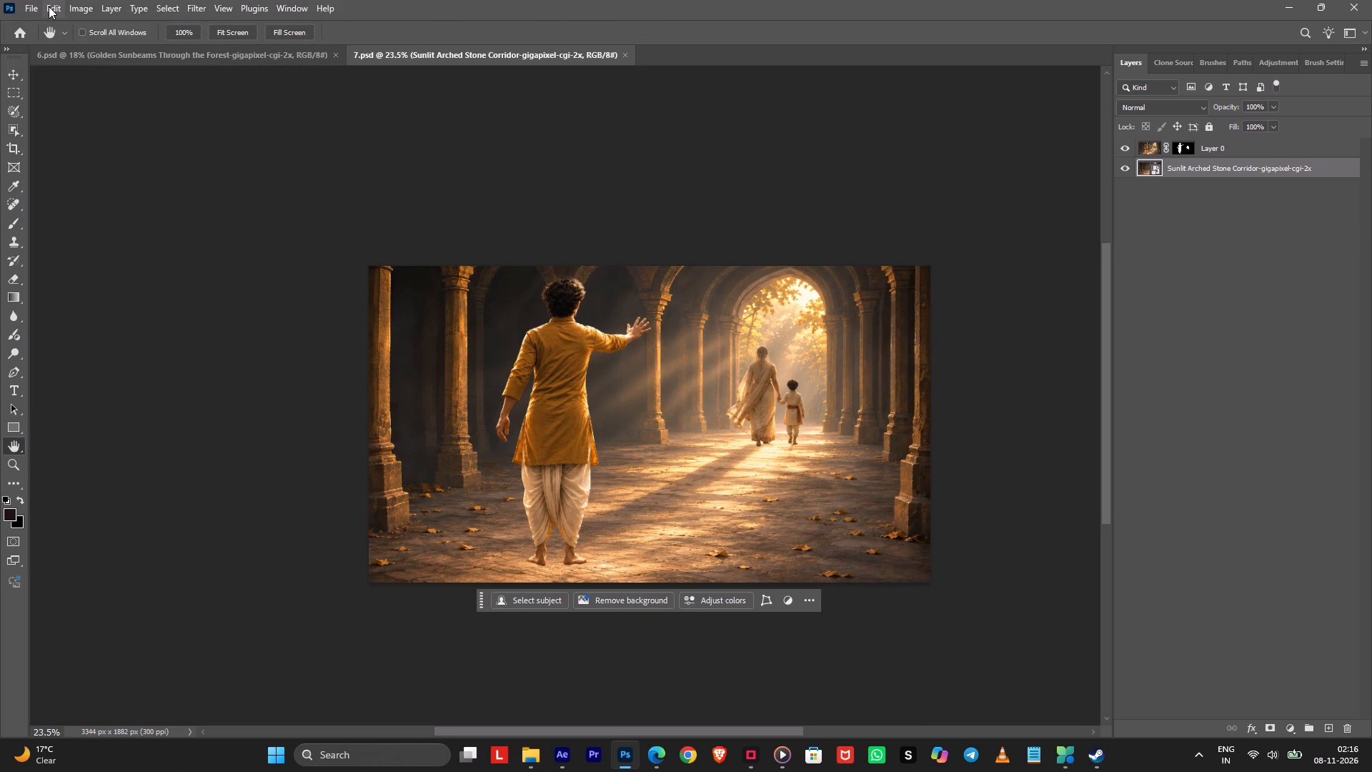
pyautogui.click(49, 6)
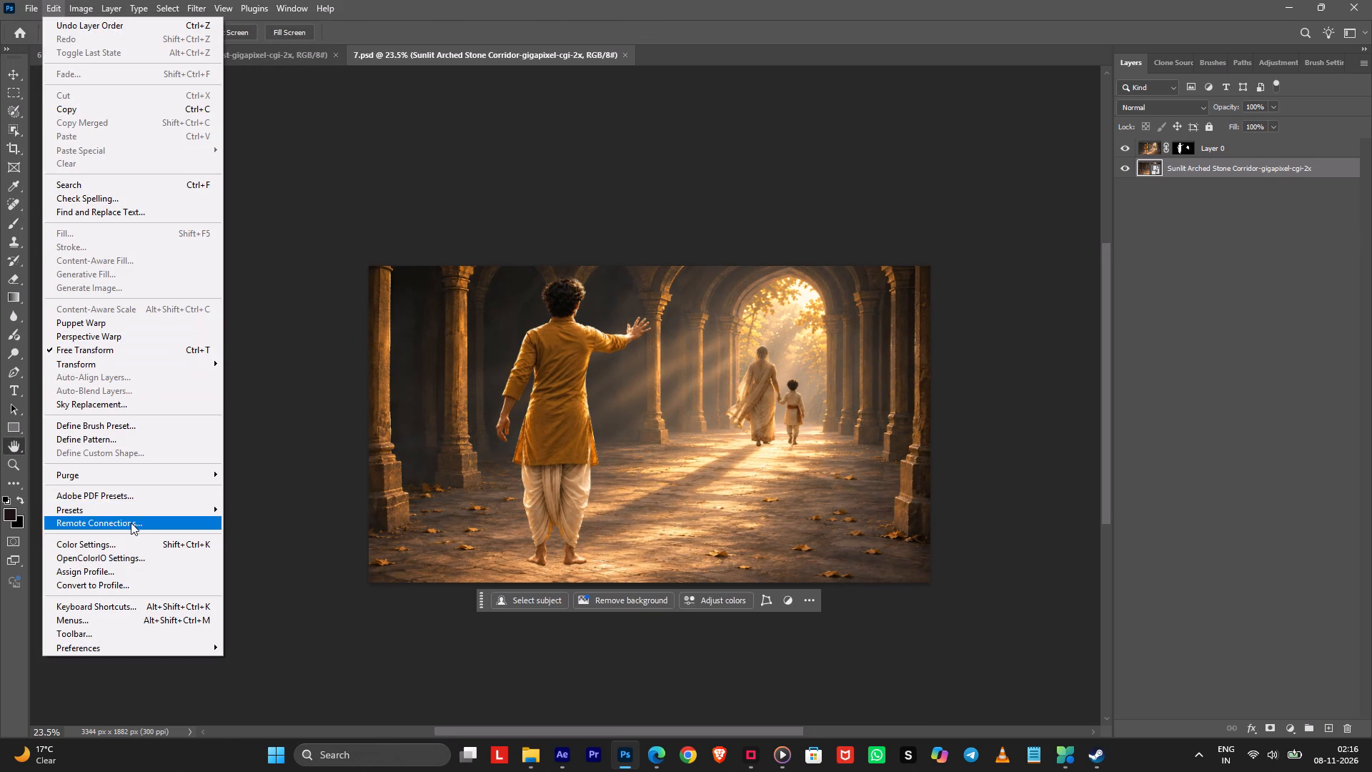
pyautogui.click(89, 604)
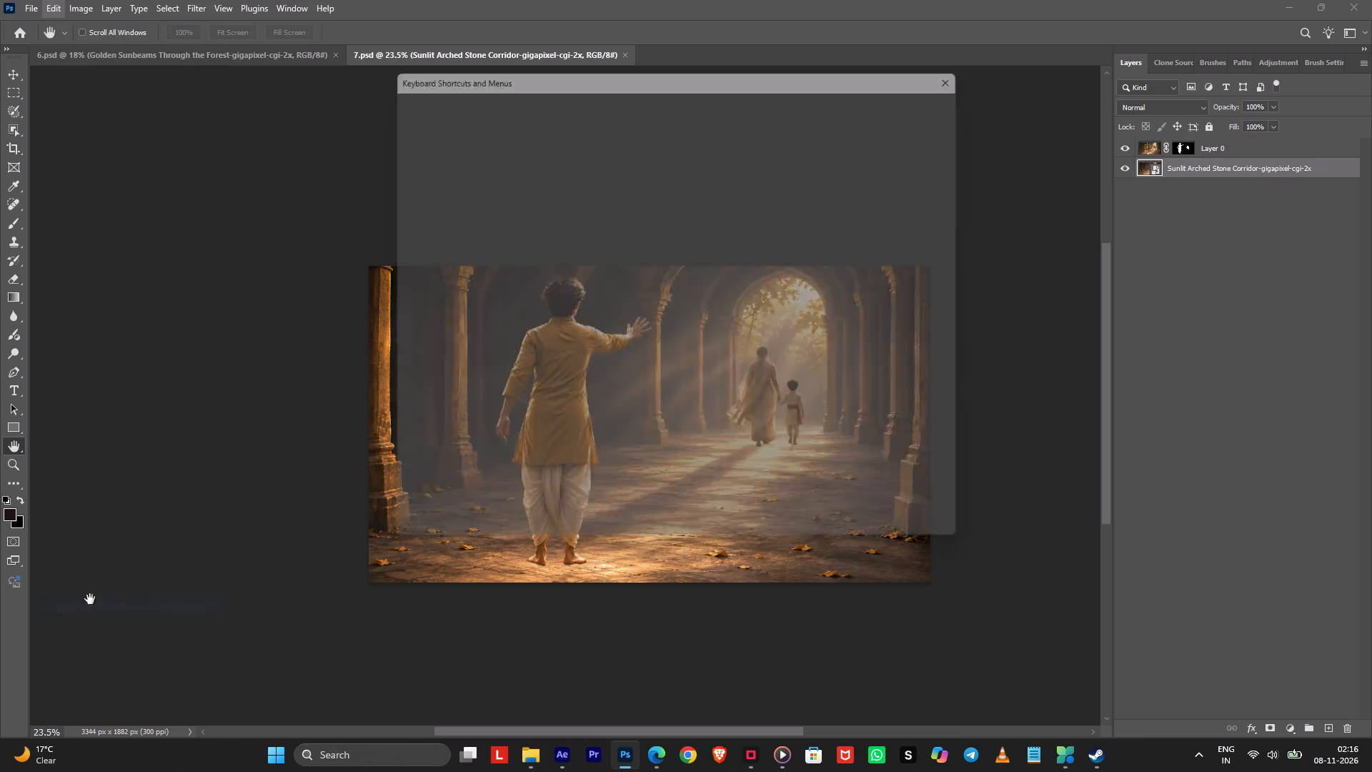
pyautogui.click(508, 168)
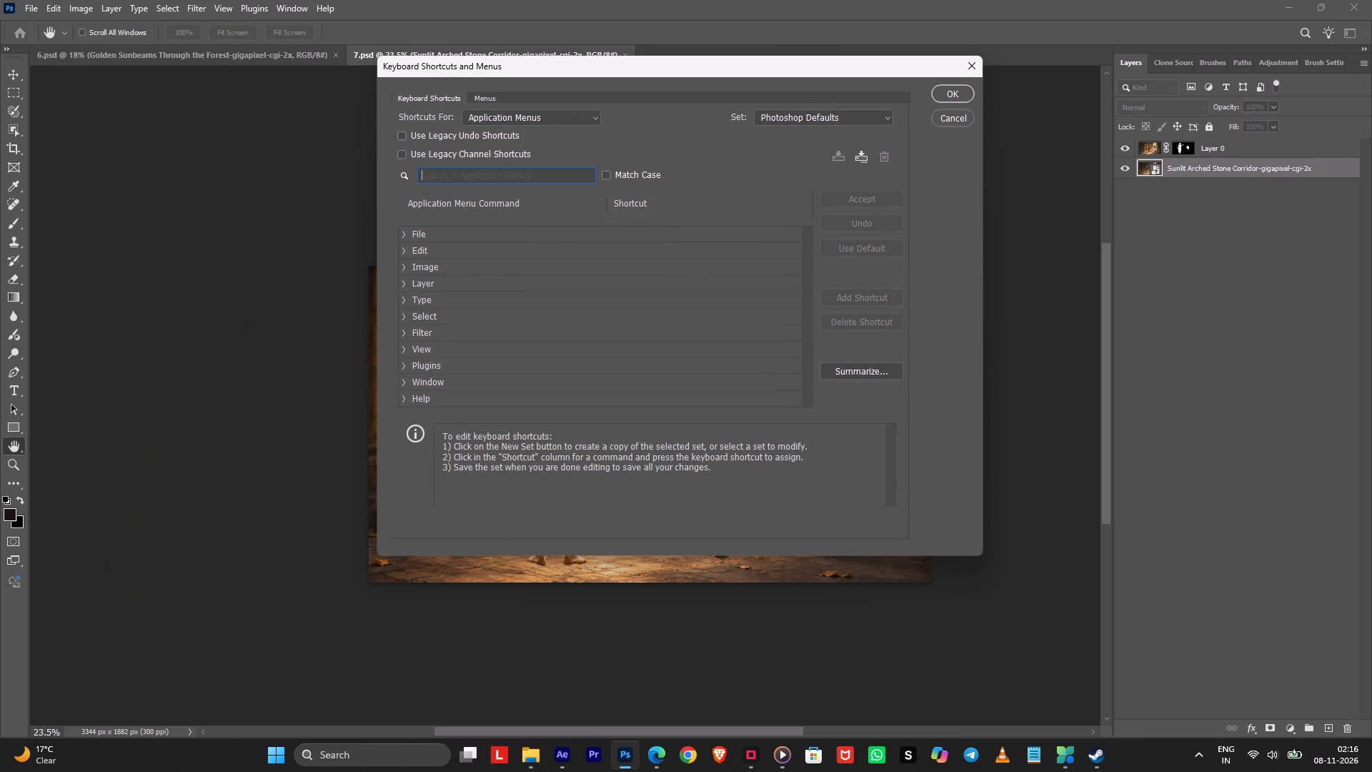
pyautogui.write('hand')
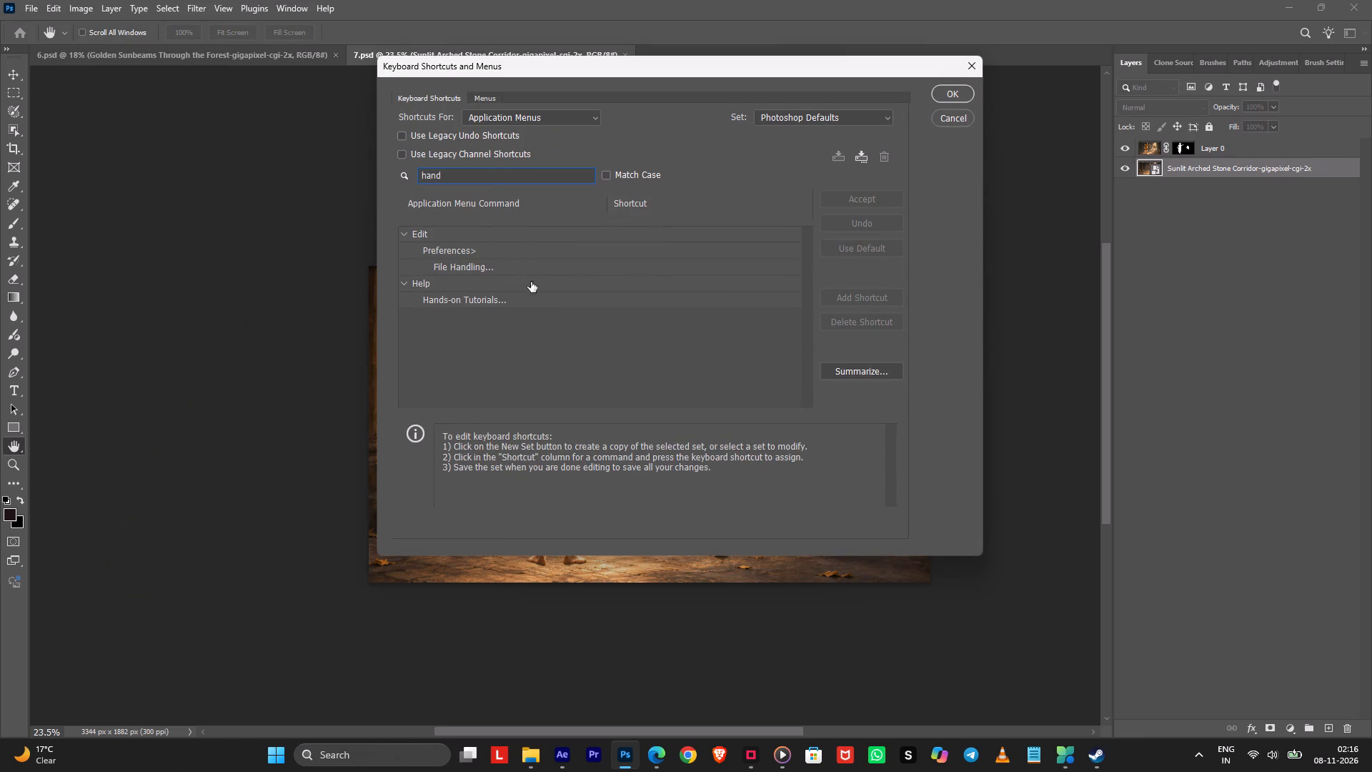
pyautogui.click(544, 306)
pyautogui.click(538, 267)
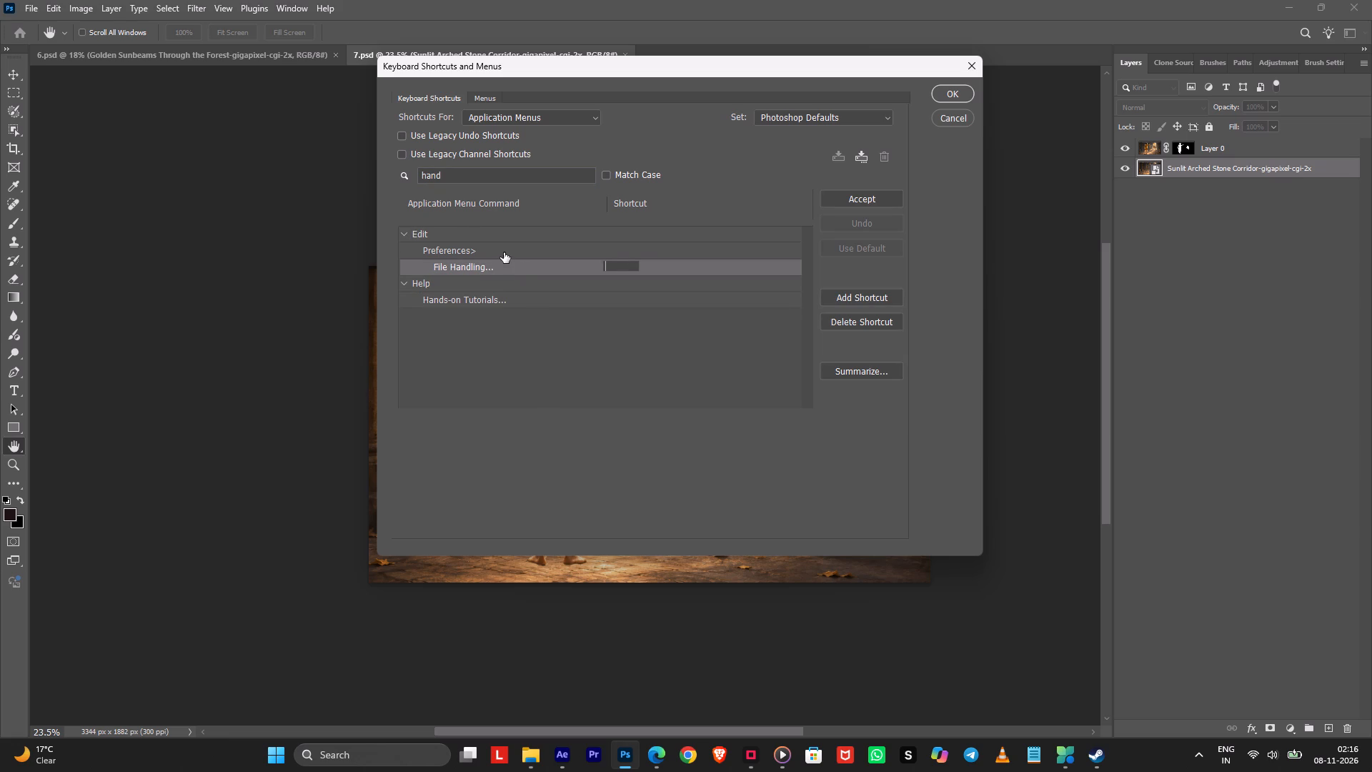
pyautogui.click(504, 252)
pyautogui.click(512, 268)
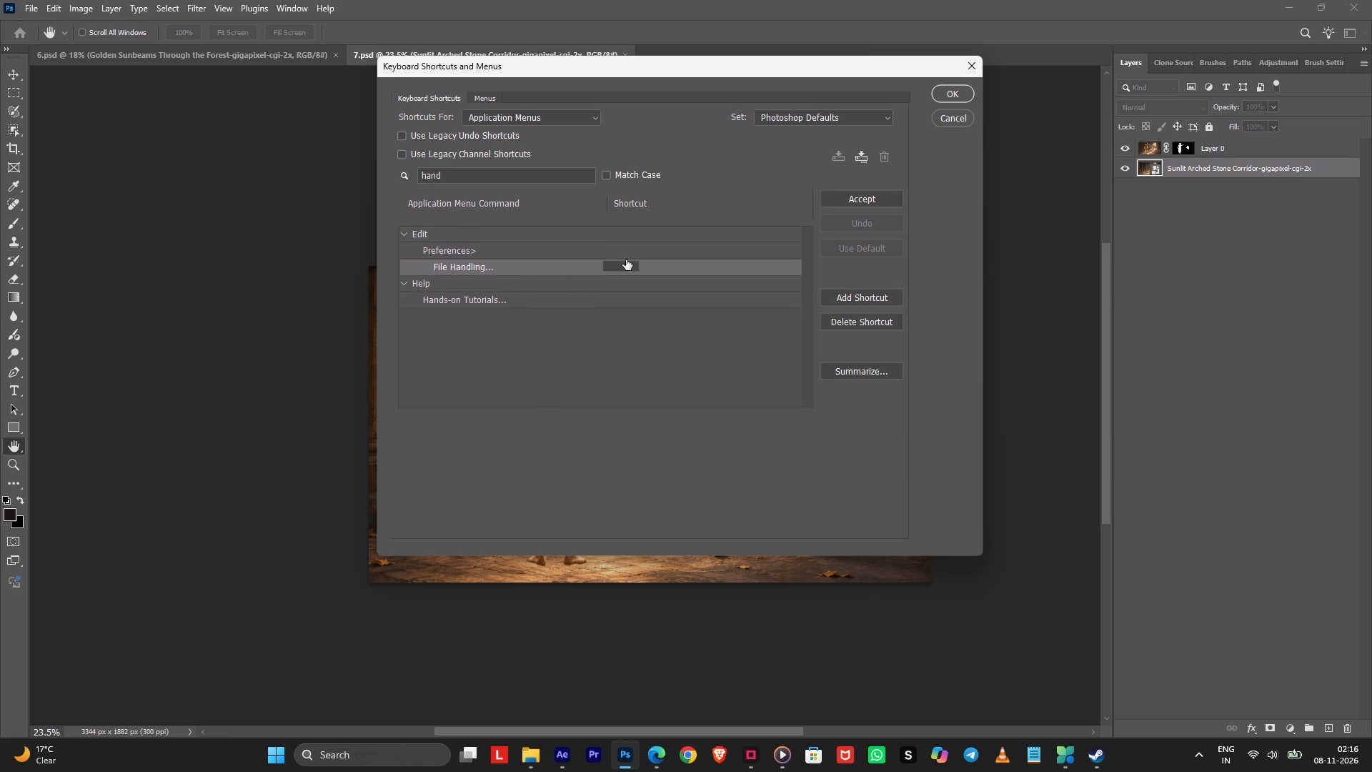
pyautogui.middleClick(620, 264)
pyautogui.middleClick(595, 269)
pyautogui.scroll(1, 595, 269)
pyautogui.click(978, 70)
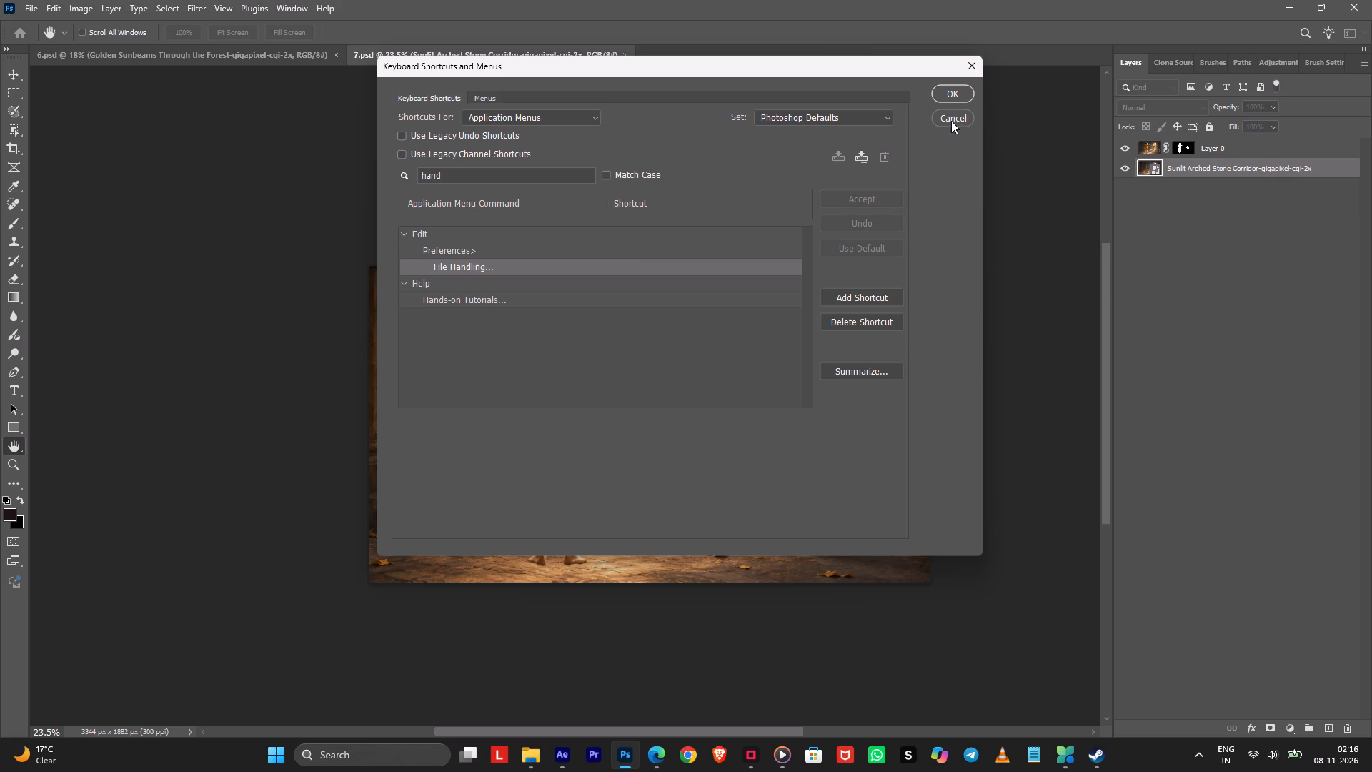
pyautogui.click(950, 122)
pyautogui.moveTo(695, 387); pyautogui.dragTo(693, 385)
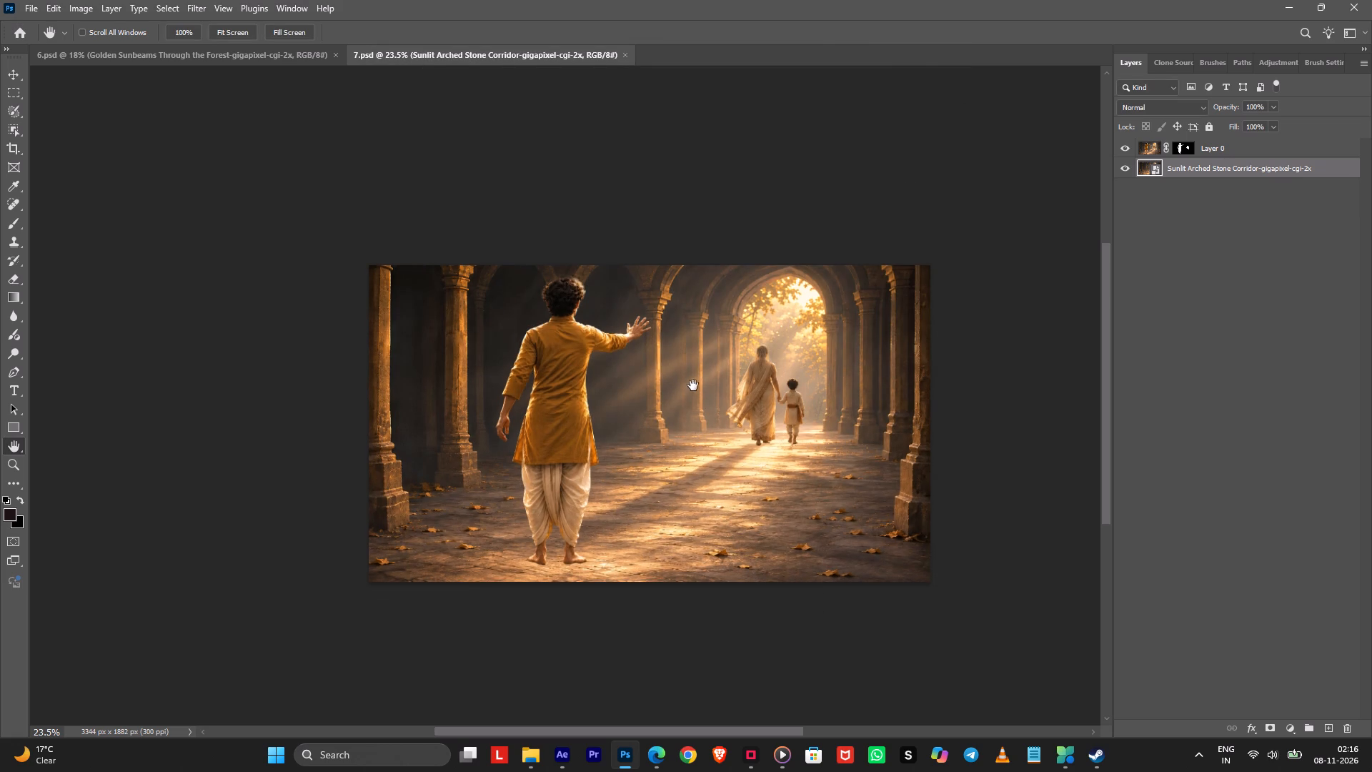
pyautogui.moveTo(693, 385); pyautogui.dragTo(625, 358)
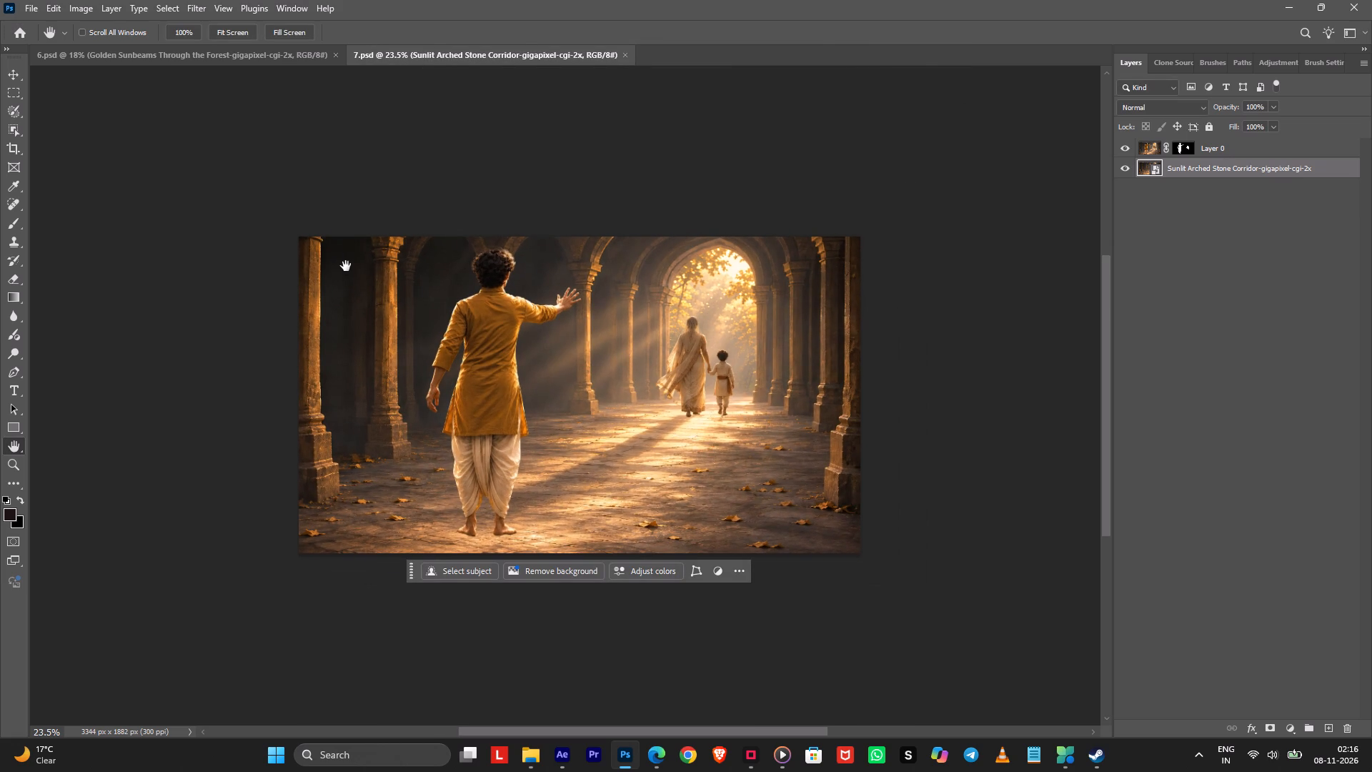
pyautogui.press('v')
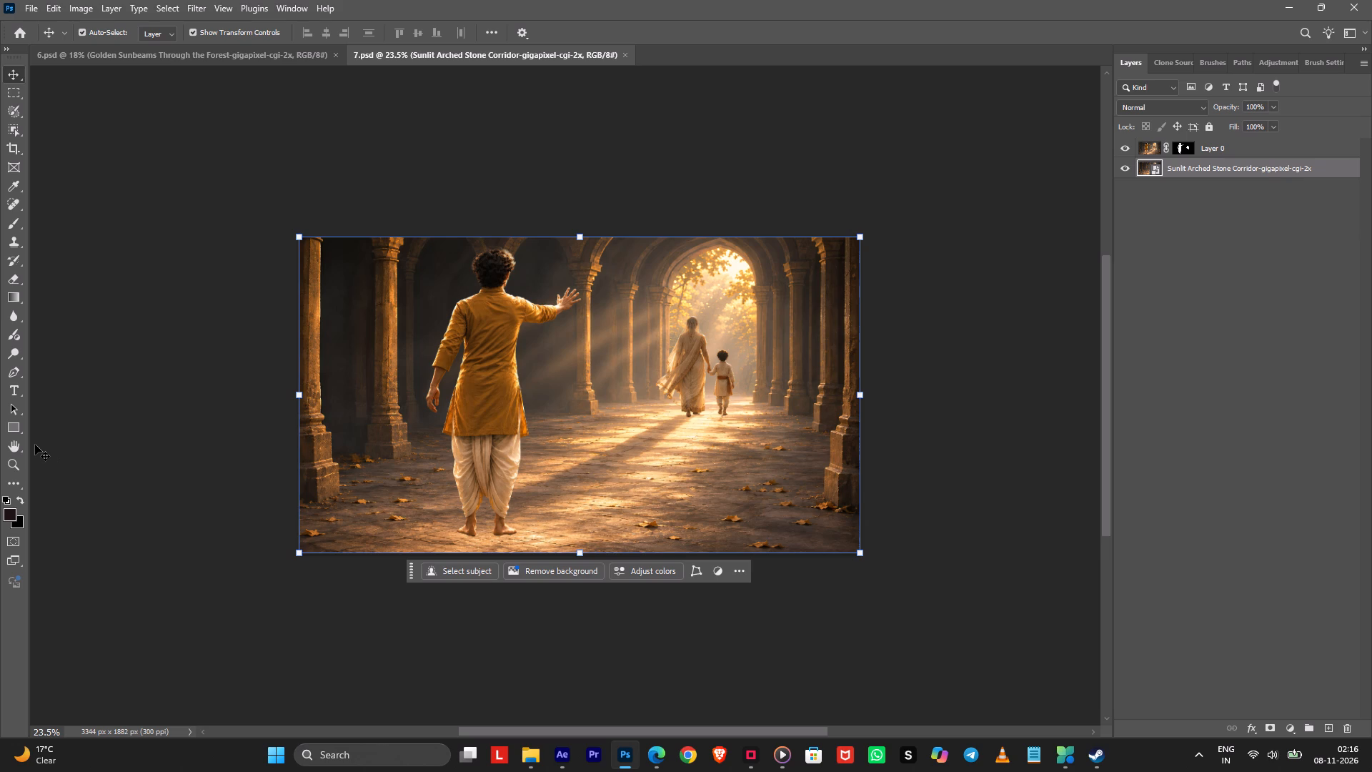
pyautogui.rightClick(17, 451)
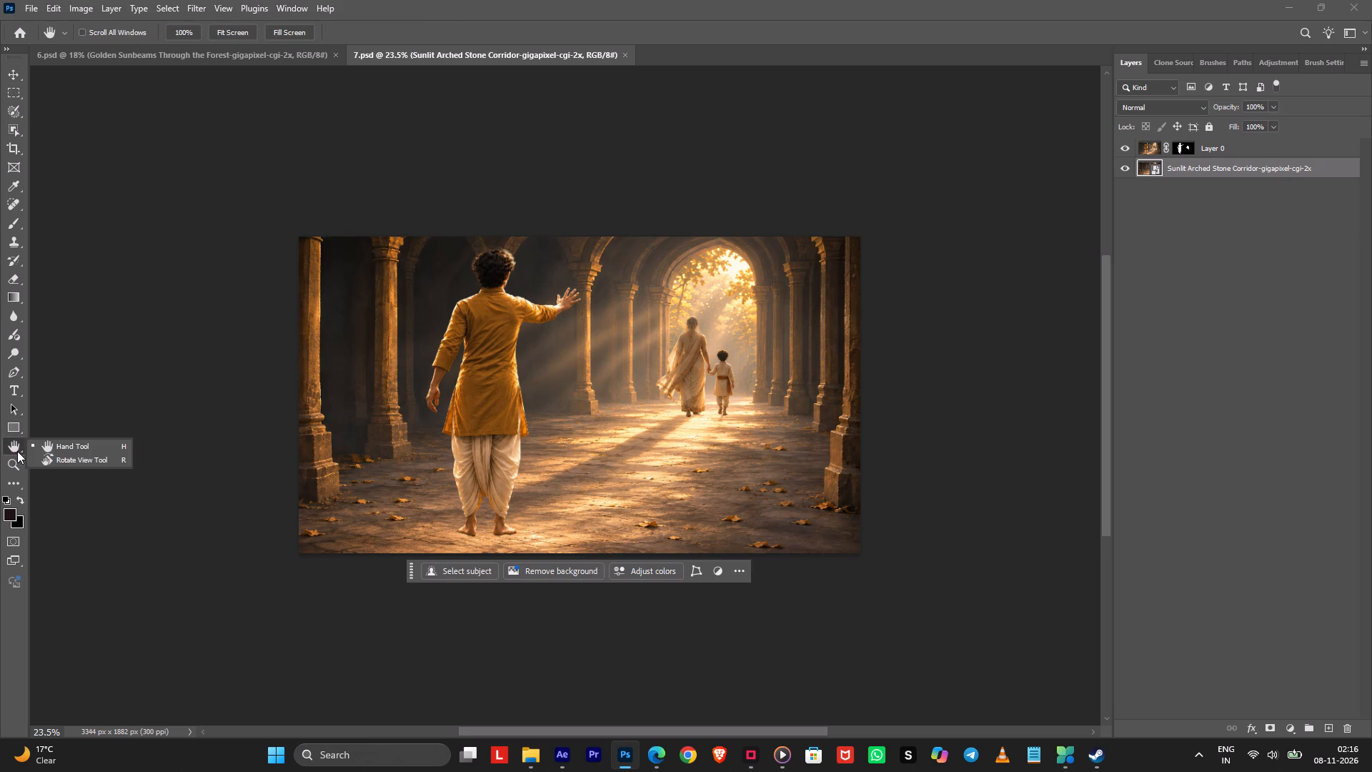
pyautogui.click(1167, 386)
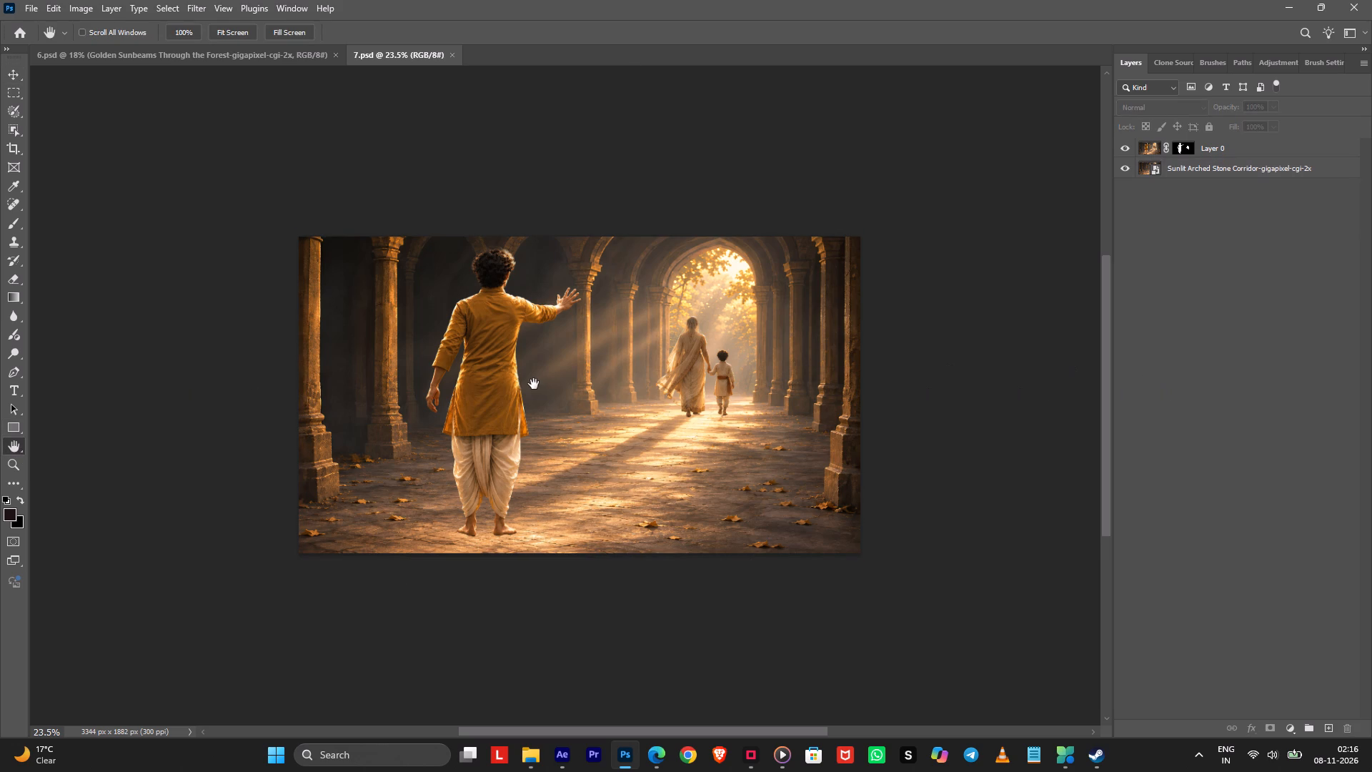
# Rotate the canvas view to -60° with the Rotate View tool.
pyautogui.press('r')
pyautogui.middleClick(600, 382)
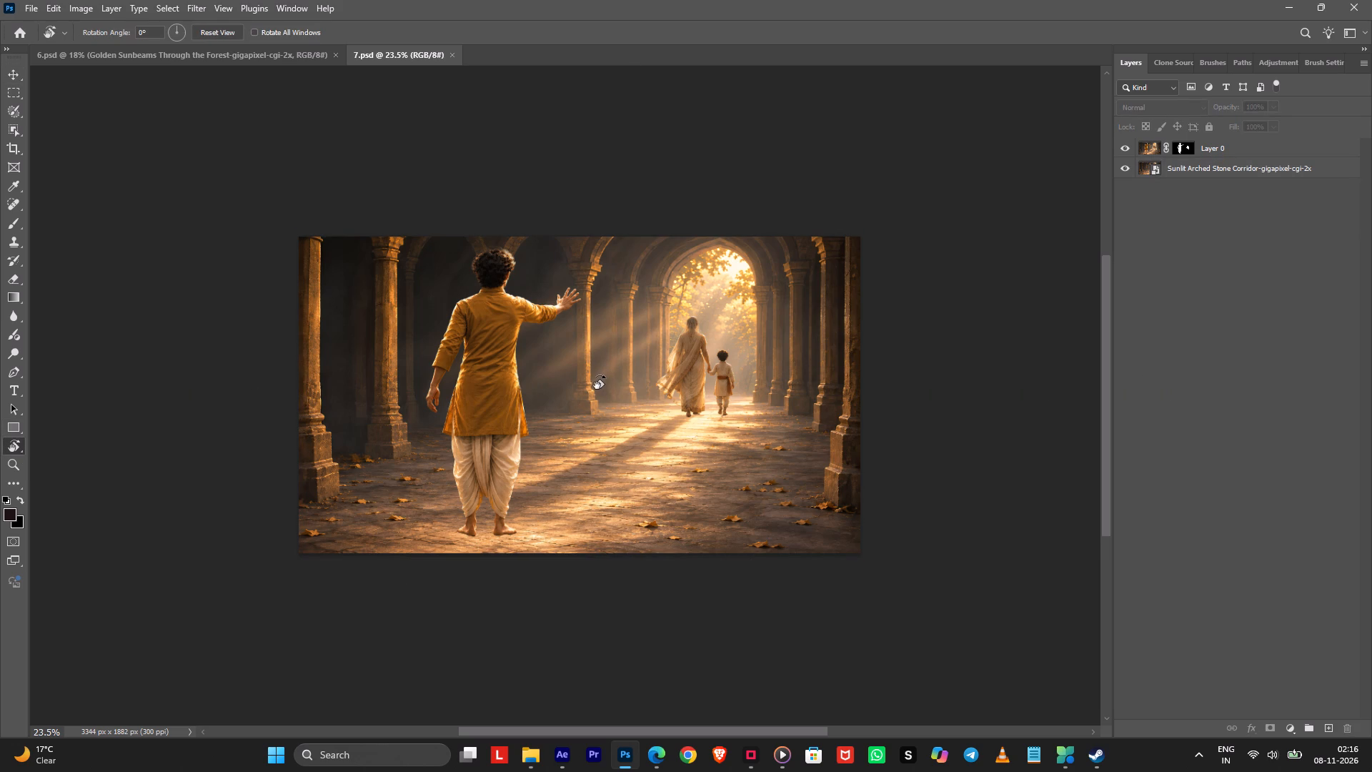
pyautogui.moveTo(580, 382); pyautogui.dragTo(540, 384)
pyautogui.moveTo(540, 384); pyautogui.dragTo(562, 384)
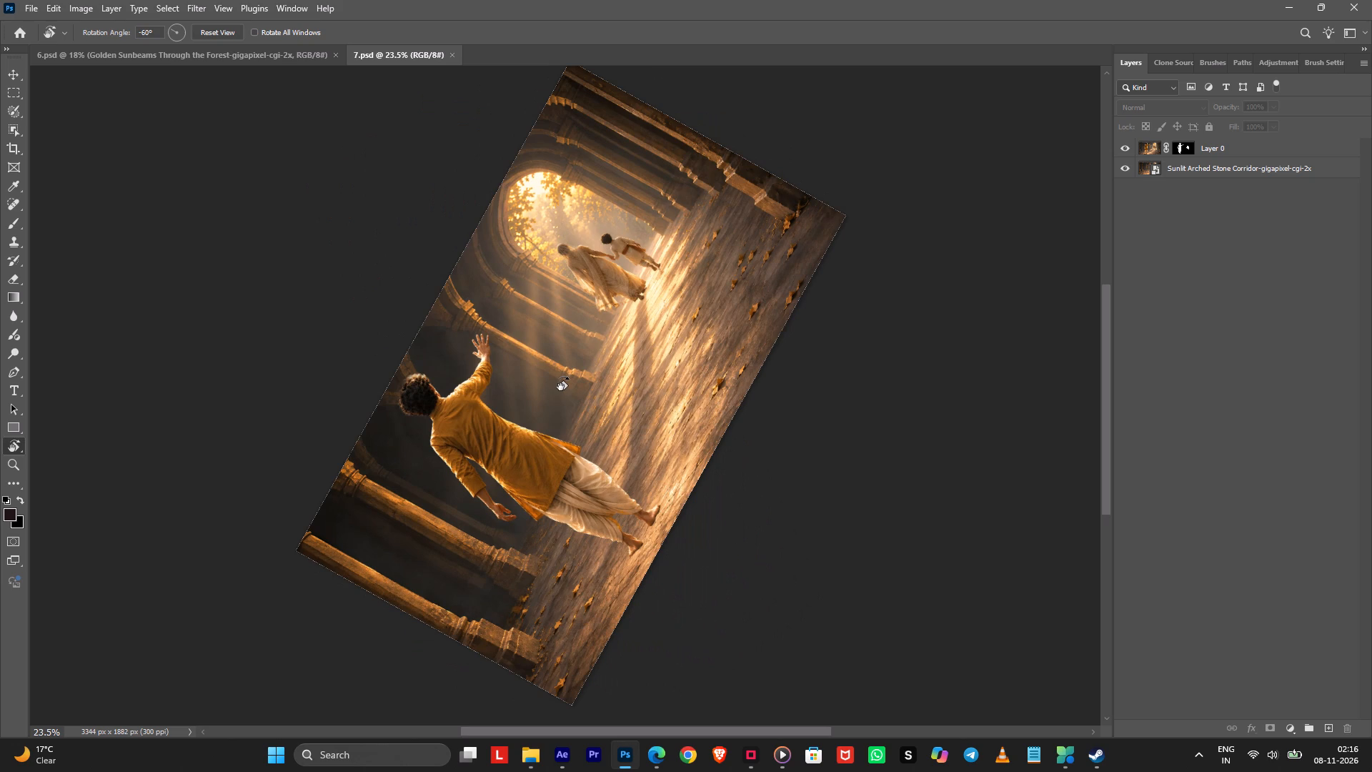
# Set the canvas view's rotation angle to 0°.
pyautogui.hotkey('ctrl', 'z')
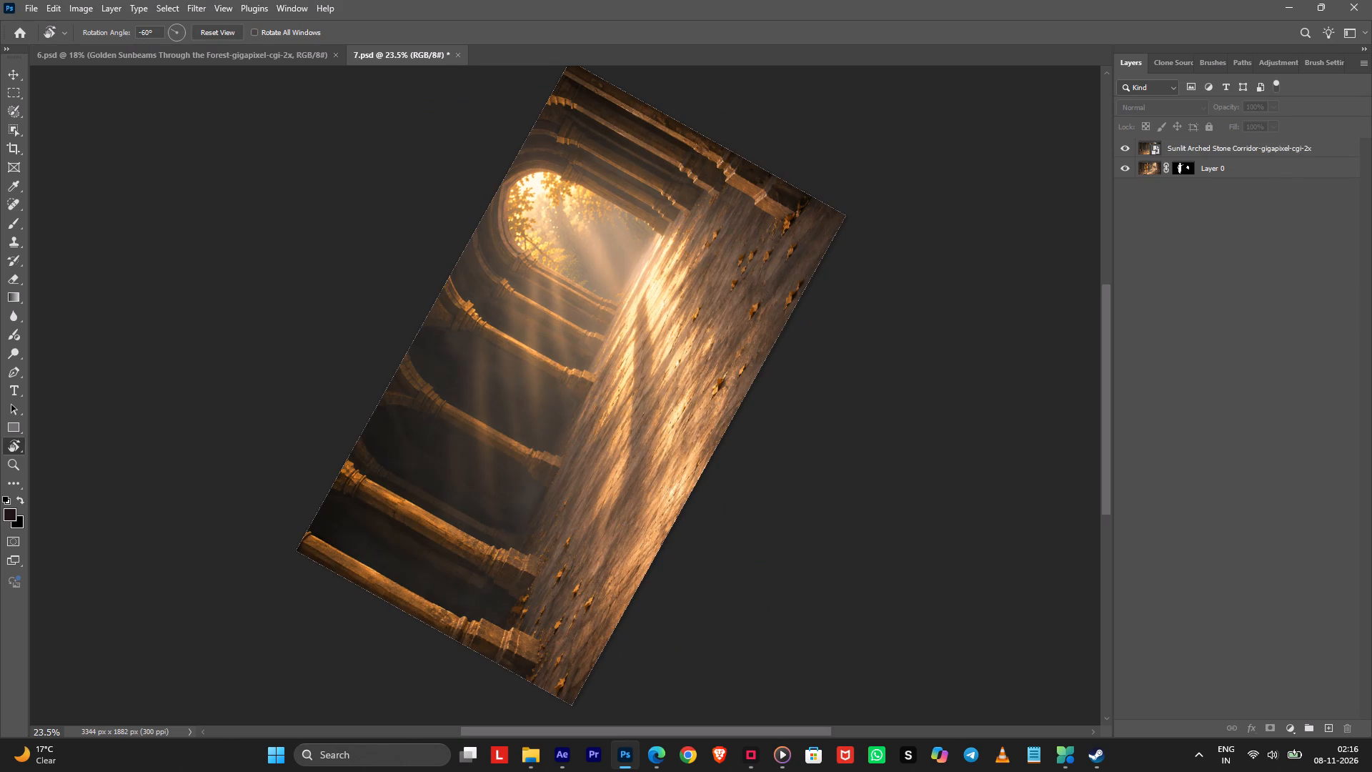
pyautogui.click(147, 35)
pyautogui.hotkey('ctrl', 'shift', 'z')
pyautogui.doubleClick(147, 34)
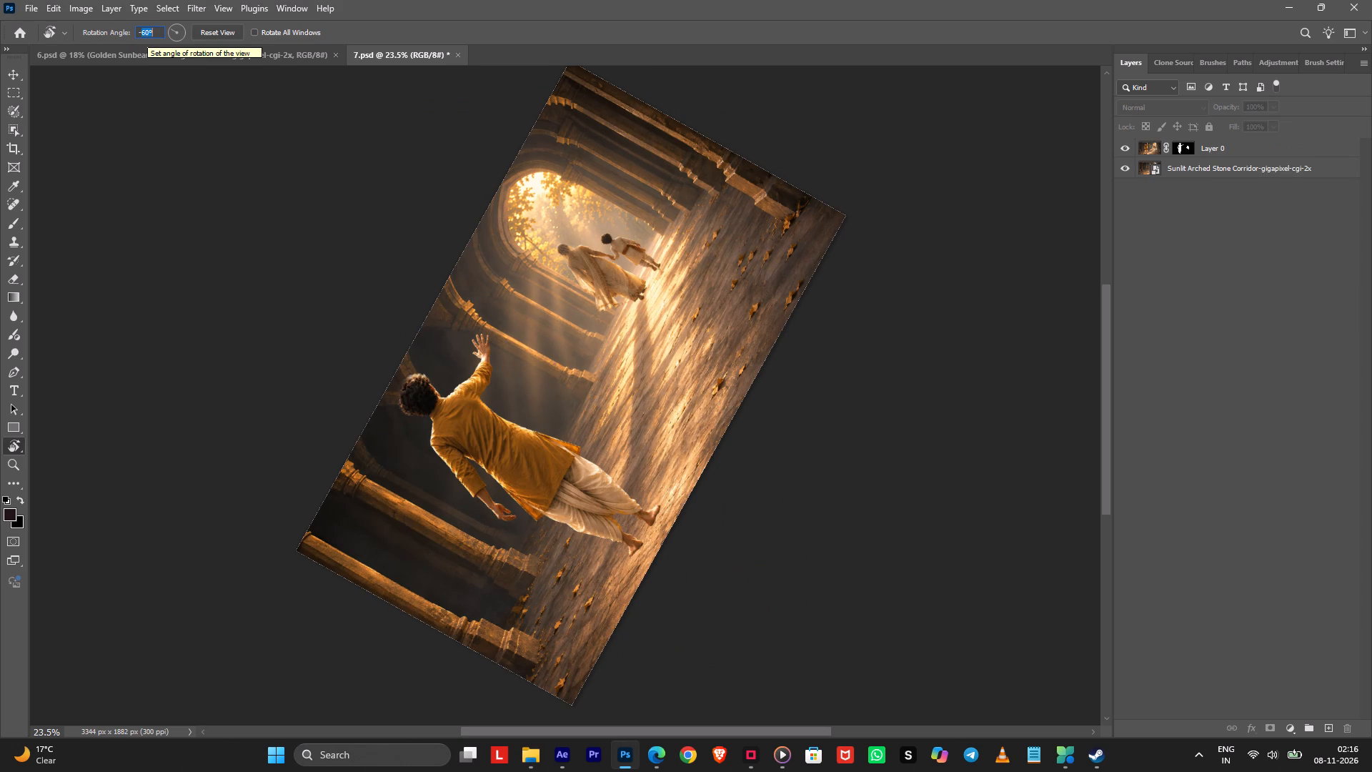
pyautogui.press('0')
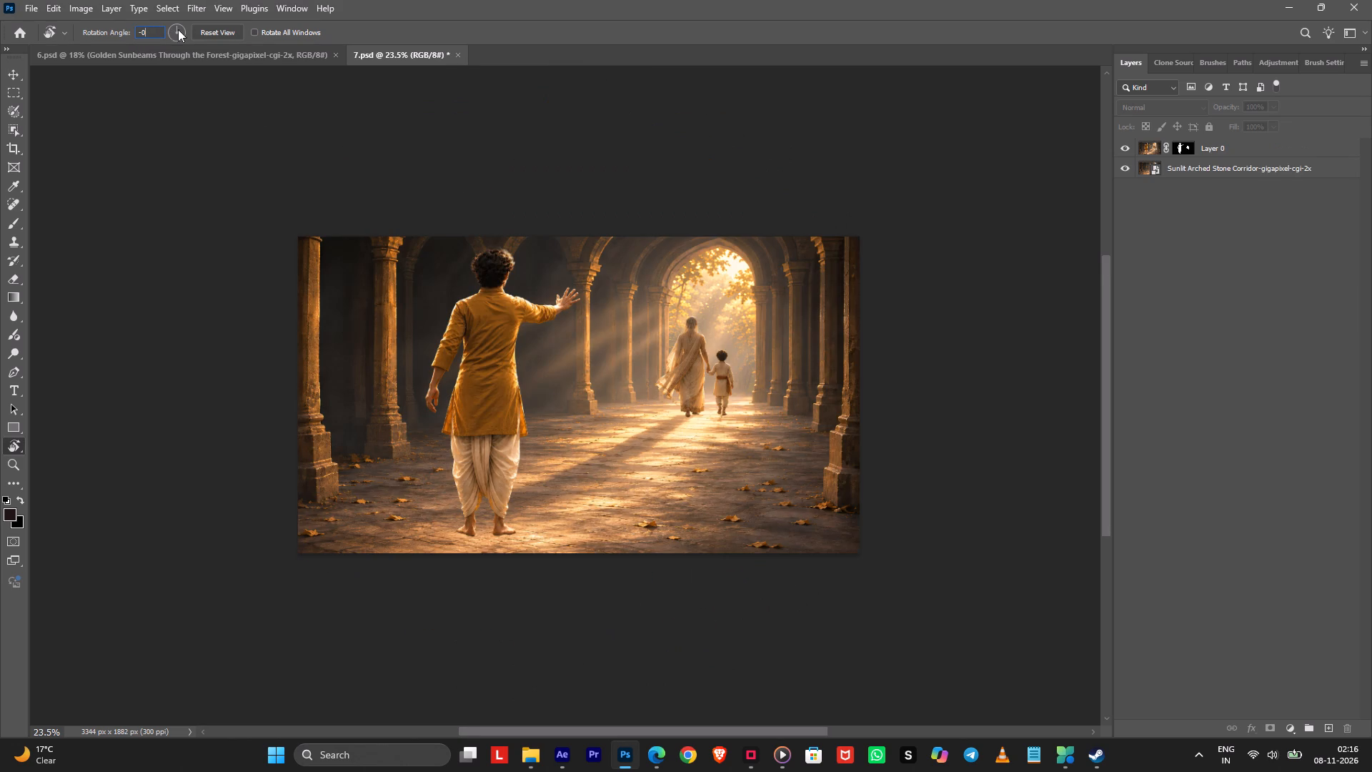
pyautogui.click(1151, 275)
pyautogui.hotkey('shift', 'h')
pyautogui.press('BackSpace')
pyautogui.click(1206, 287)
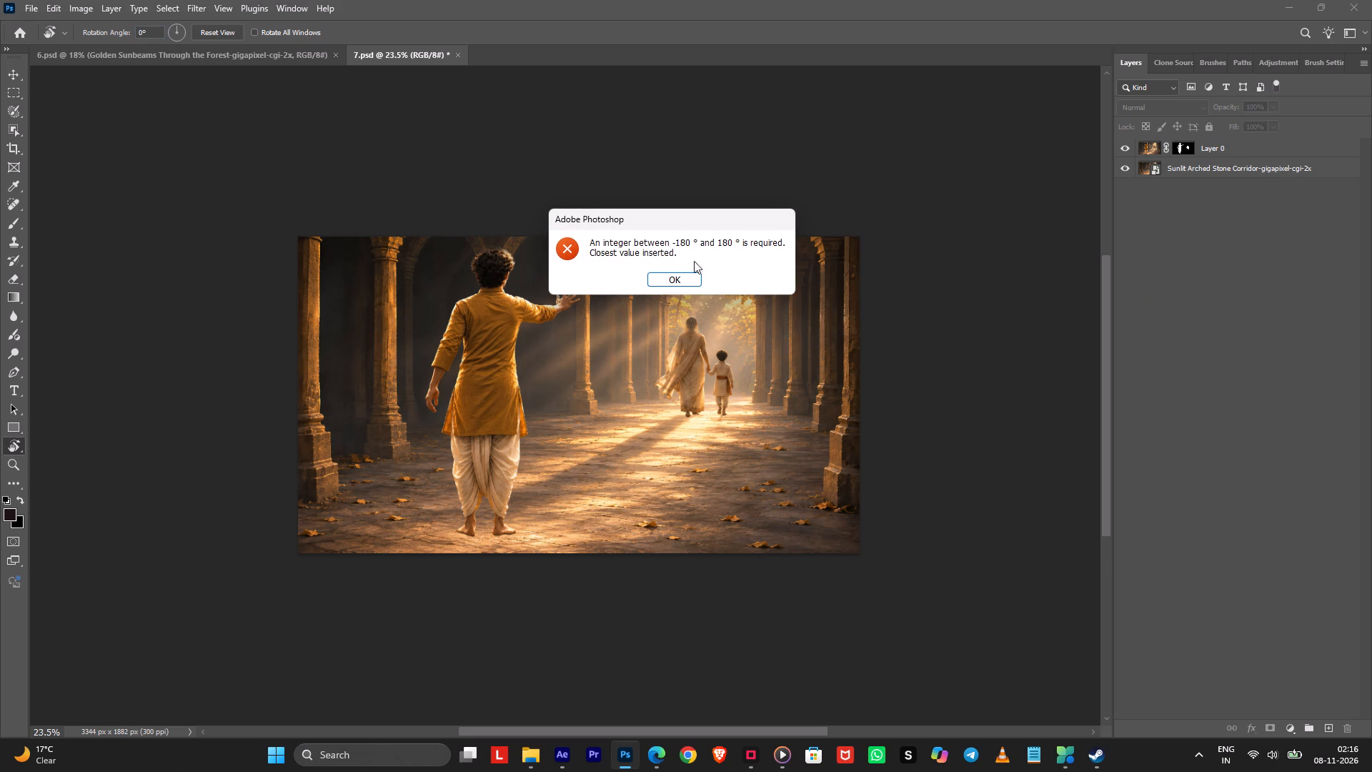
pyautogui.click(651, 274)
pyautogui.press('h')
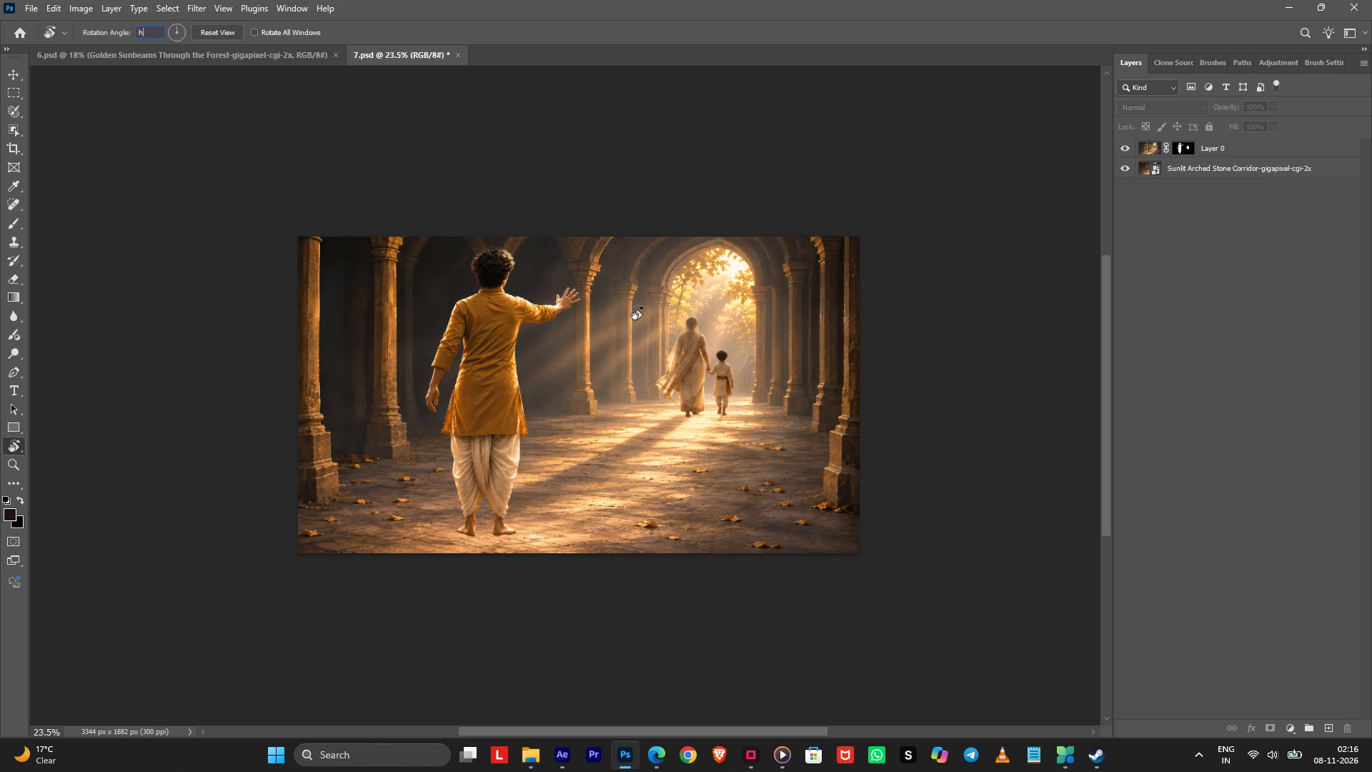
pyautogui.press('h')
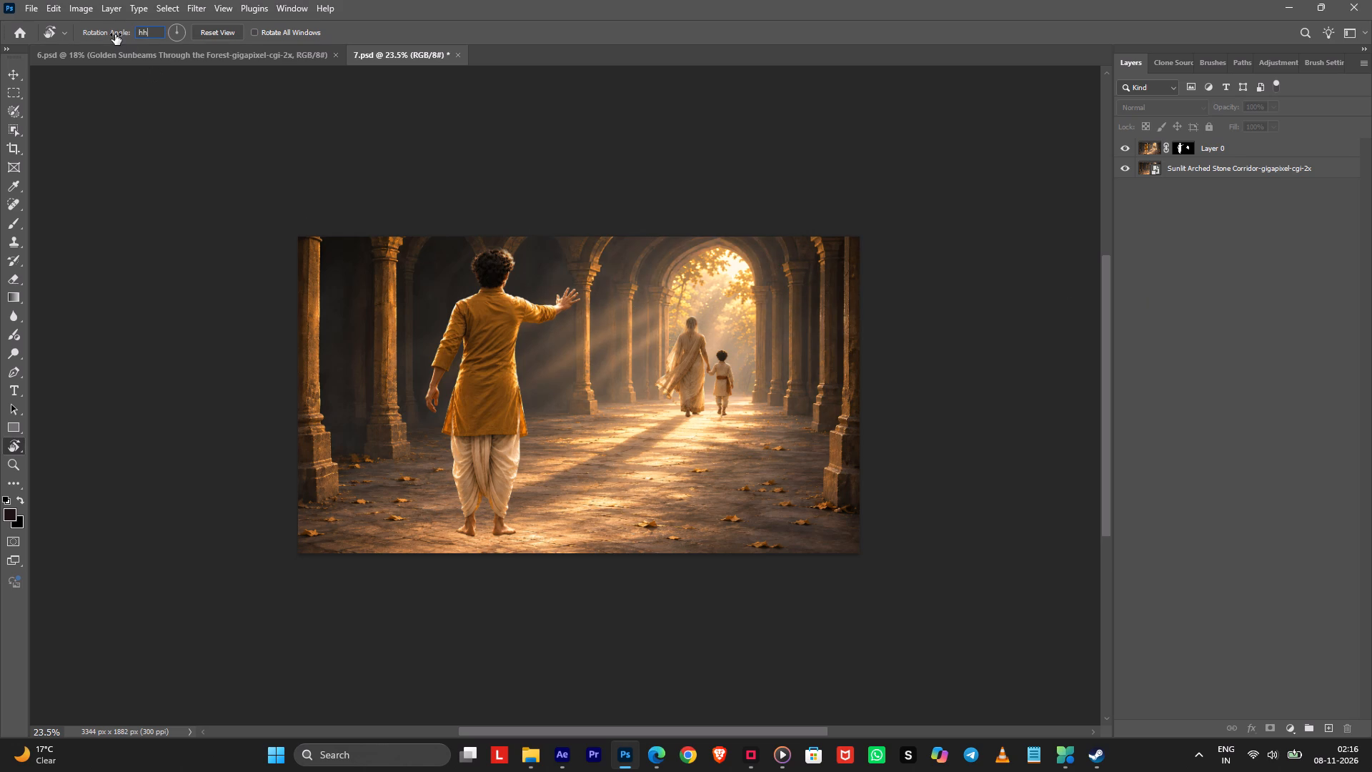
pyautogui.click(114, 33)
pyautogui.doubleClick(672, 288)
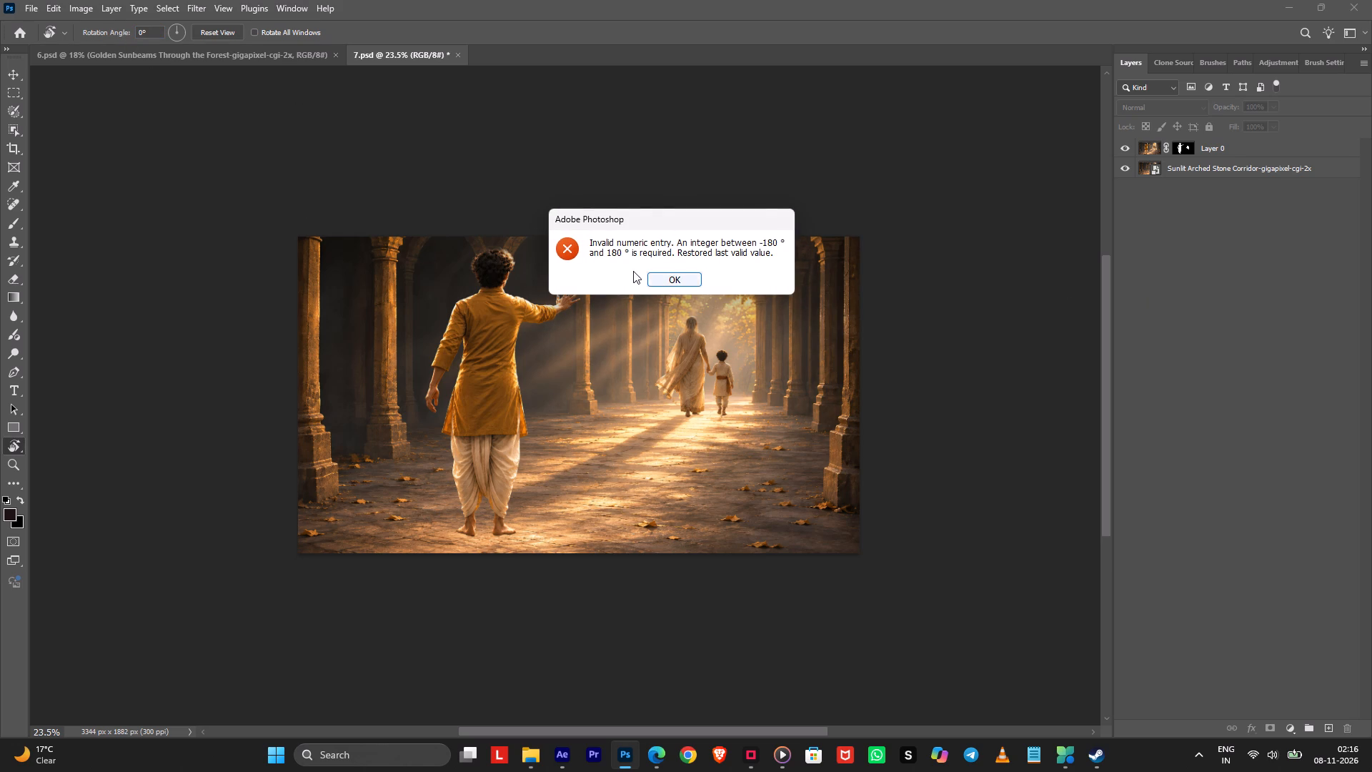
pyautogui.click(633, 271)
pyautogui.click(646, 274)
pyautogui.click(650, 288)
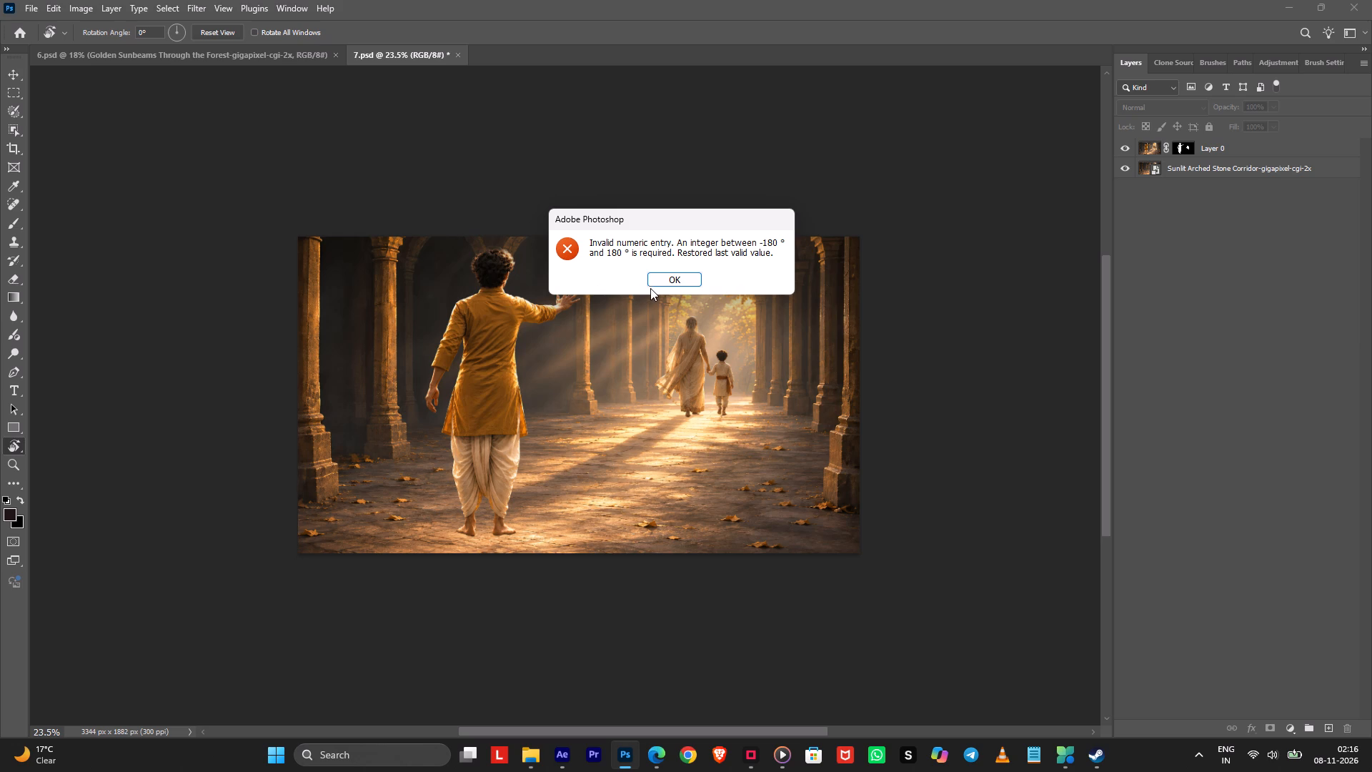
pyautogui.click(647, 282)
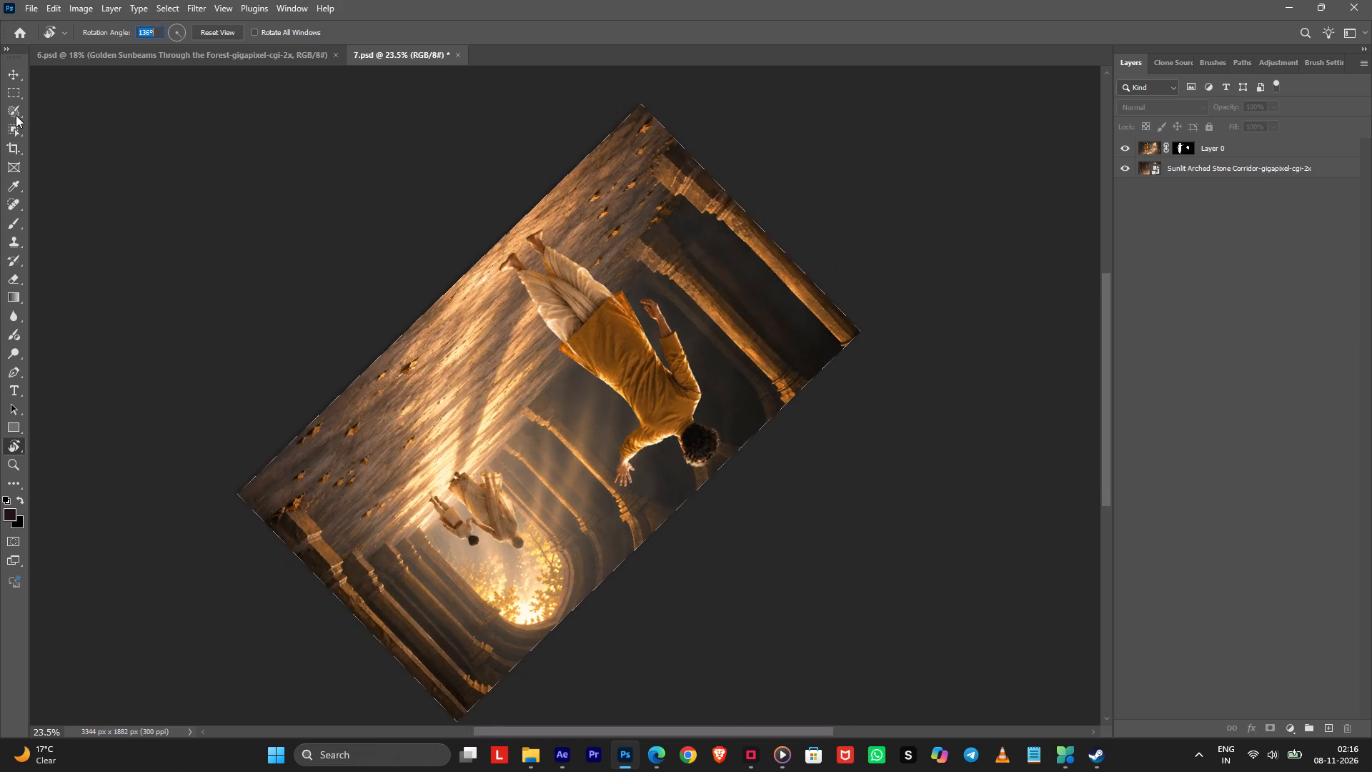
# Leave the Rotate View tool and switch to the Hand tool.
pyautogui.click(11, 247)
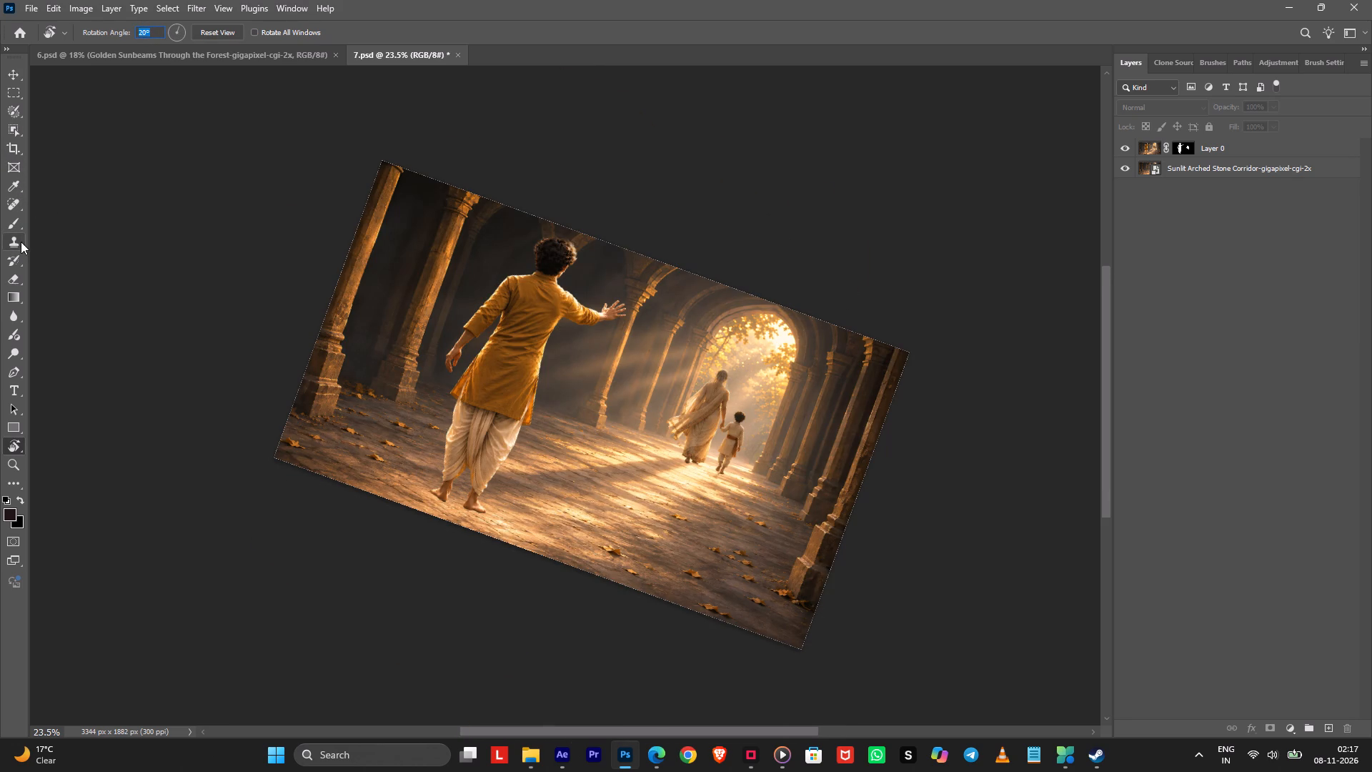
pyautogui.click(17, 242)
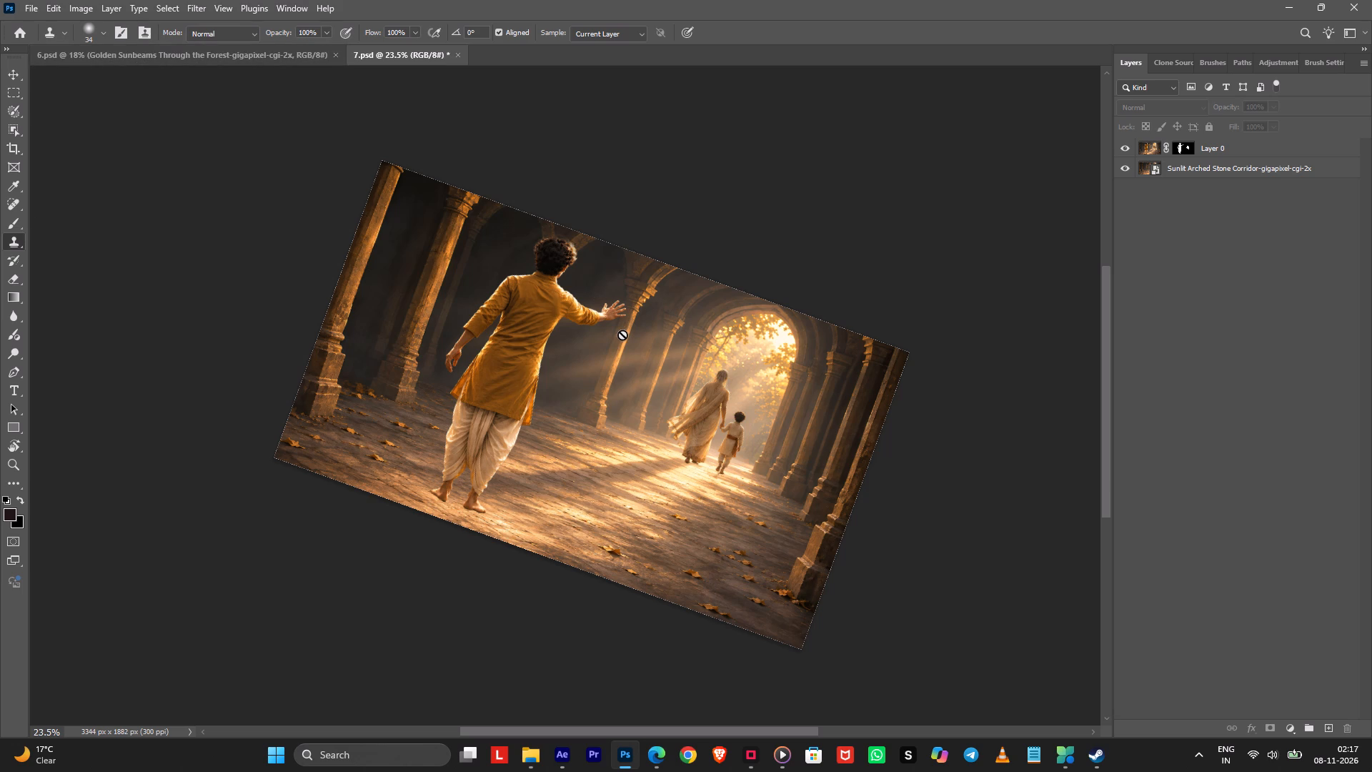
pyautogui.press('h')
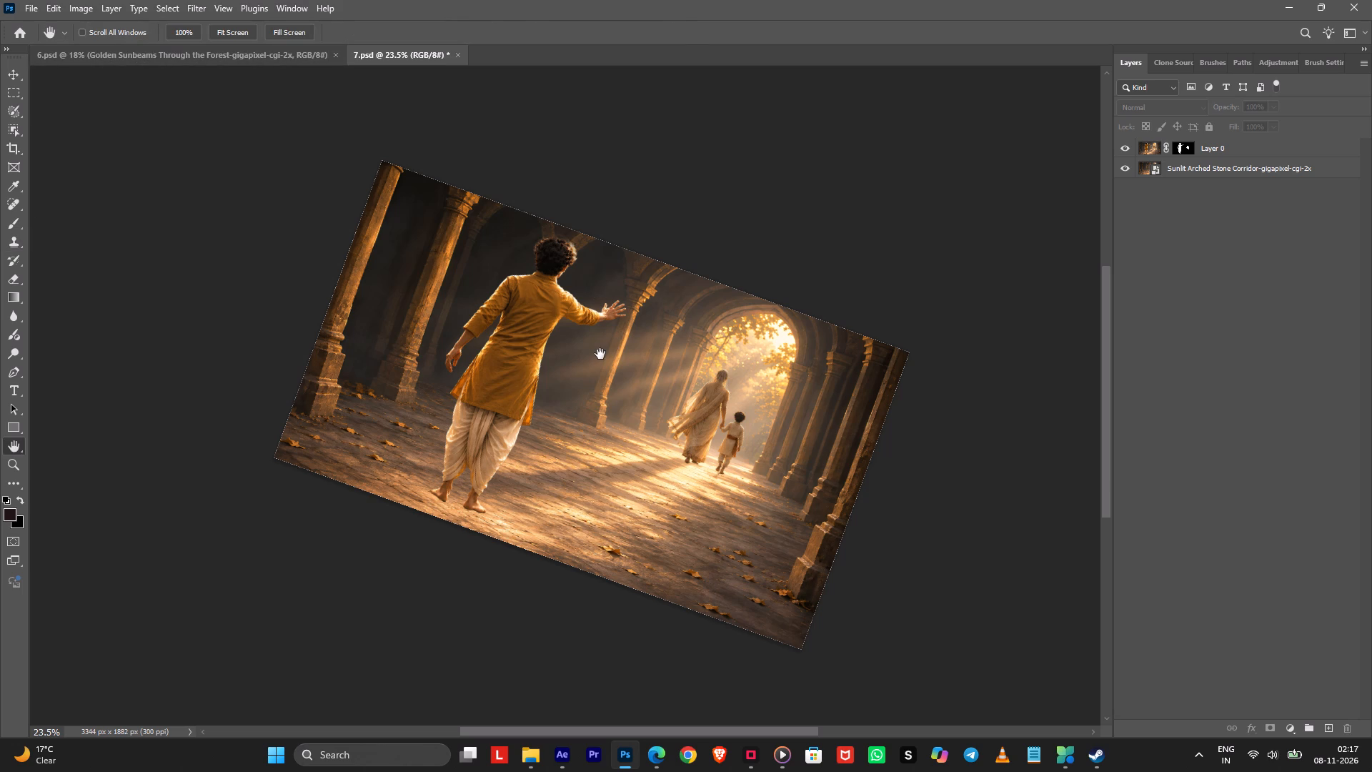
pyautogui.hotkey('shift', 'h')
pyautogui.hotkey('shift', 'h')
# Straighten the tilted canvas view by setting the Rotate View tool's rotation angle to 0°.
pyautogui.rightClick(18, 446)
pyautogui.click(45, 456)
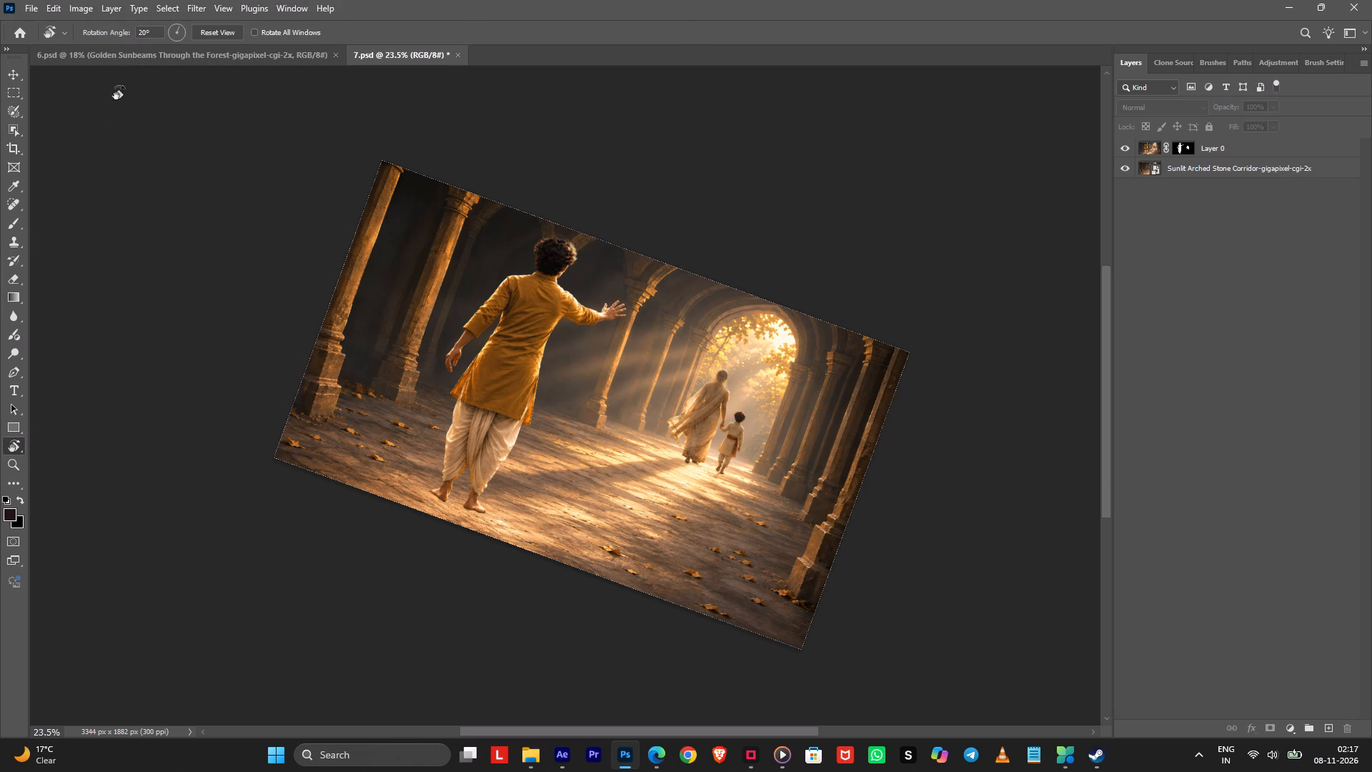
pyautogui.doubleClick(152, 28)
pyautogui.click(151, 26)
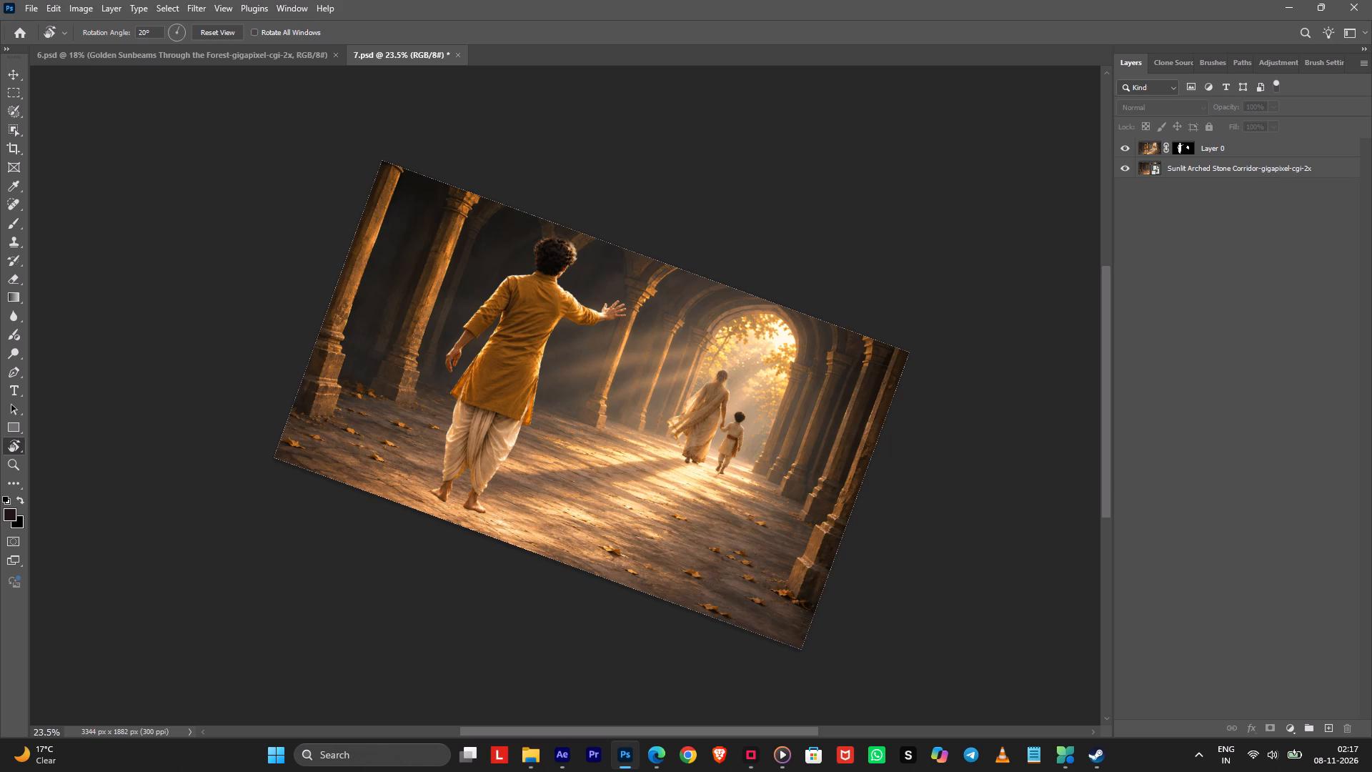
pyautogui.click(151, 26)
pyautogui.click(145, 36)
pyautogui.click(145, 36)
pyautogui.click(145, 36)
pyautogui.press('0')
pyautogui.click(1268, 315)
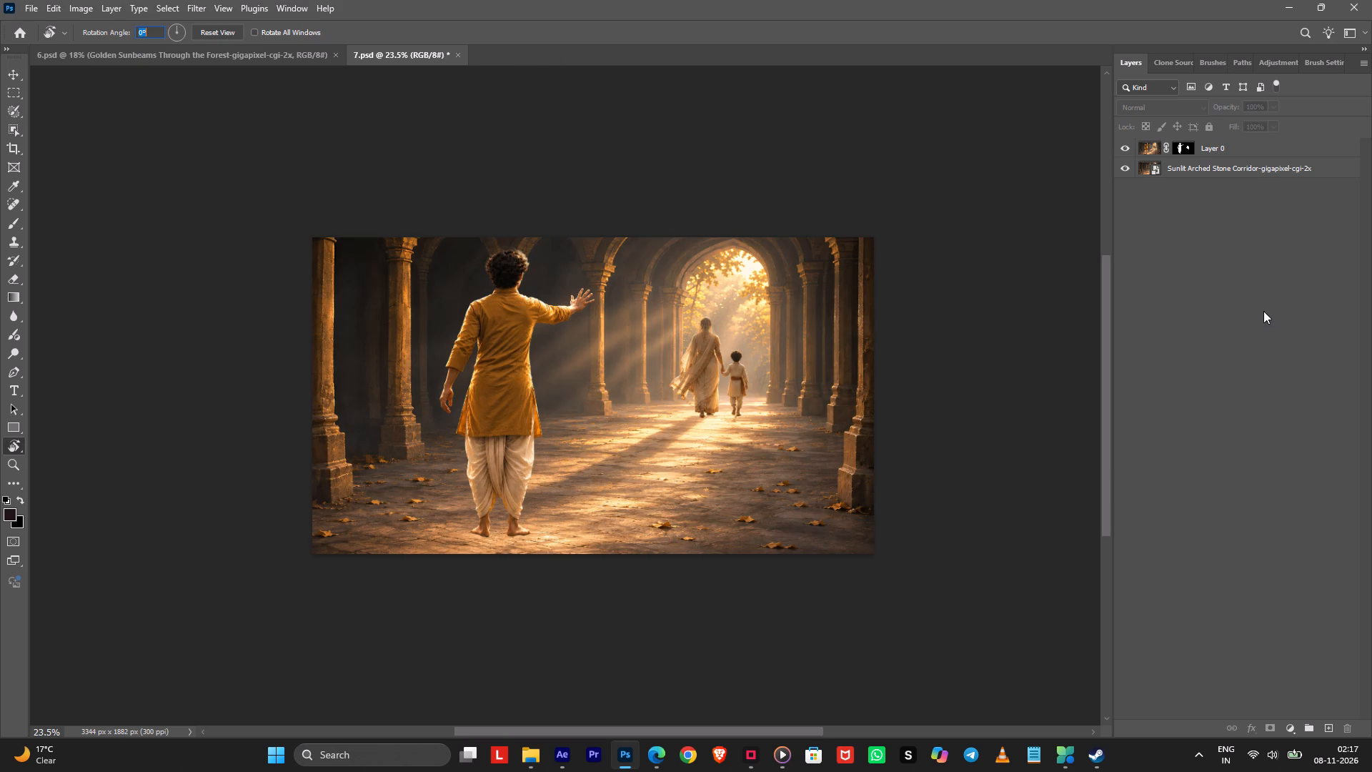
pyautogui.press('Return')
# Switch to the Move tool and save the corridor scene 7.psd.
pyautogui.press('v')
pyautogui.hotkey('alt', 'Tab')
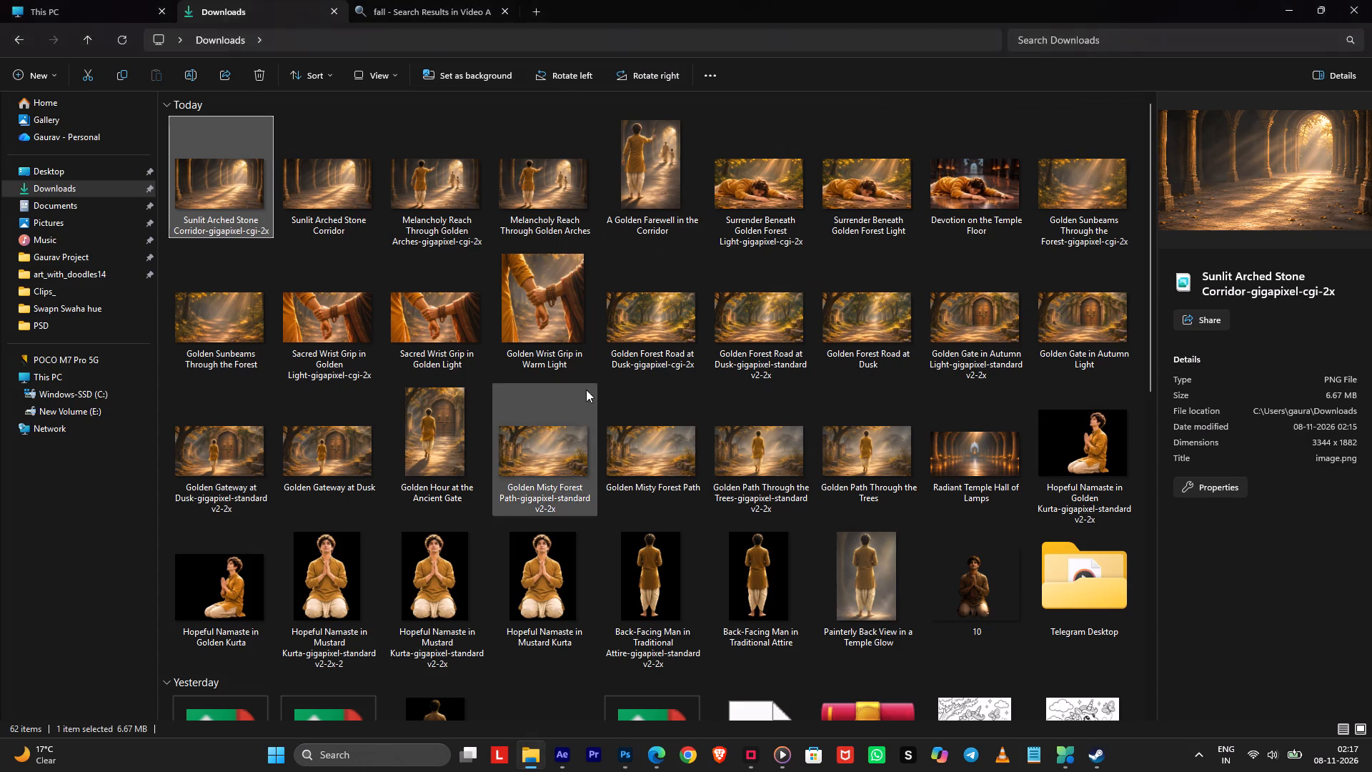
pyautogui.hotkey('alt', 'Tab')
pyautogui.hotkey('ctrl', 's')
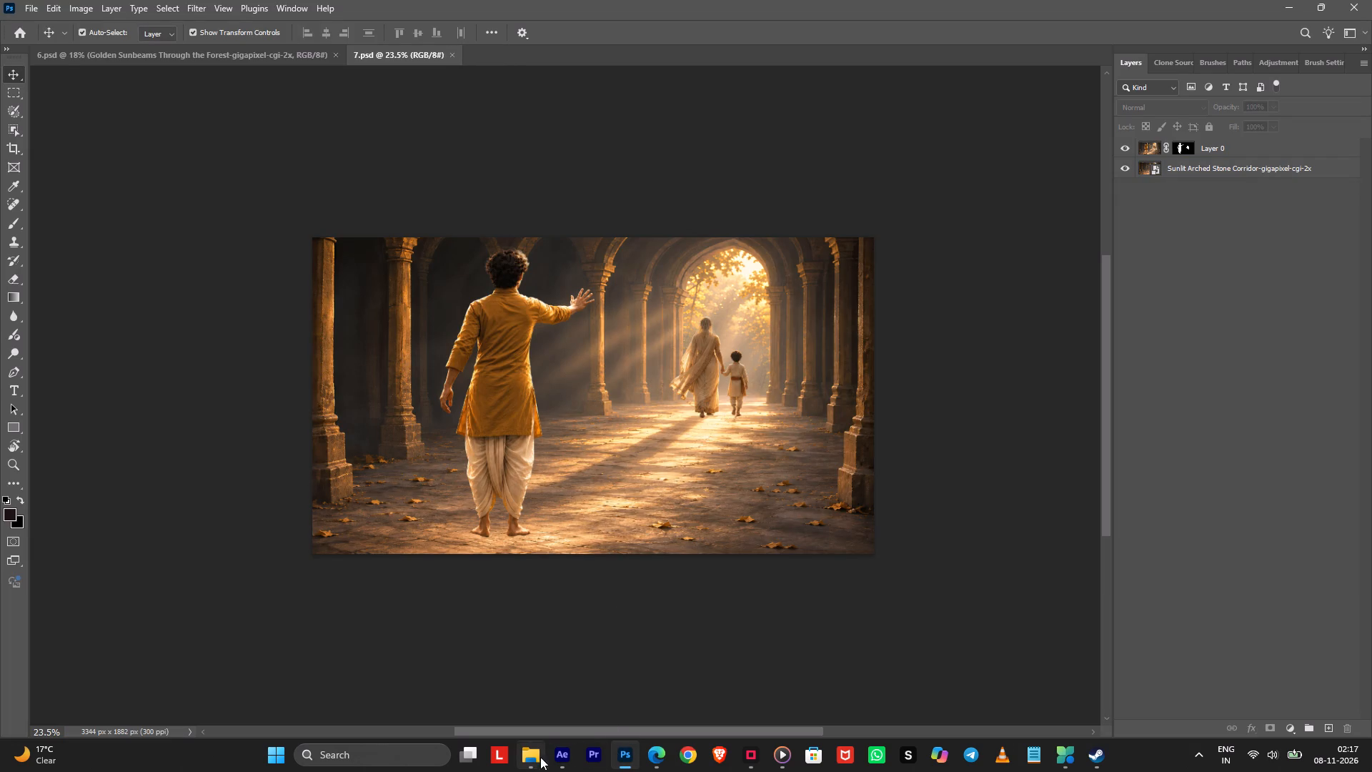
pyautogui.click(562, 758)
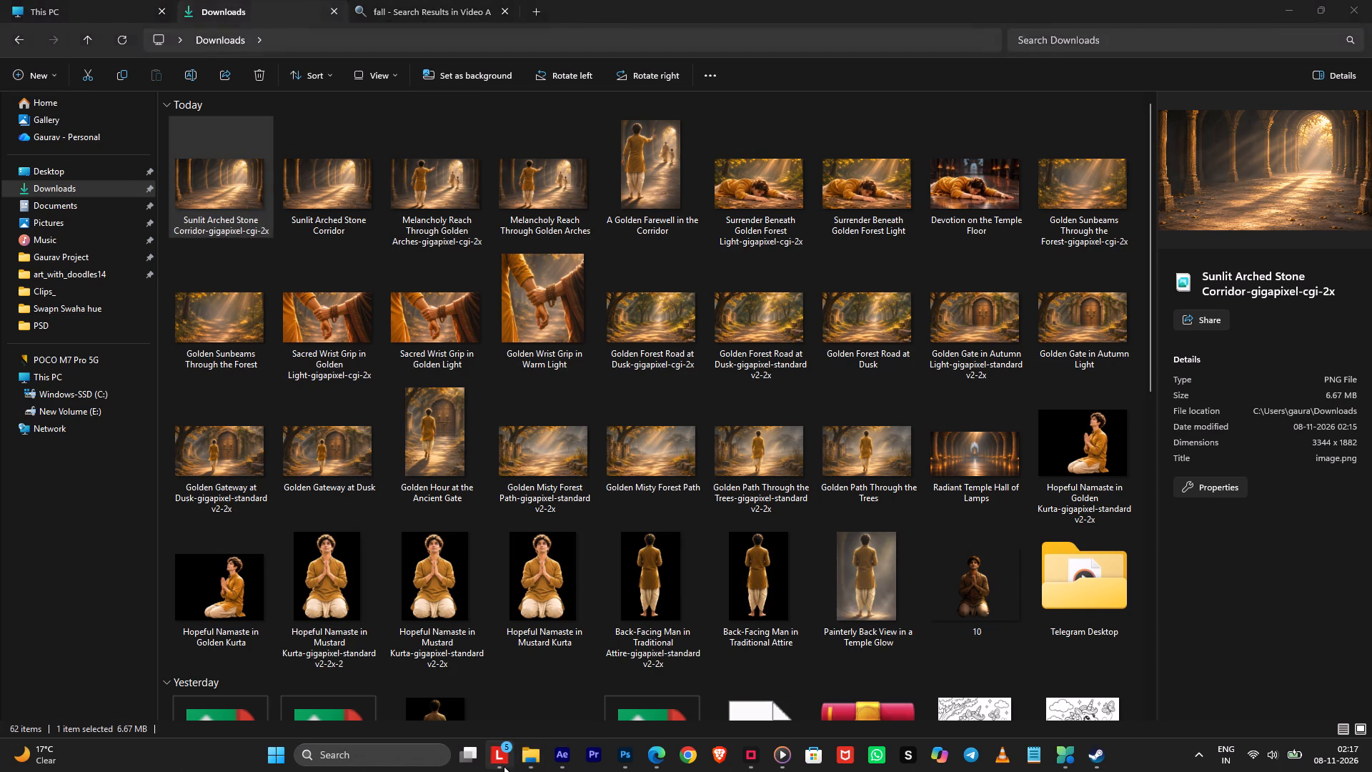
pyautogui.click(1371, 0)
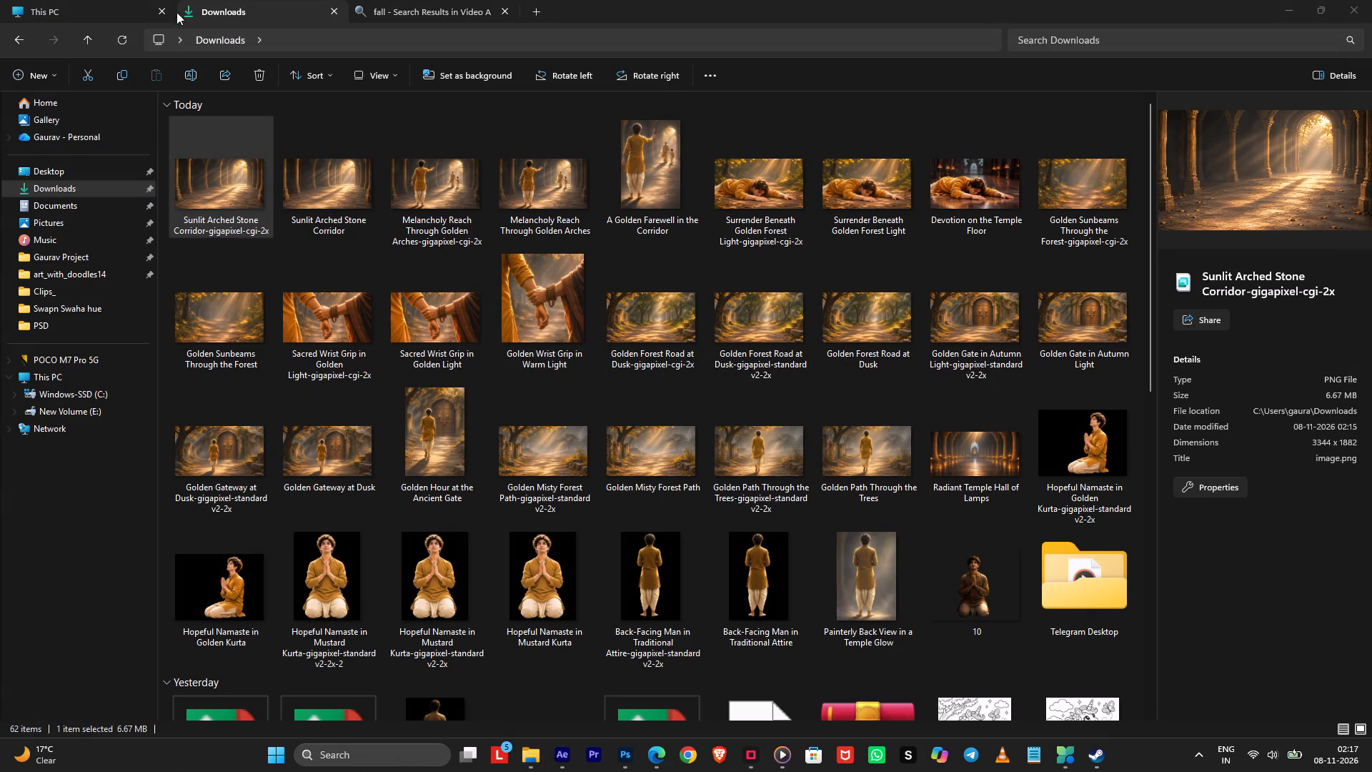
pyautogui.click(94, 316)
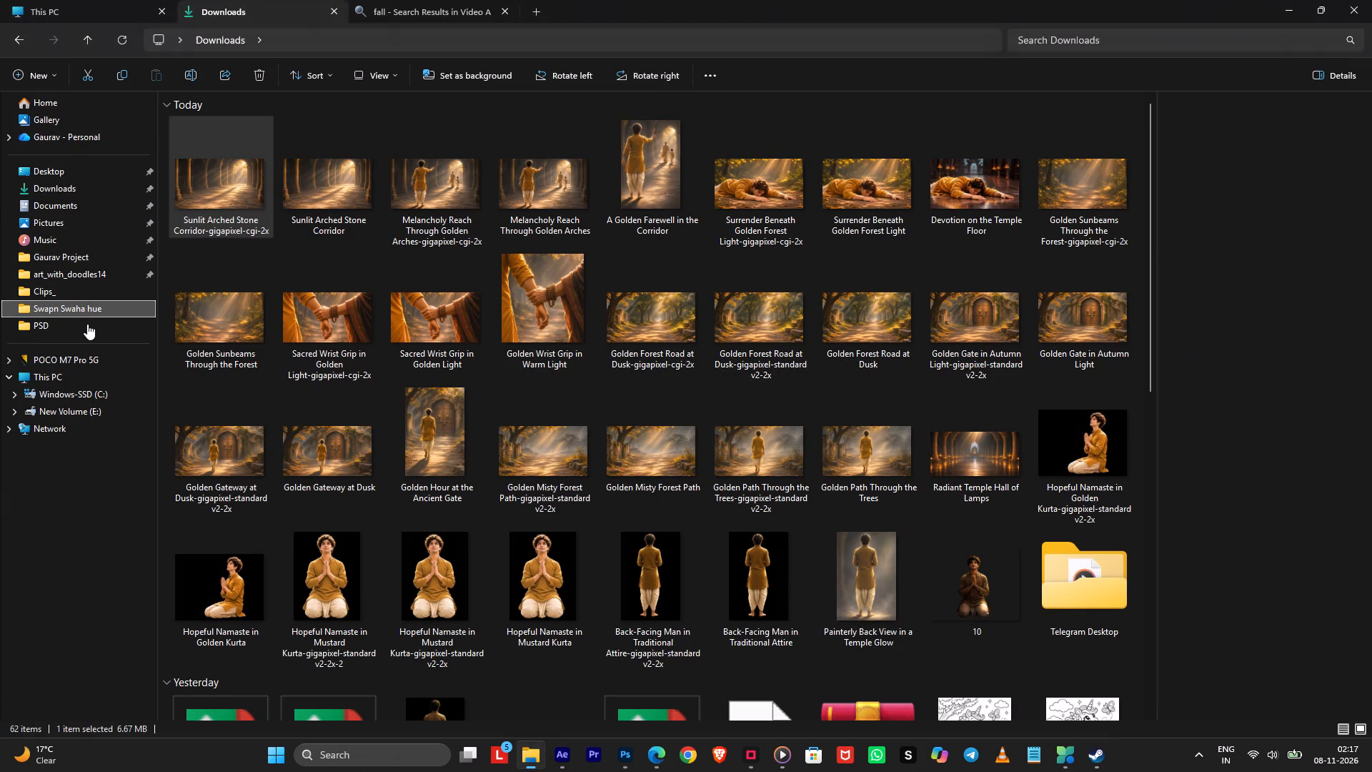
pyautogui.click(86, 325)
pyautogui.click(506, 436)
pyautogui.moveTo(426, 412); pyautogui.dragTo(558, 435)
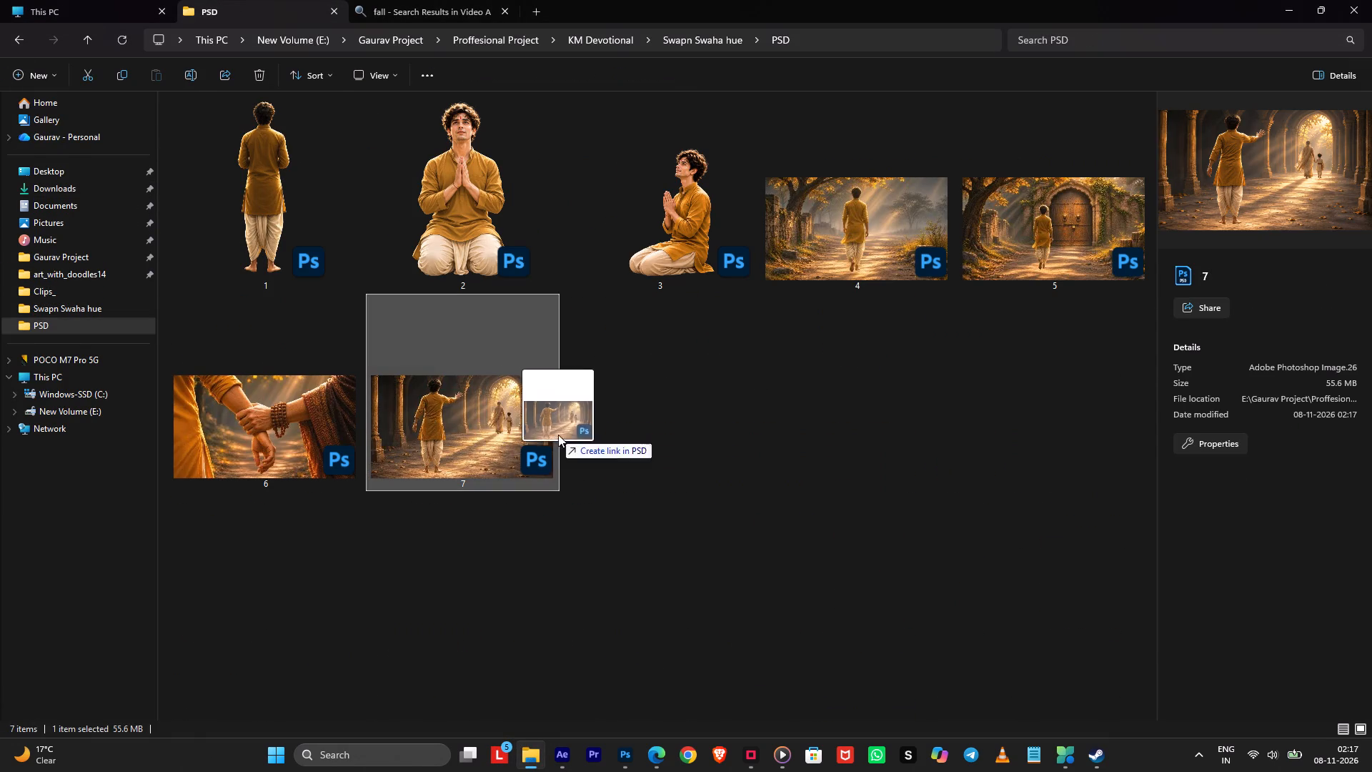
pyautogui.hotkey('alt', 'Tab')
pyautogui.moveTo(558, 435); pyautogui.dragTo(901, 498)
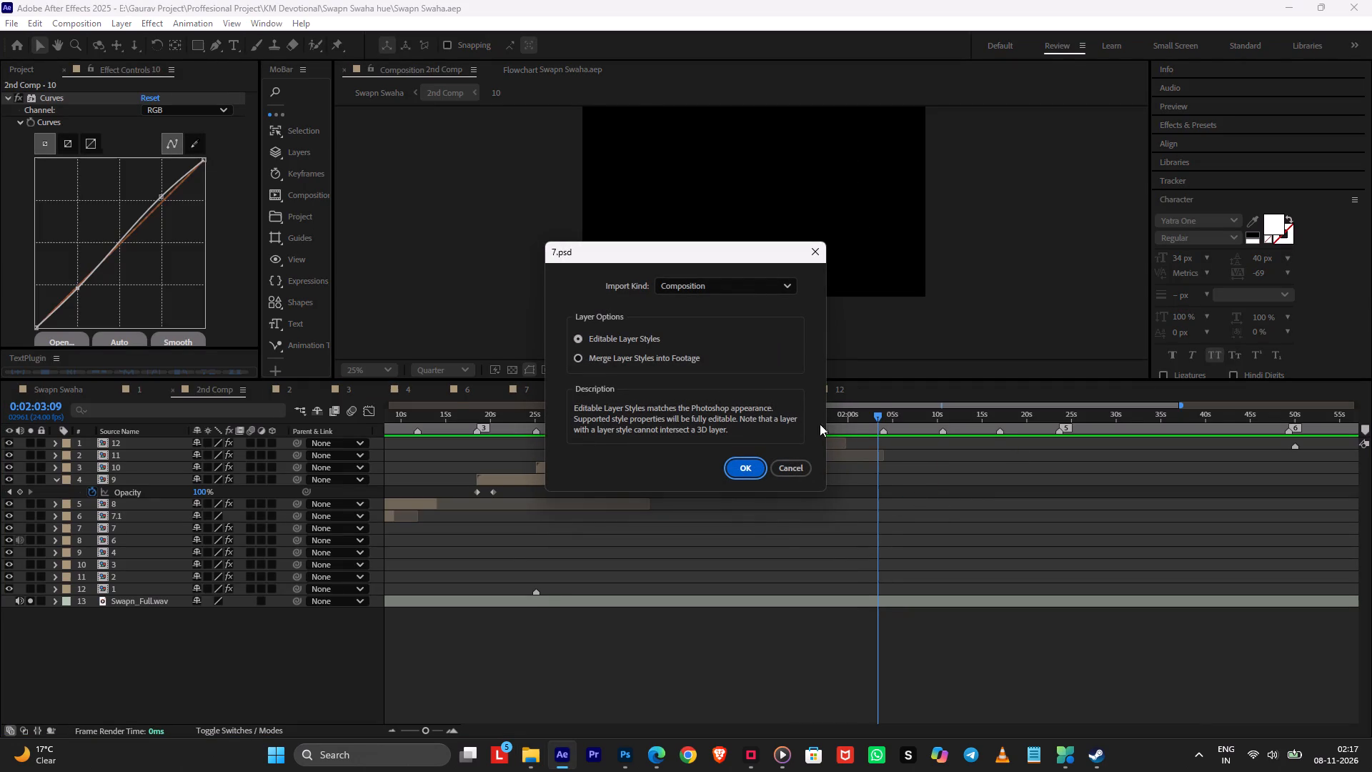
pyautogui.click(746, 473)
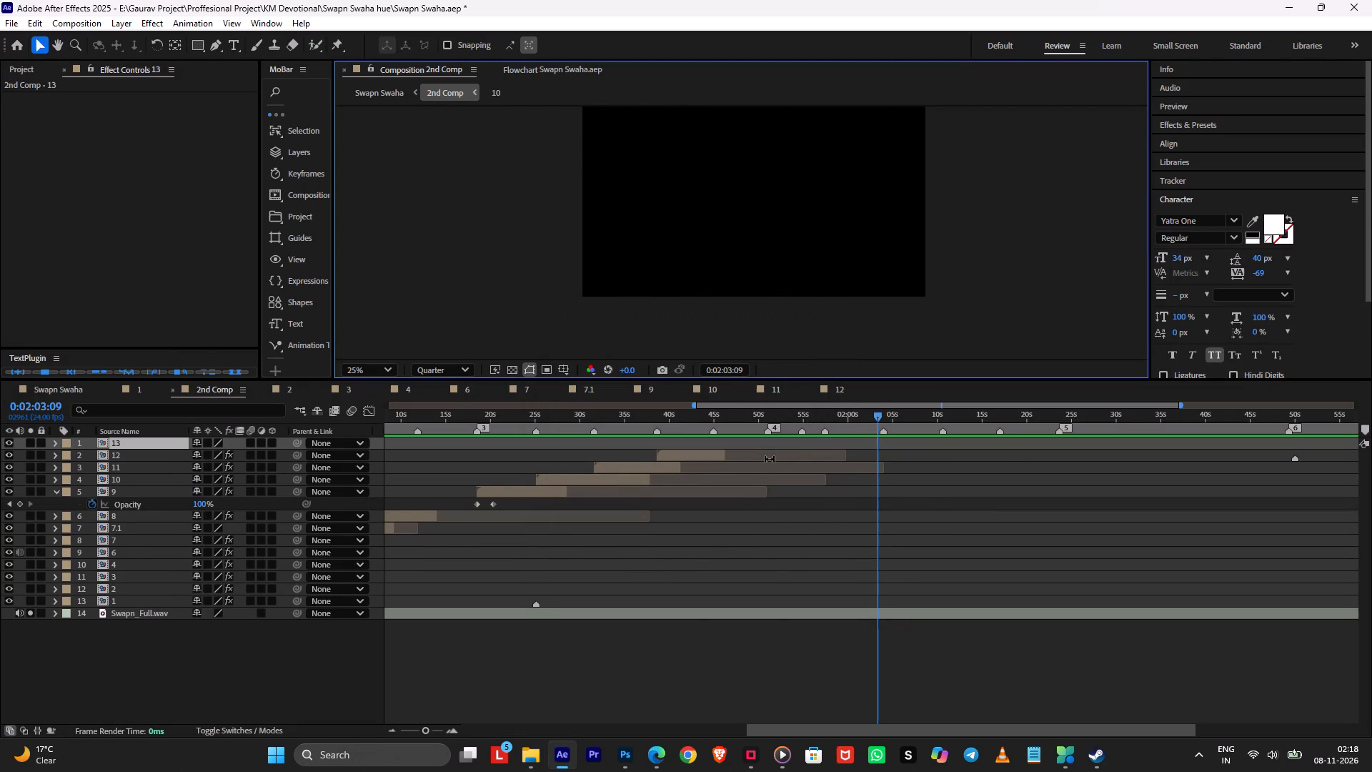
pyautogui.press('[')
# Open composition 13, cut both of its layers and return to 2nd Comp.
pyautogui.press('Return')
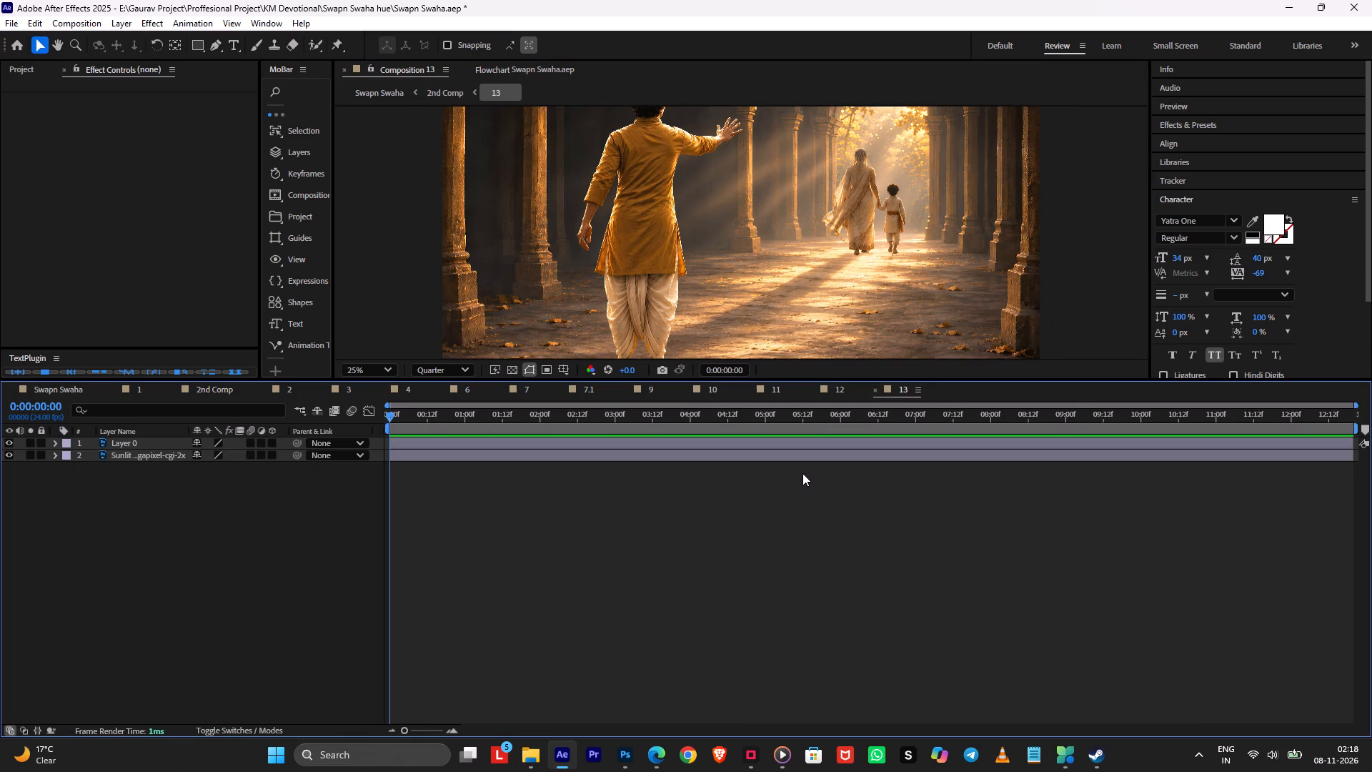
pyautogui.hotkey('ctrl', 'a')
pyautogui.hotkey('ctrl', 'x')
pyautogui.press('Tab')
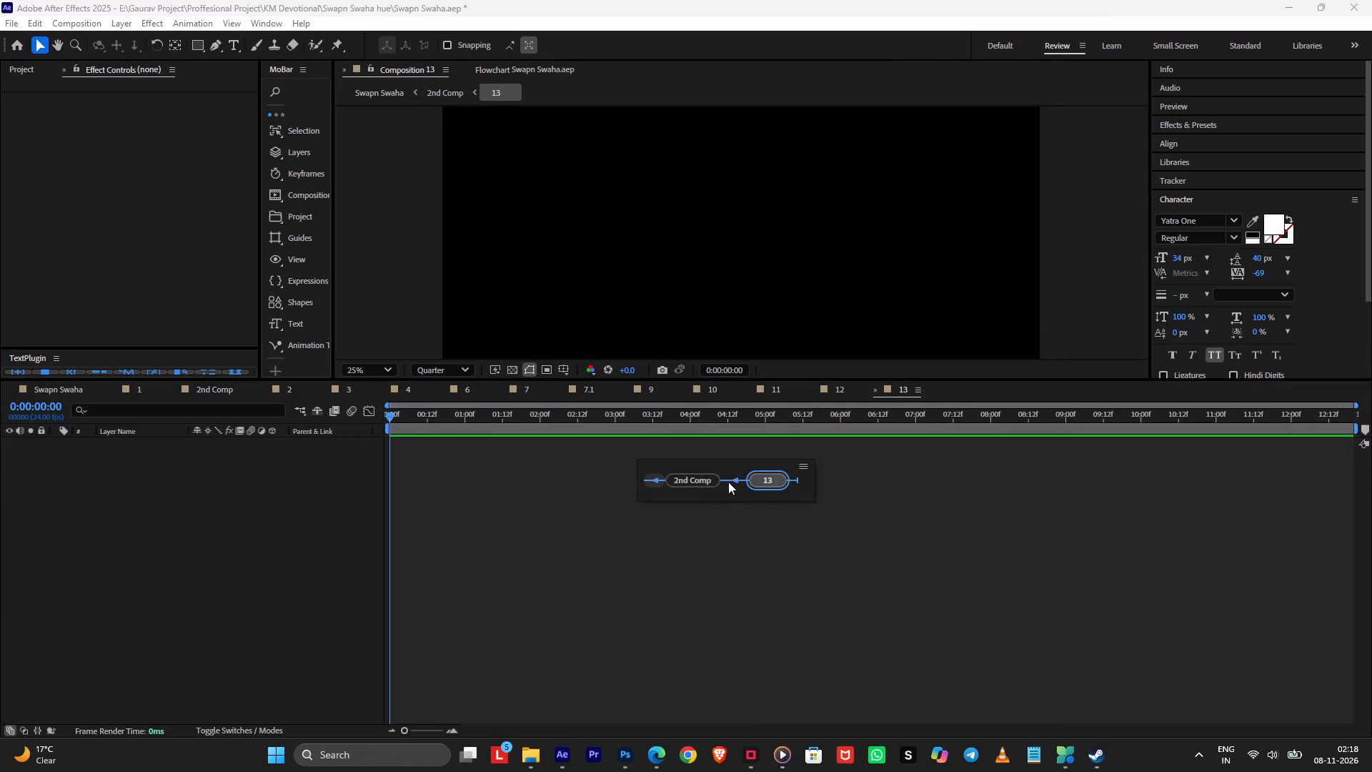
pyautogui.click(704, 482)
# Paste the two 7.psd layers into 2nd Comp and align their start to marker 4 at 0:01:51:01.
pyautogui.moveTo(824, 423); pyautogui.dragTo(802, 423)
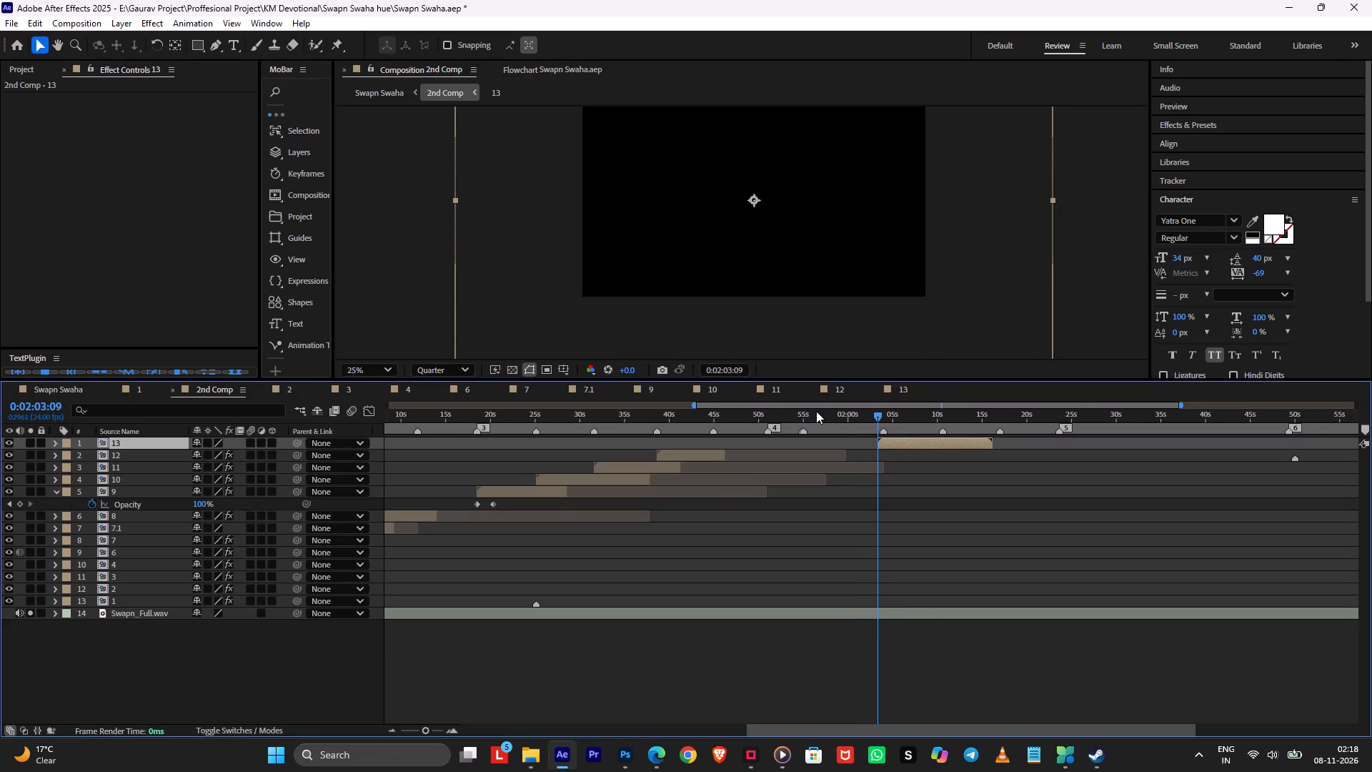
pyautogui.hotkey('ctrl', 'z')
pyautogui.moveTo(811, 411); pyautogui.dragTo(783, 433)
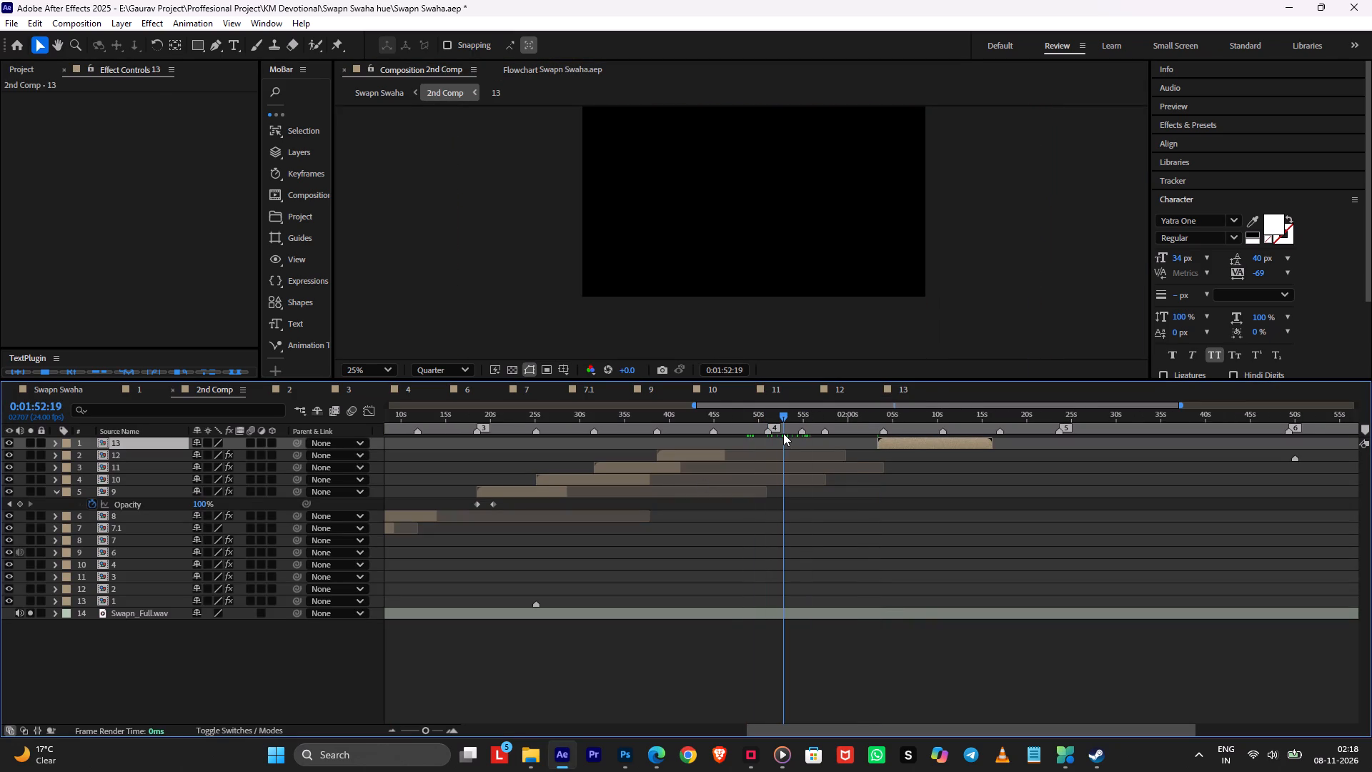
pyautogui.press('space')
pyautogui.moveTo(775, 417); pyautogui.dragTo(765, 415)
pyautogui.press('space')
pyautogui.keyDown('alt'); pyautogui.scroll(2, 769, 445); pyautogui.keyUp('alt')
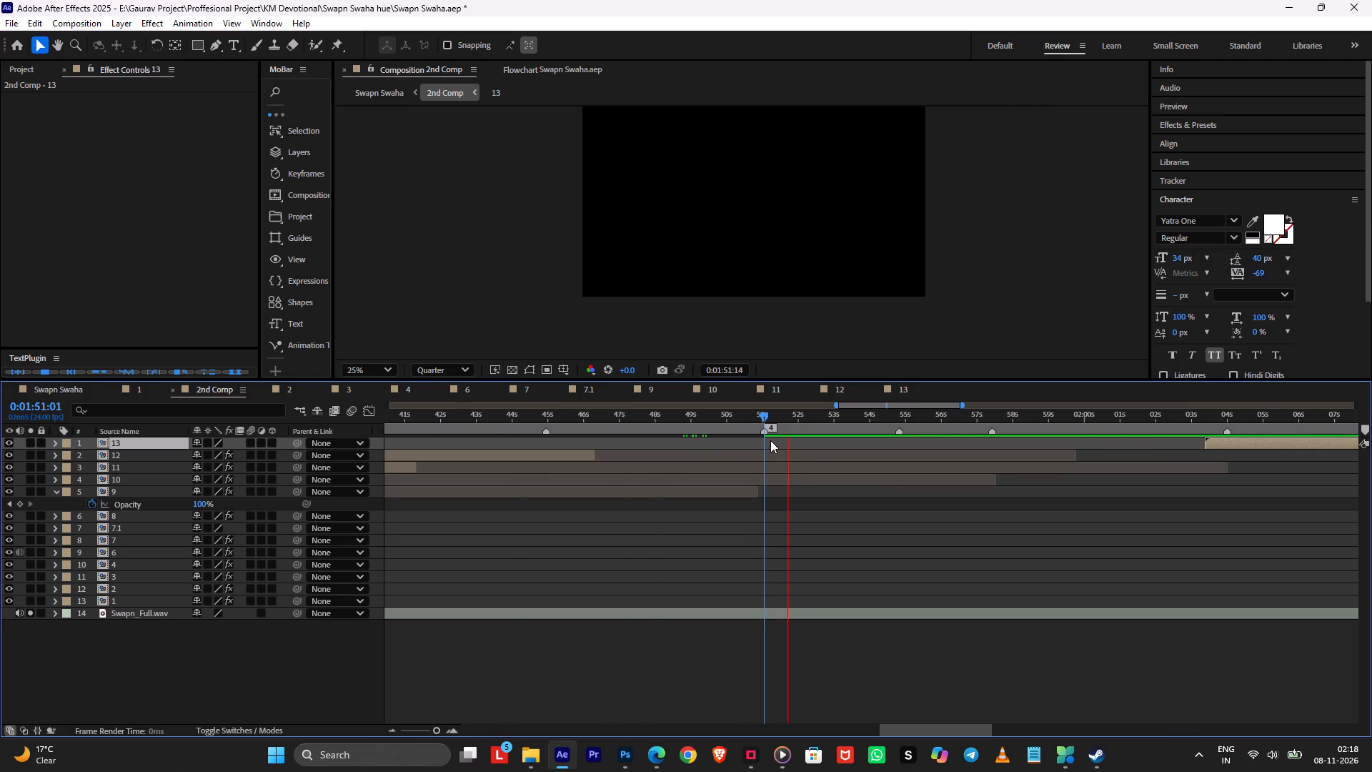
pyautogui.moveTo(779, 415); pyautogui.dragTo(769, 415)
pyautogui.hotkey('ctrl', 'v')
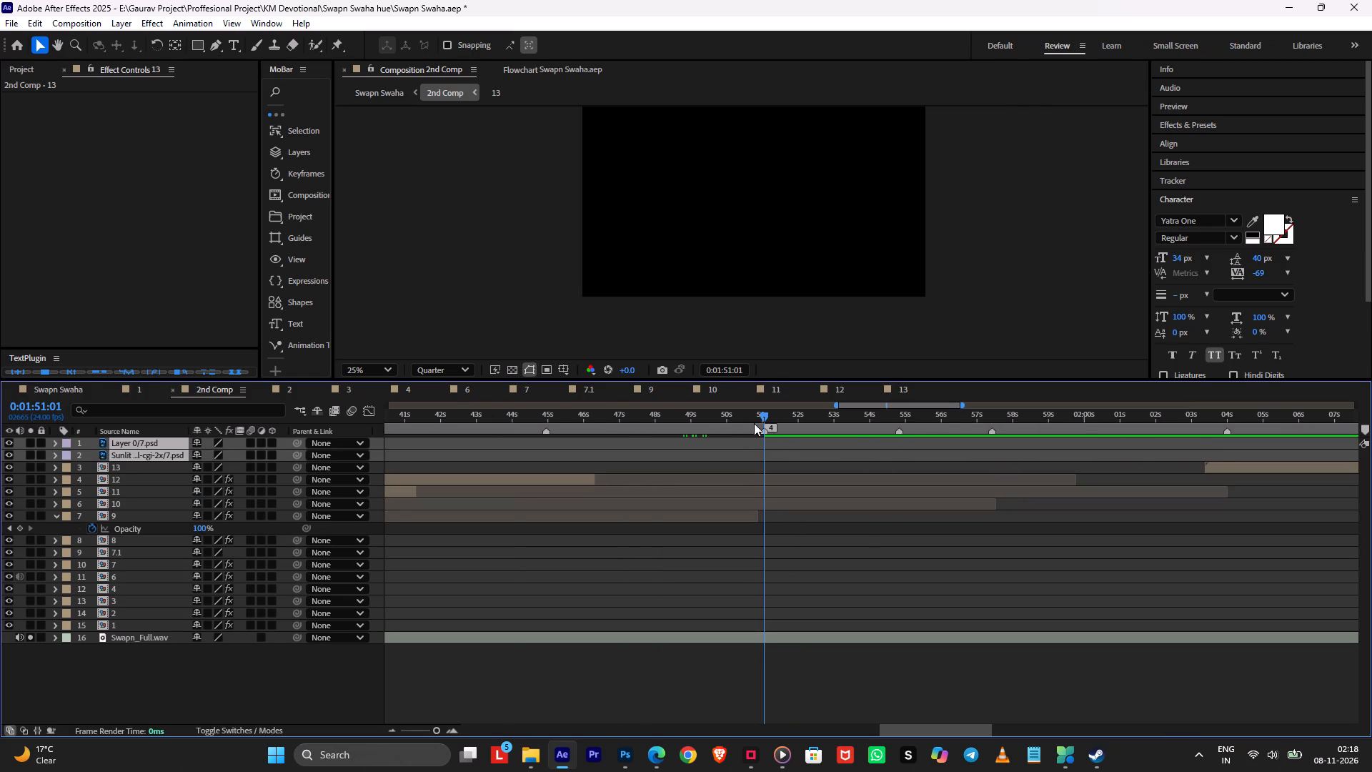
pyautogui.press('[')
# Pre-compose the two pasted 7.psd layers as 14, adjusting the composition duration to their time span.
pyautogui.hotkey('ctrl', 'Tab')
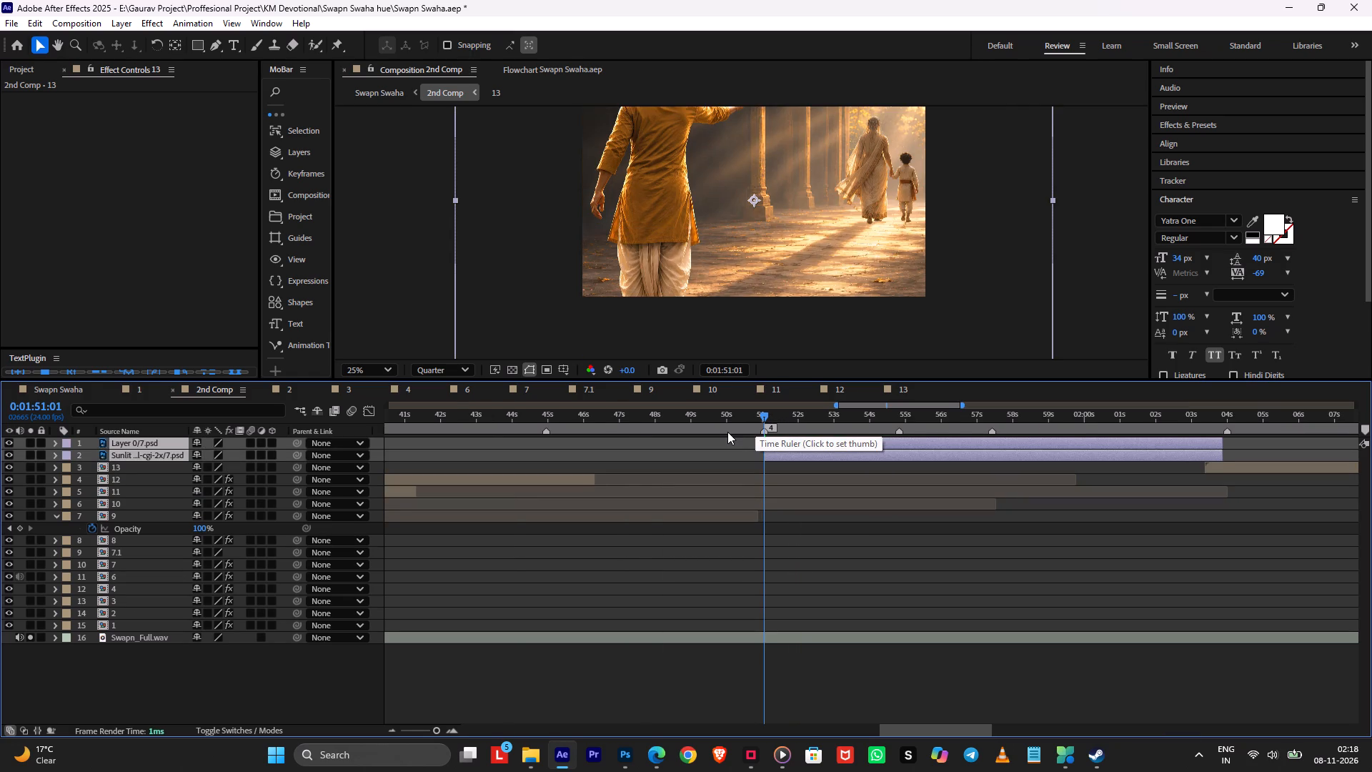
pyautogui.hotkey('ctrl', 'shift', 'c')
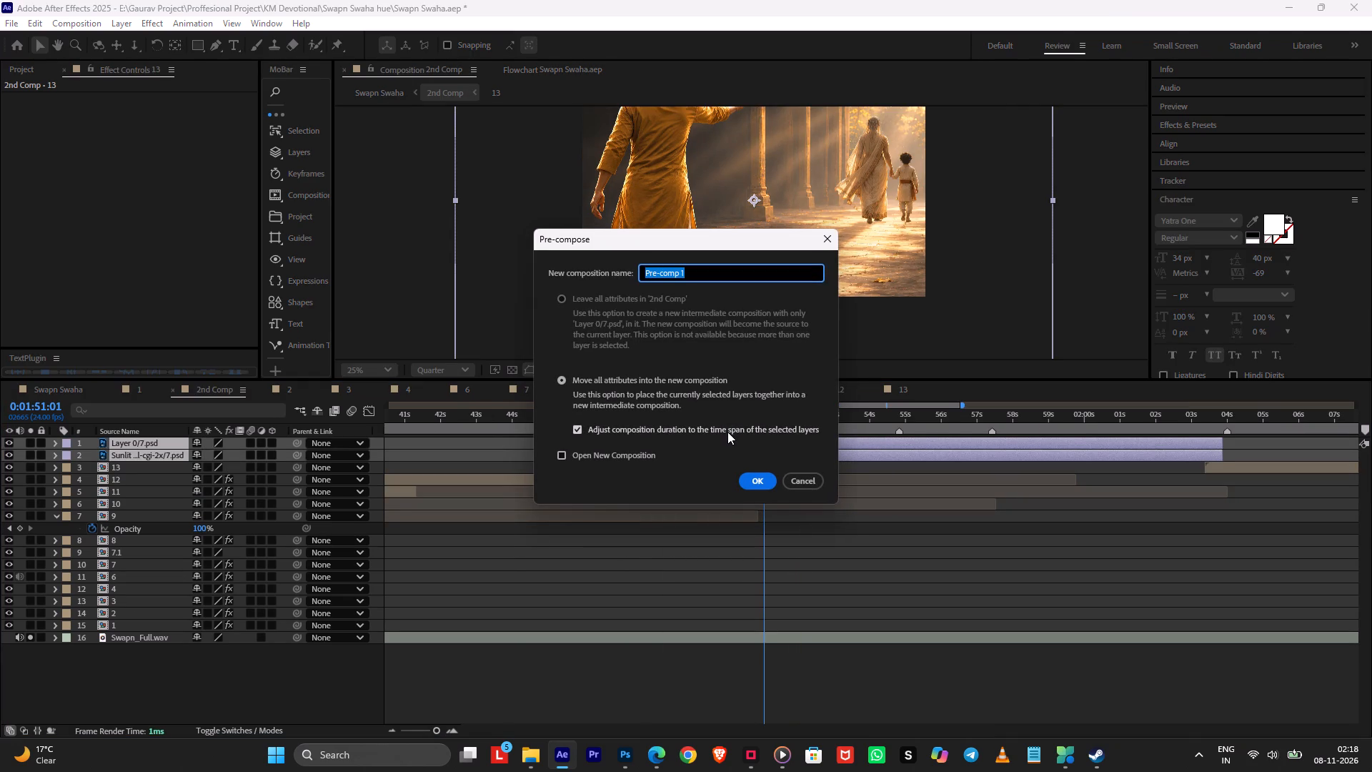
pyautogui.write('14')
pyautogui.press('Return')
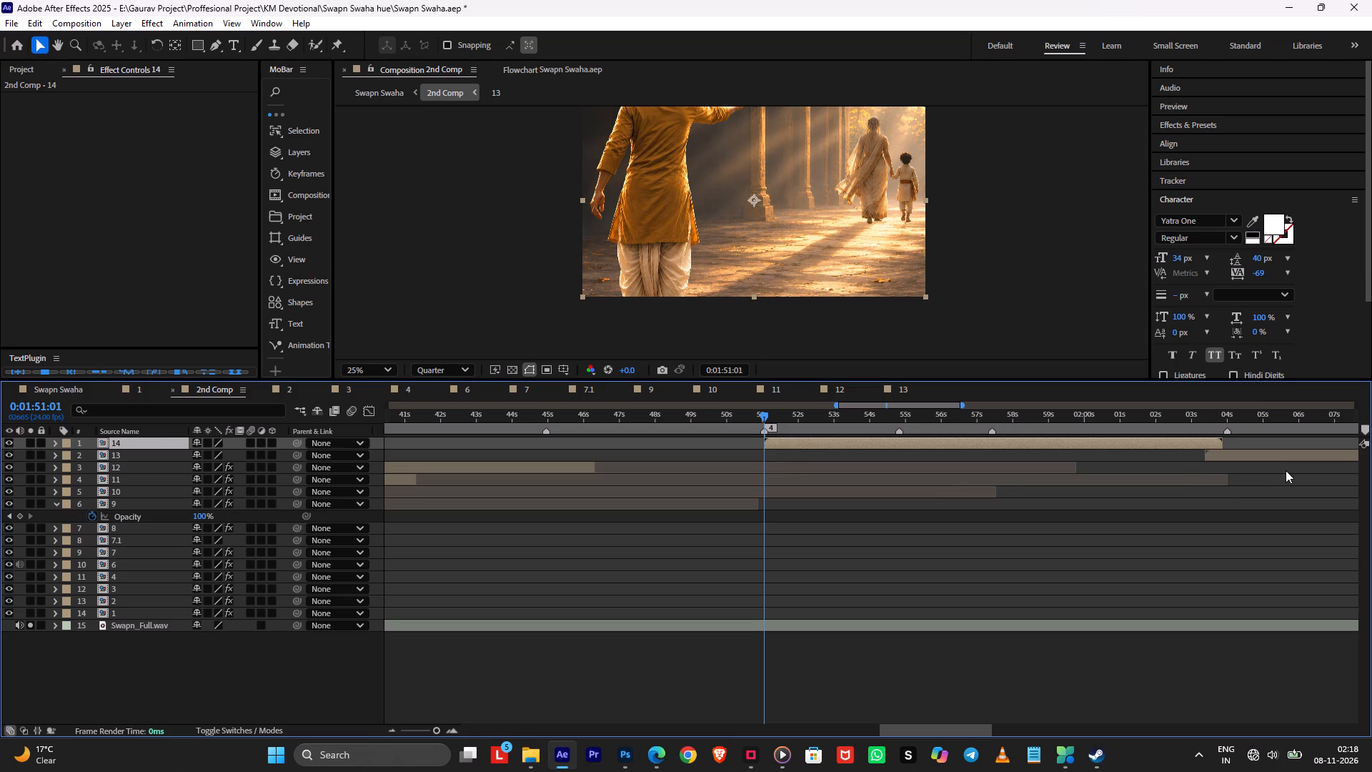
# Reveal the emptied composition 13 in the project, delete it and save the project.
pyautogui.click(1258, 454)
pyautogui.rightClick(1257, 454)
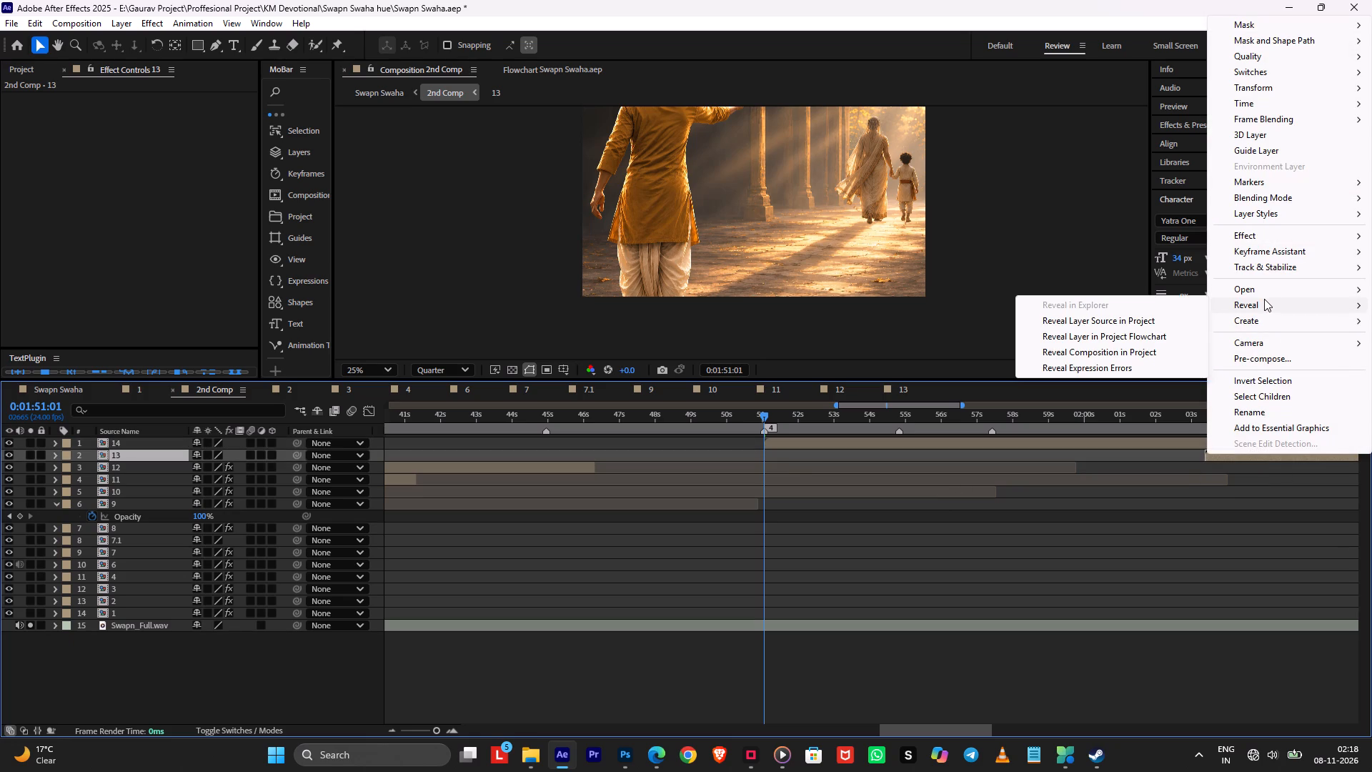
pyautogui.click(1154, 315)
pyautogui.press('Delete')
pyautogui.press('Return')
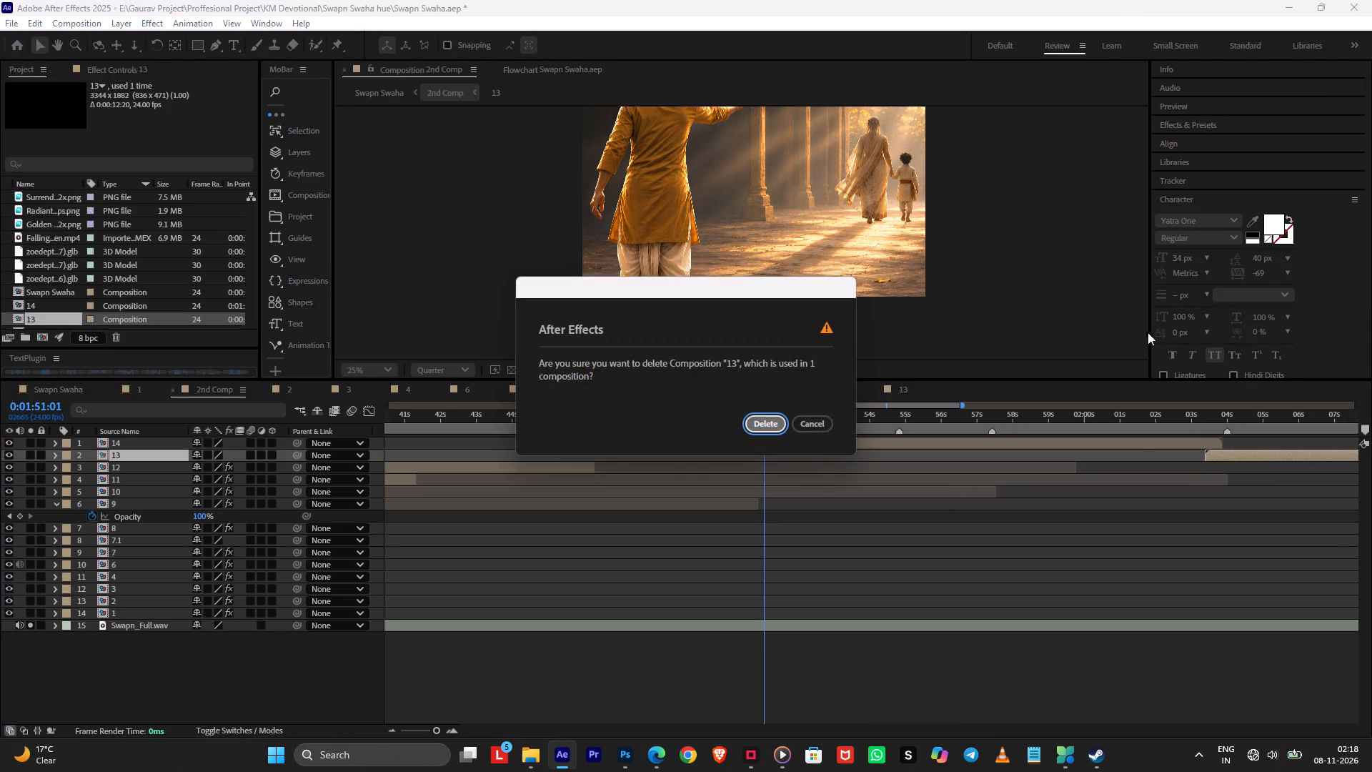
pyautogui.hotkey('ctrl', 's')
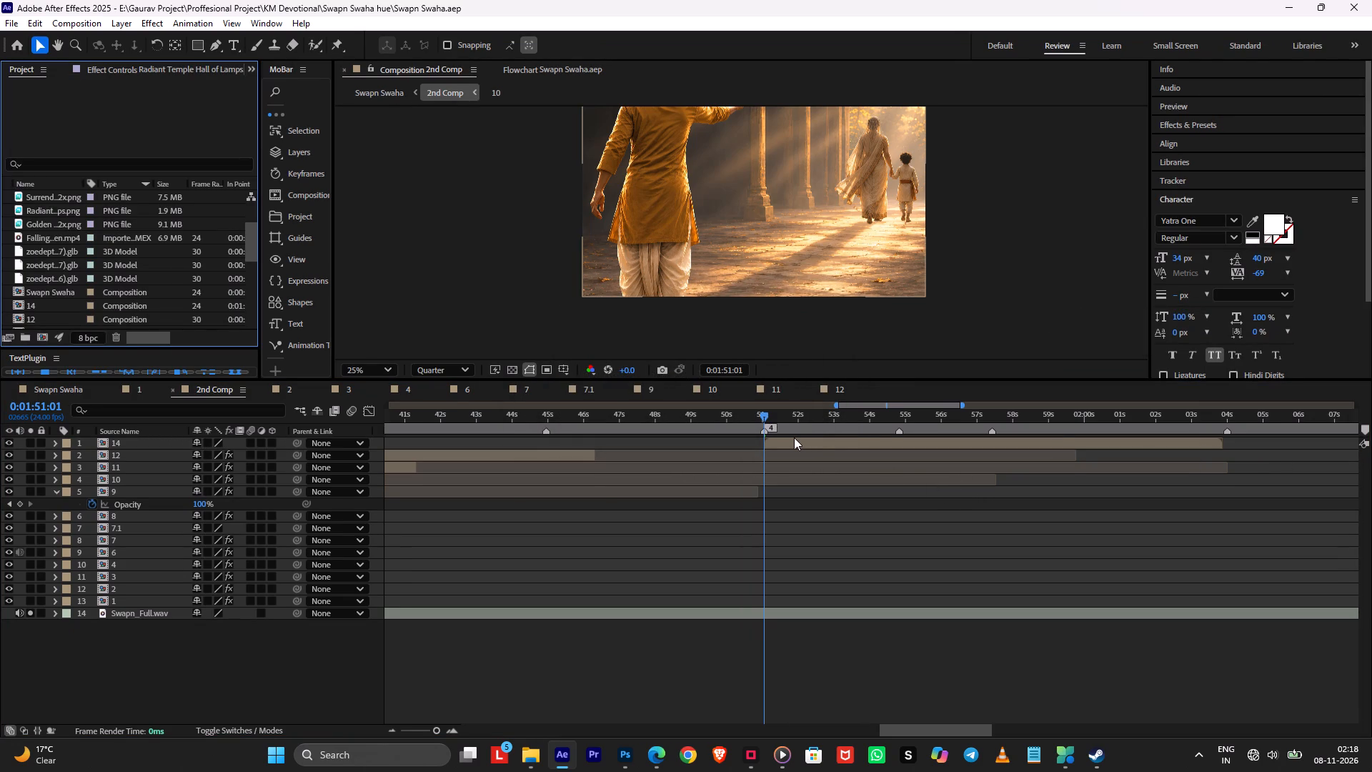
# Scale both layers inside composition 14 to 58%, save the project and hide their scale properties.
pyautogui.doubleClick(781, 437)
pyautogui.hotkey('ctrl', 'a')
pyautogui.press('s')
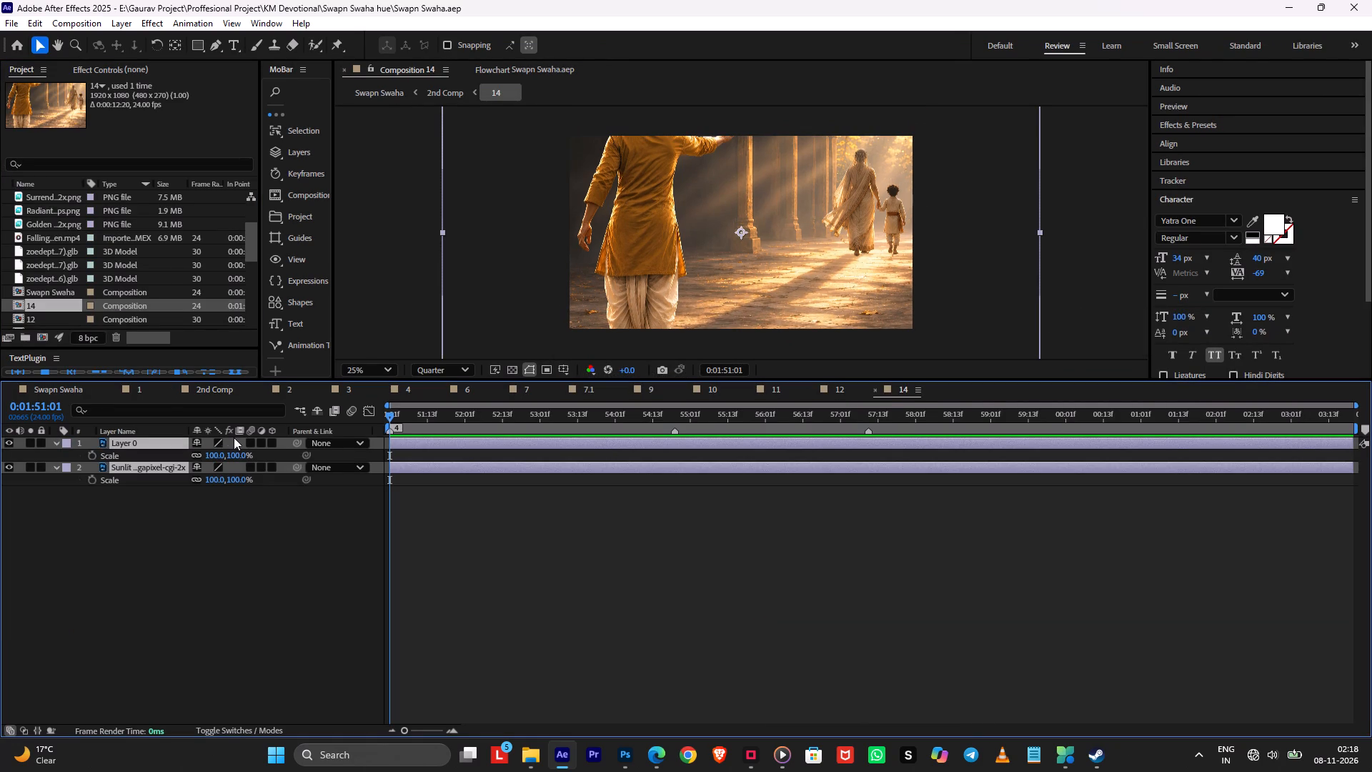
pyautogui.click(226, 454)
pyautogui.hotkey('ctrl', 'a')
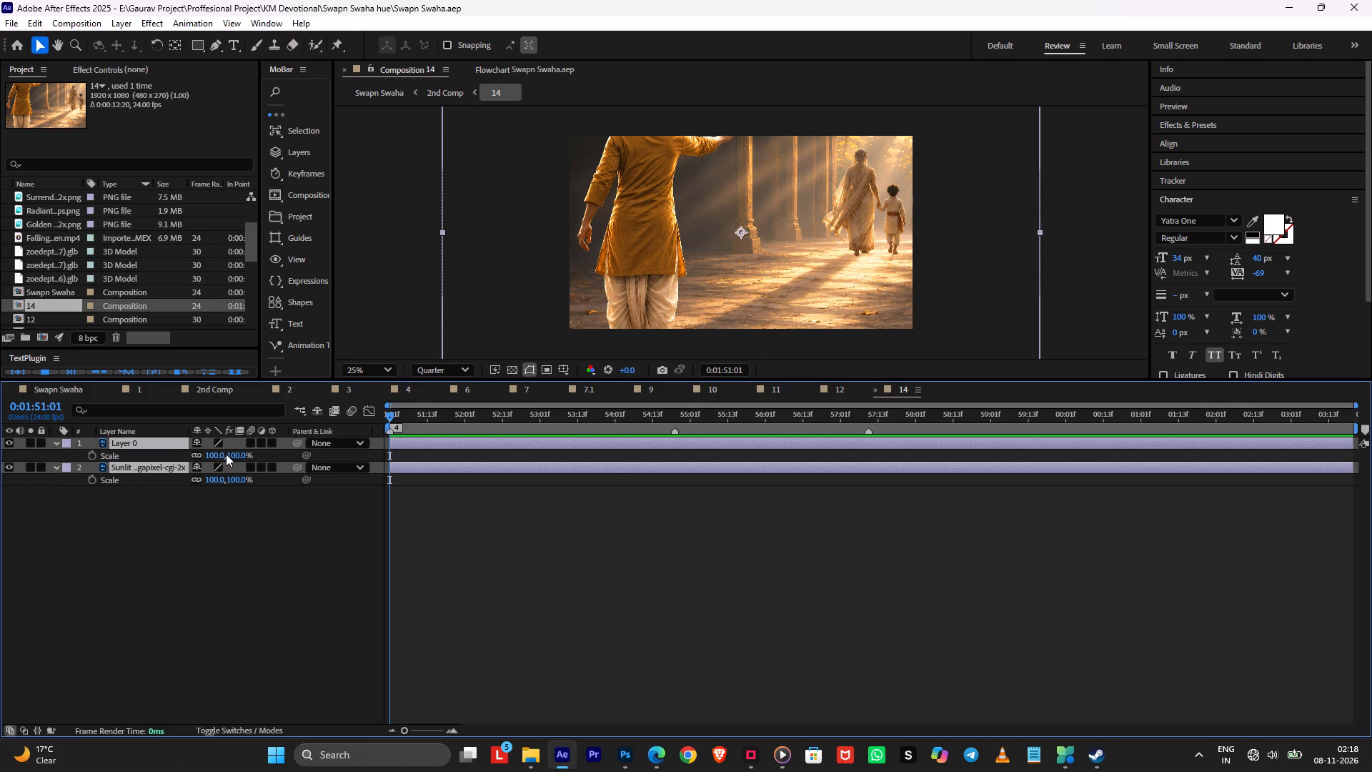
pyautogui.click(232, 455)
pyautogui.write('58')
pyautogui.click(517, 512)
pyautogui.hotkey('ctrl', 's')
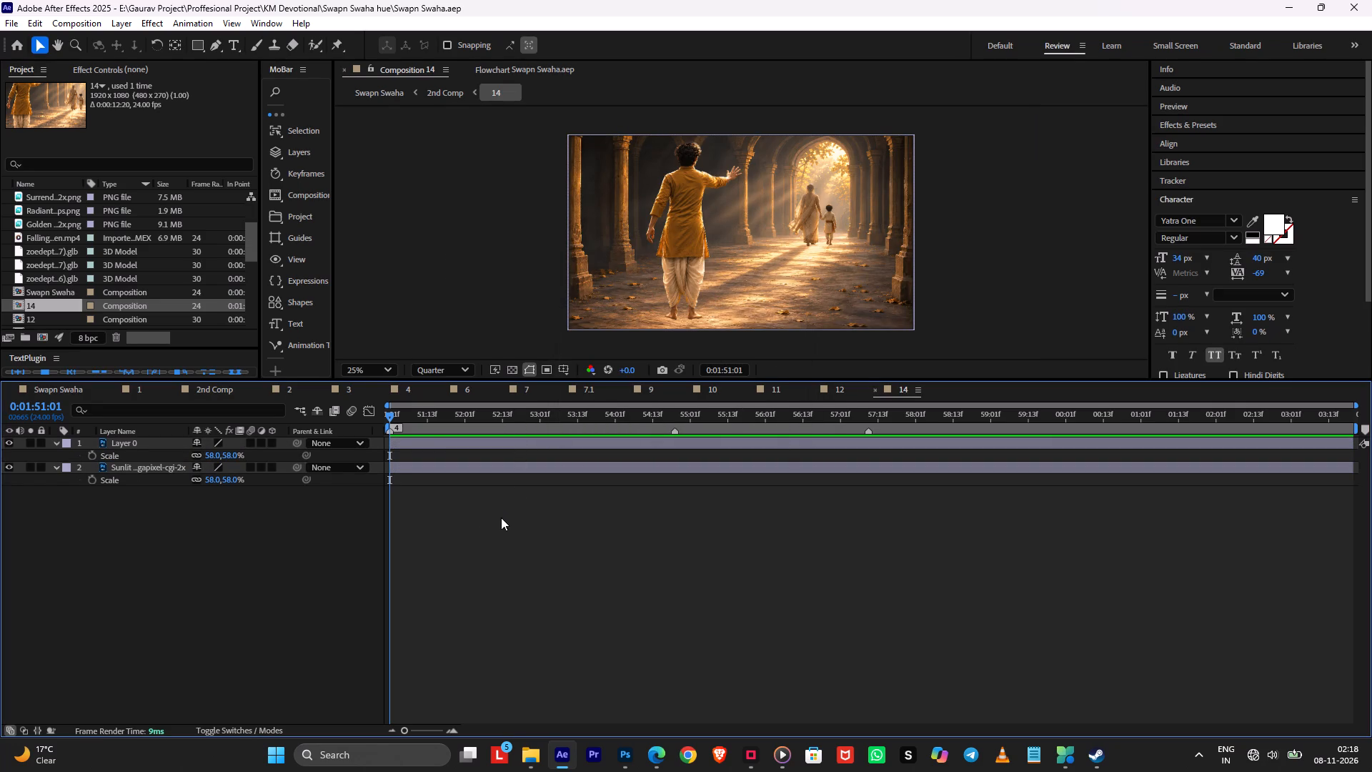
pyautogui.press('u')
# Empty all of After Effects' cache.
pyautogui.click(501, 518)
pyautogui.press('1')
pyautogui.press('space')
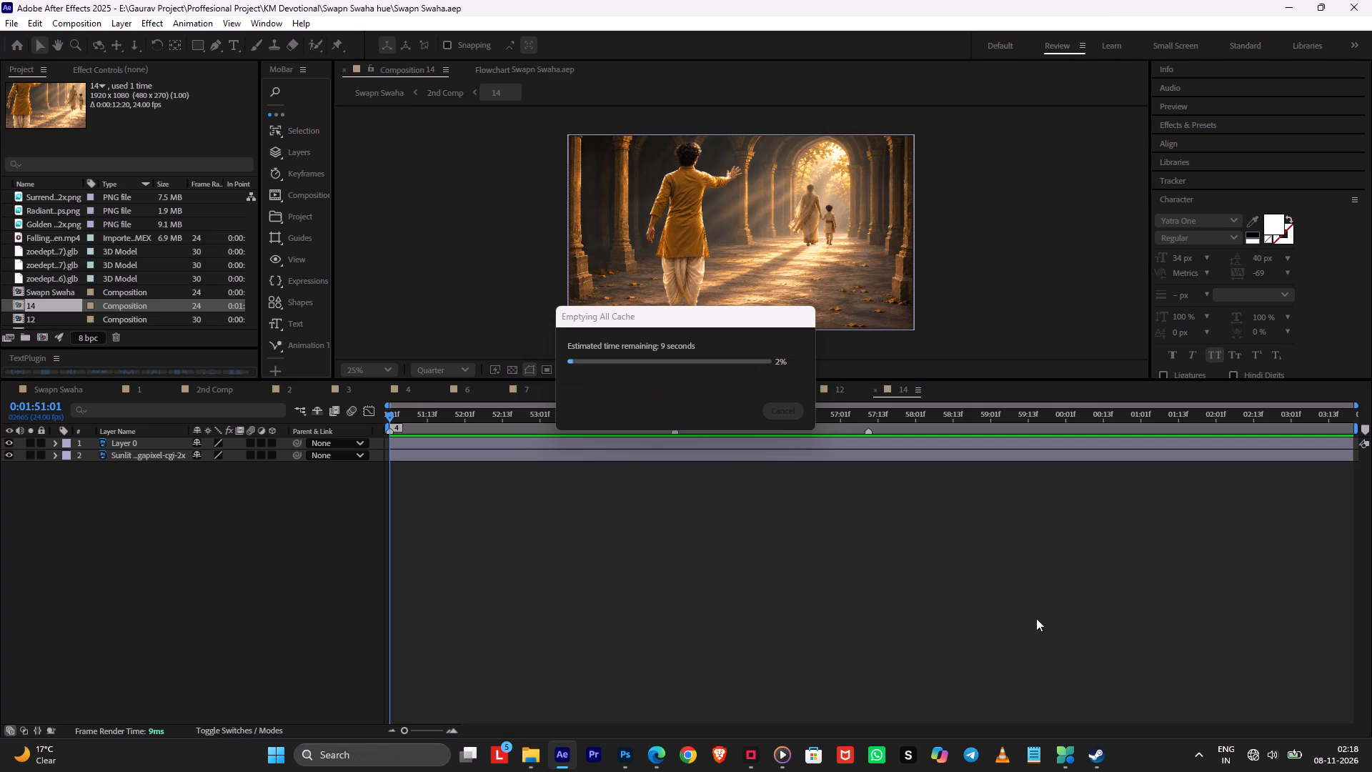
# Open Microsoft PC Manager and run PC boost twice to free memory.
pyautogui.click(1065, 749)
pyautogui.press('space')
pyautogui.click(1128, 472)
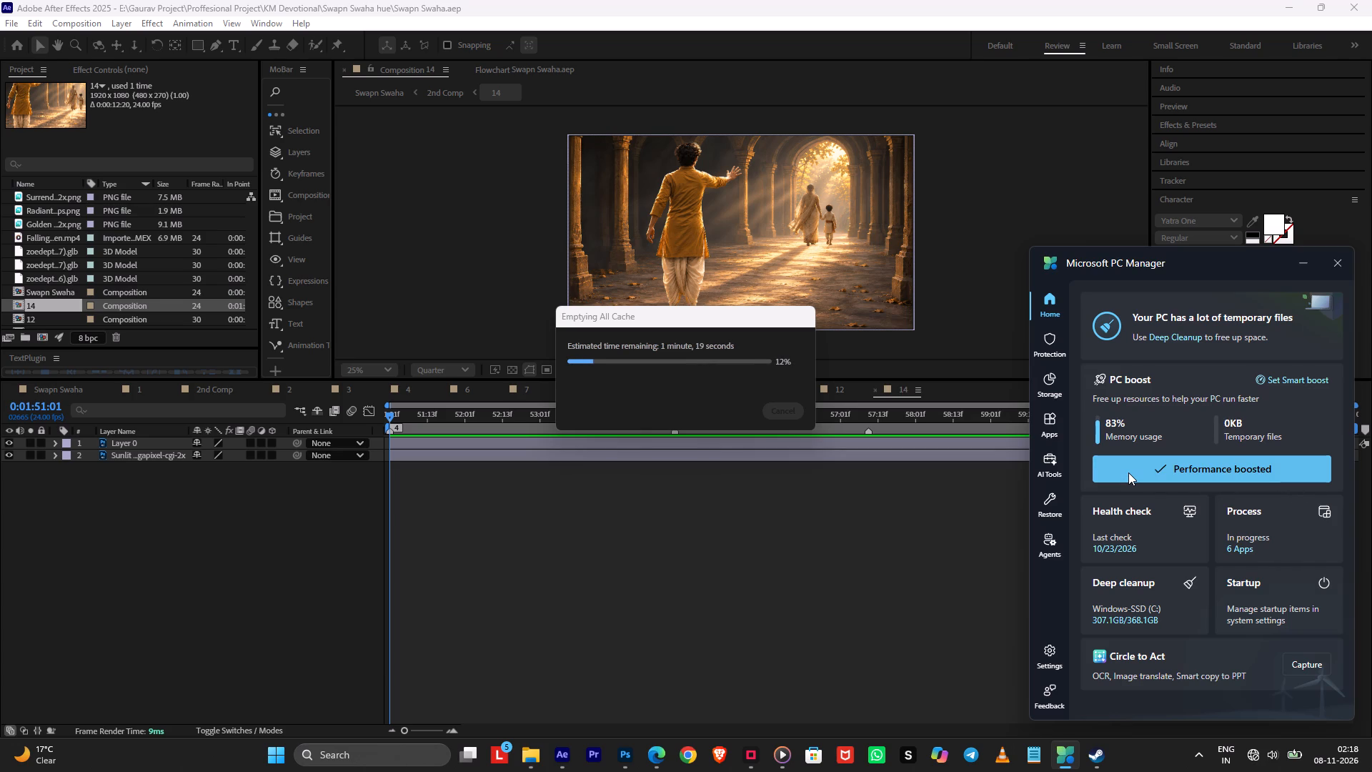
pyautogui.click(1128, 472)
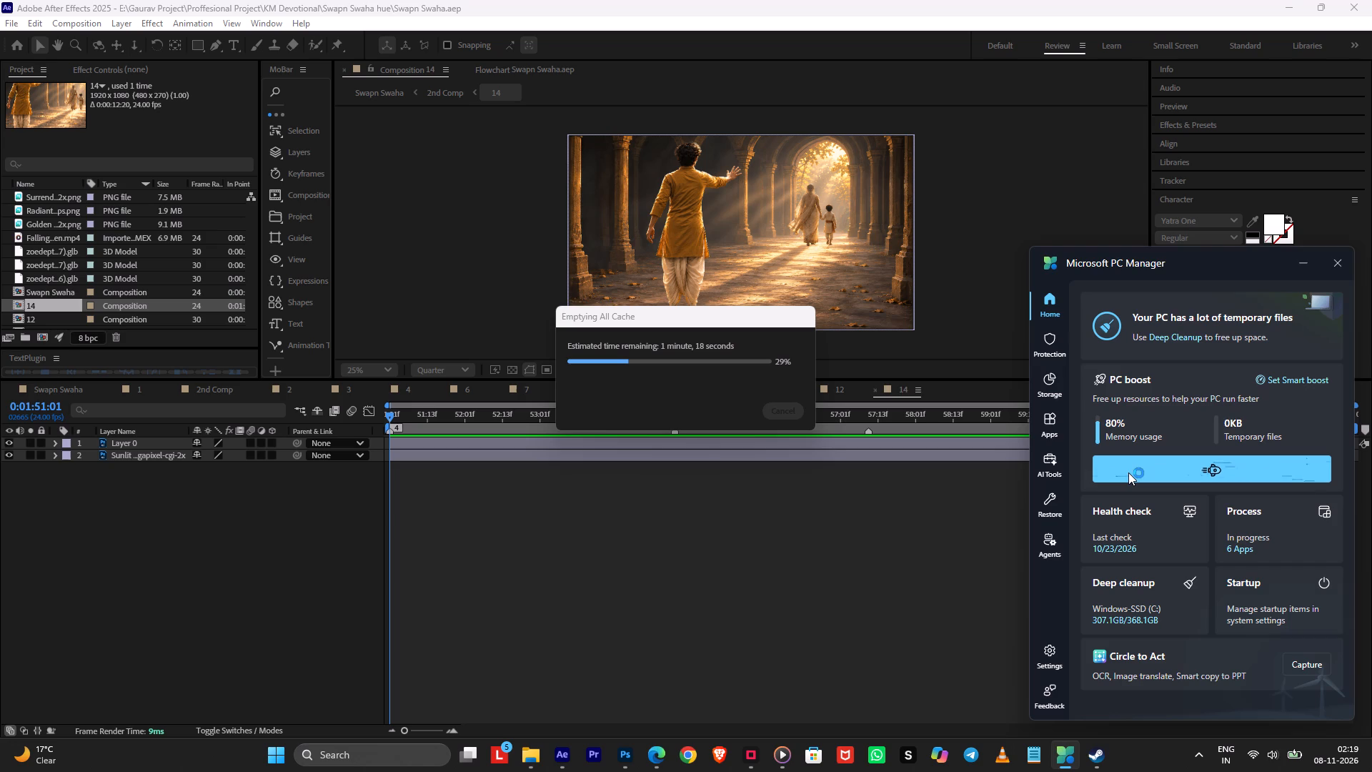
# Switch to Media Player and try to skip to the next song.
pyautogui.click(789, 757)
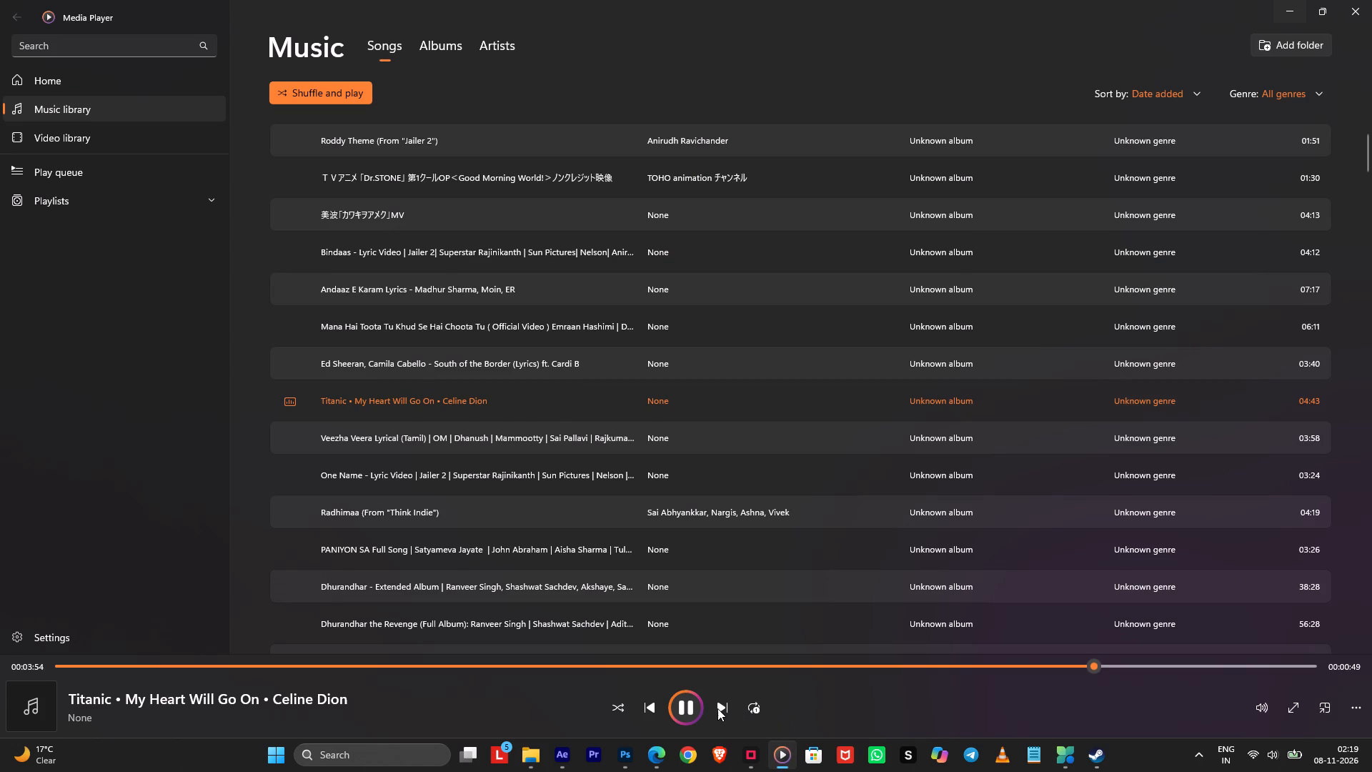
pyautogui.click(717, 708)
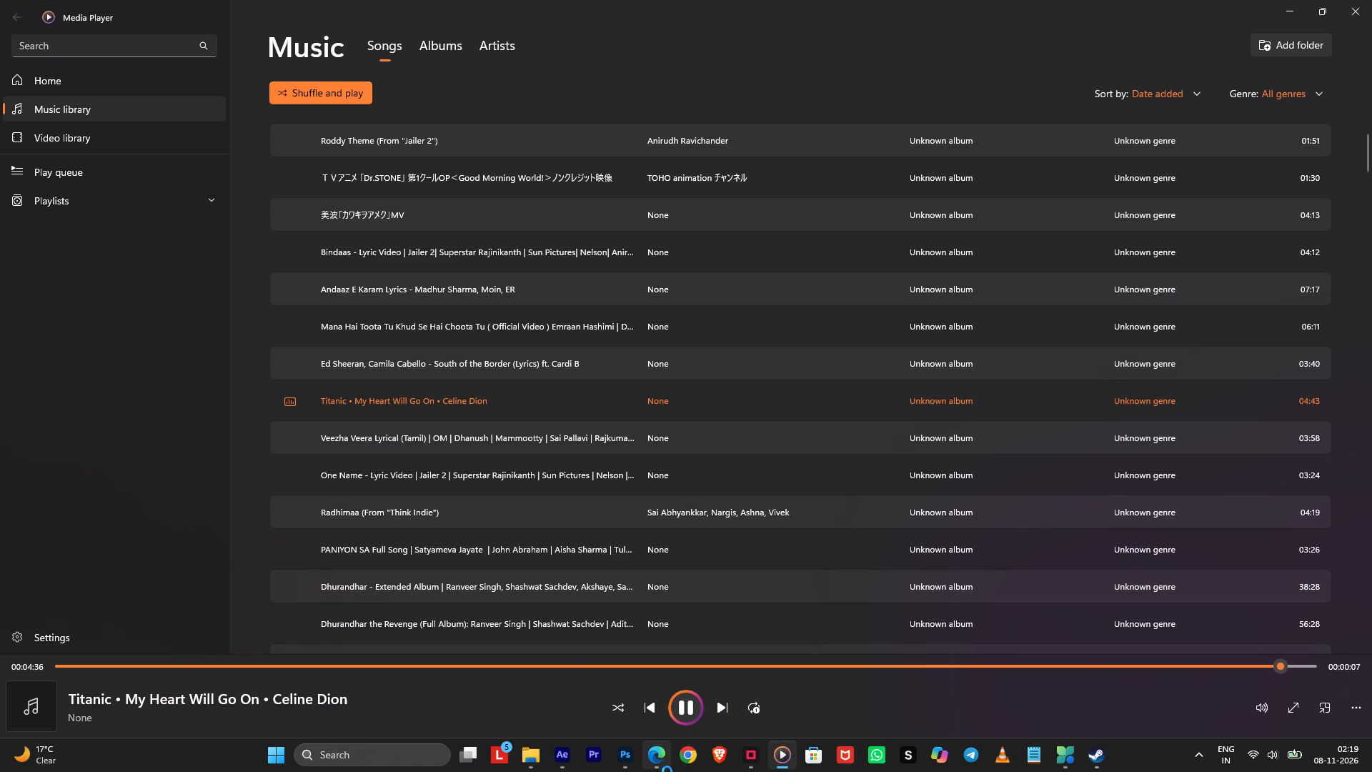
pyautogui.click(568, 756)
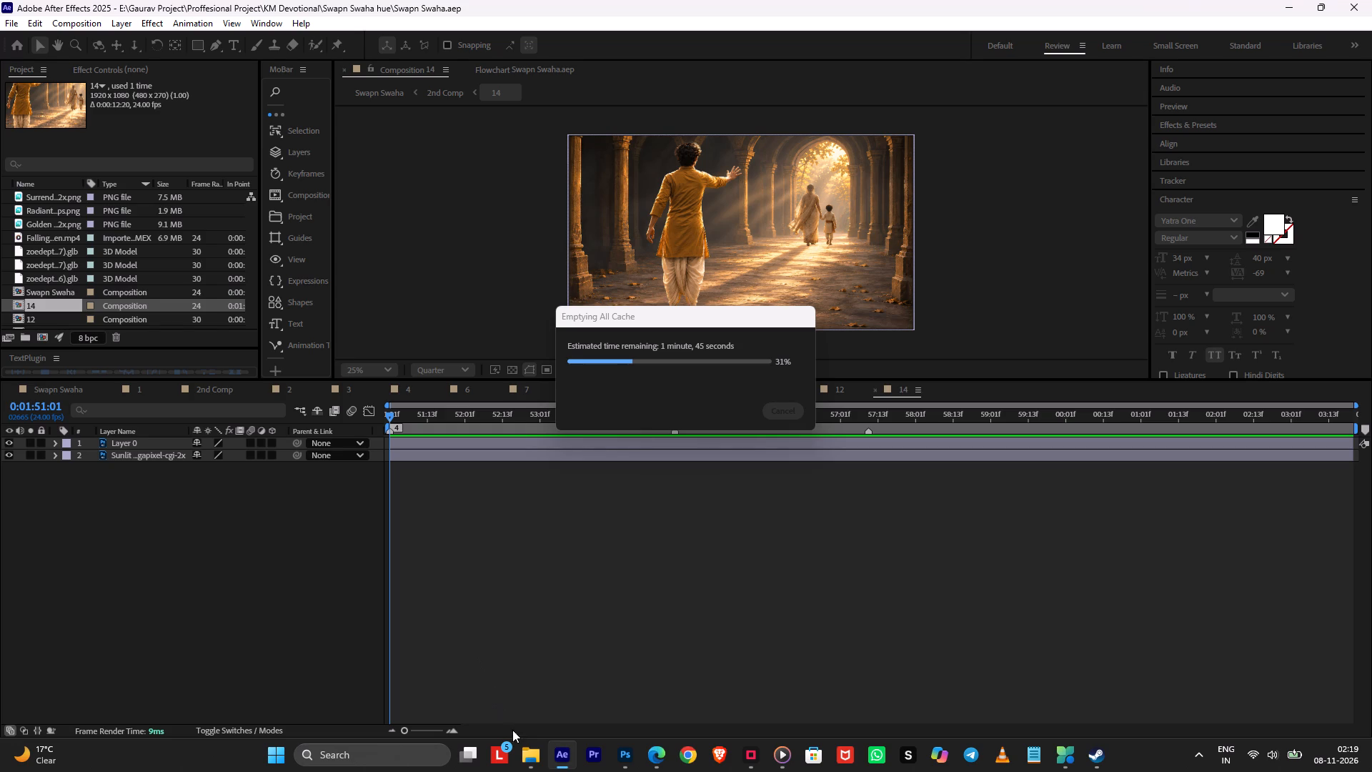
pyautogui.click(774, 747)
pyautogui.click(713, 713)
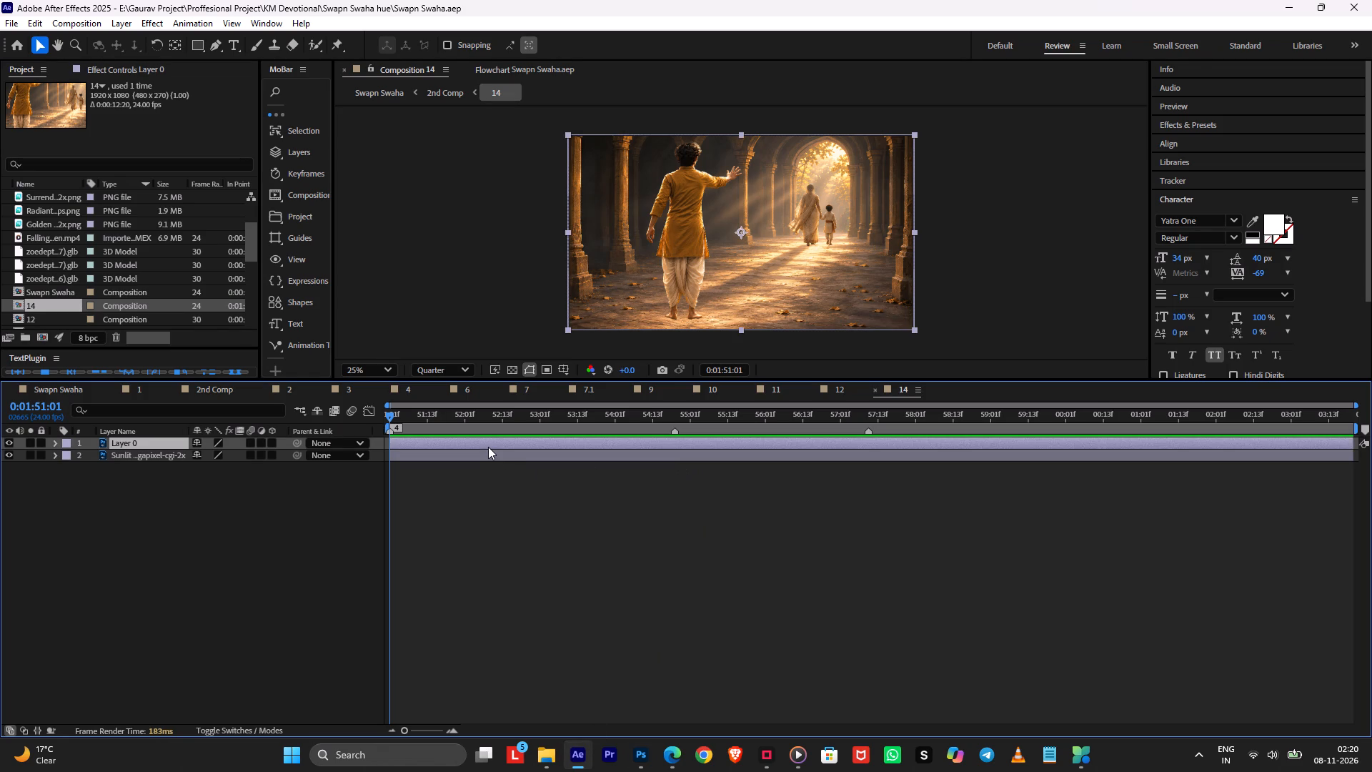
pyautogui.hotkey('ctrl', 'alt', 'shift', 'y')
pyautogui.hotkey('ctrl', 'alt', 'shift', 'c')
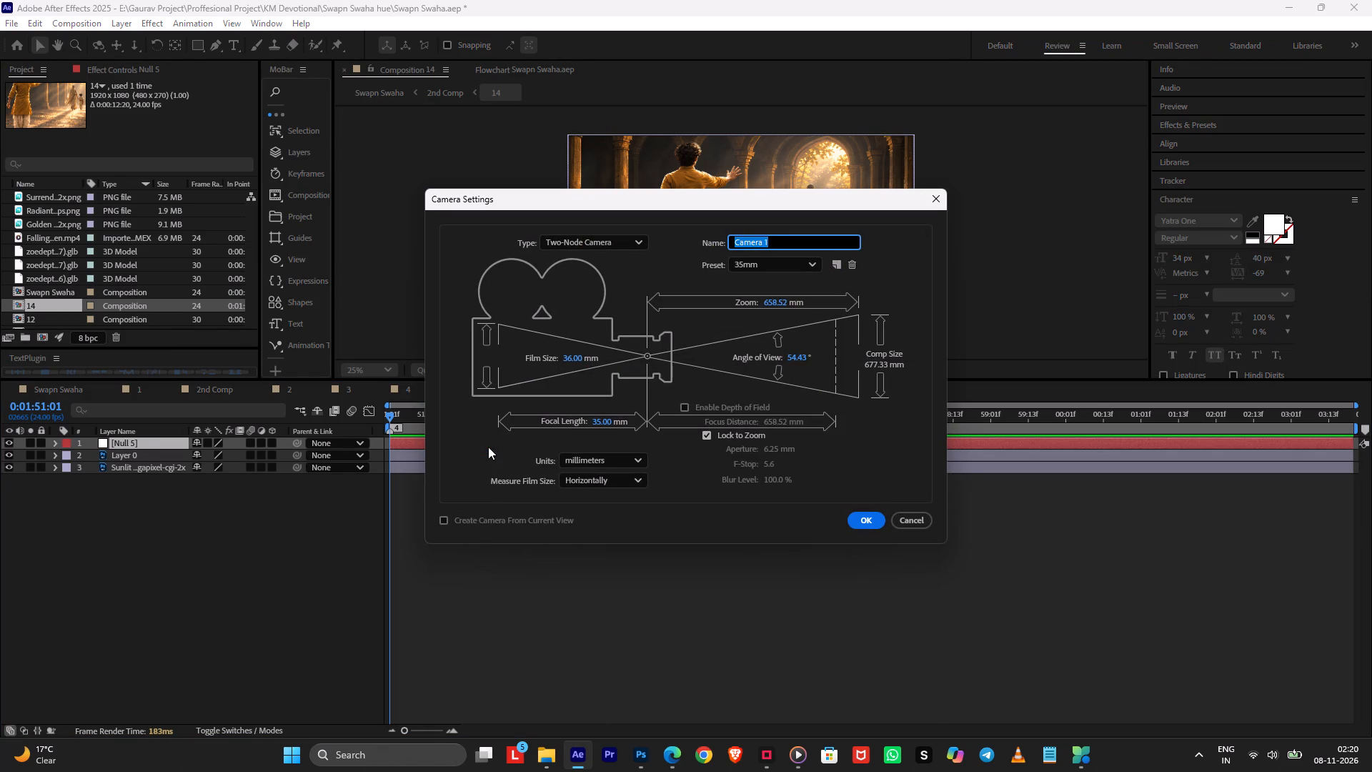
pyautogui.press('Return')
pyautogui.moveTo(144, 447); pyautogui.dragTo(144, 460)
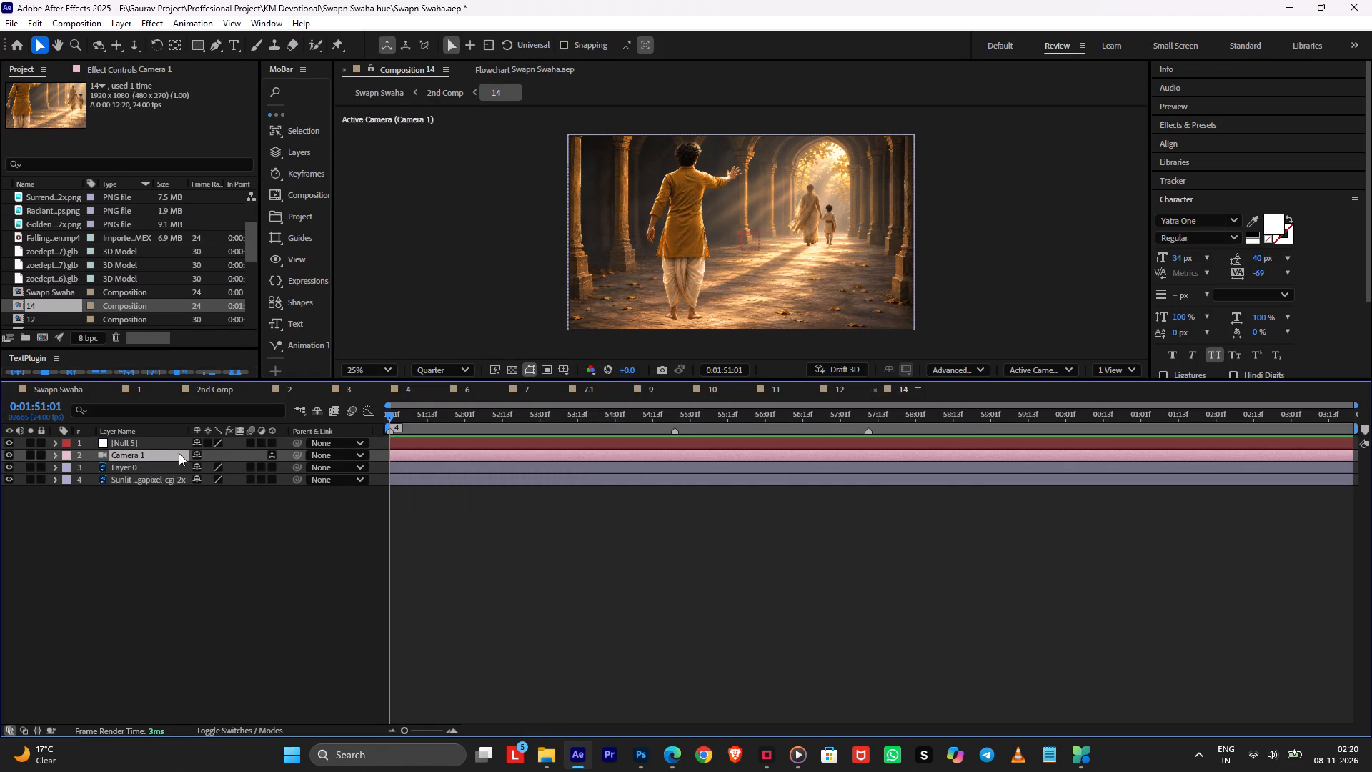
# Make the null and both image layers 3D and parent Camera 1 to the null.
pyautogui.moveTo(269, 442); pyautogui.dragTo(280, 535)
pyautogui.moveTo(290, 455); pyautogui.dragTo(280, 452)
pyautogui.click(276, 502)
pyautogui.moveTo(293, 458); pyautogui.dragTo(277, 442)
# Show the position of both image layers and set the Sunlit background layer's Z position to 3000.
pyautogui.click(146, 470)
pyautogui.keyDown('shift'); pyautogui.click(130, 478); pyautogui.keyUp('shift')
pyautogui.press('p')
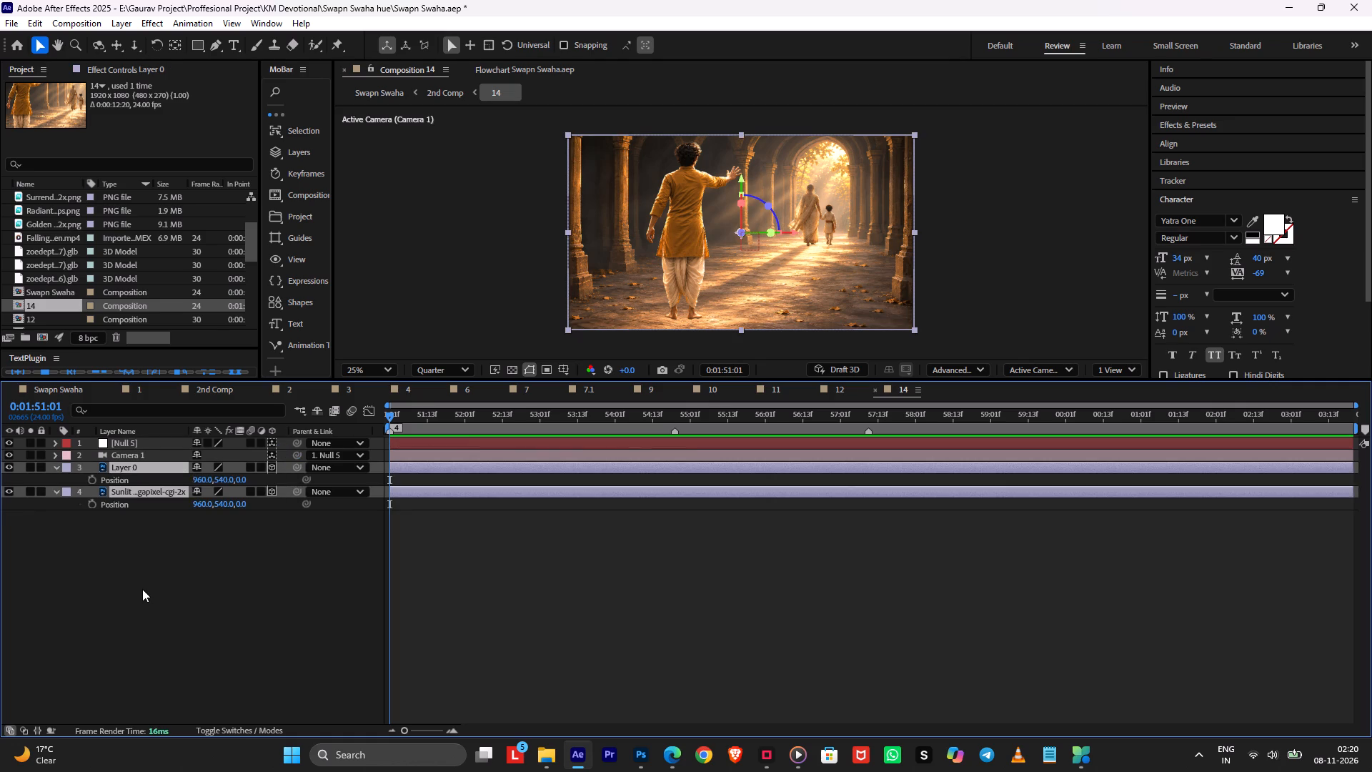
pyautogui.click(142, 589)
pyautogui.click(239, 506)
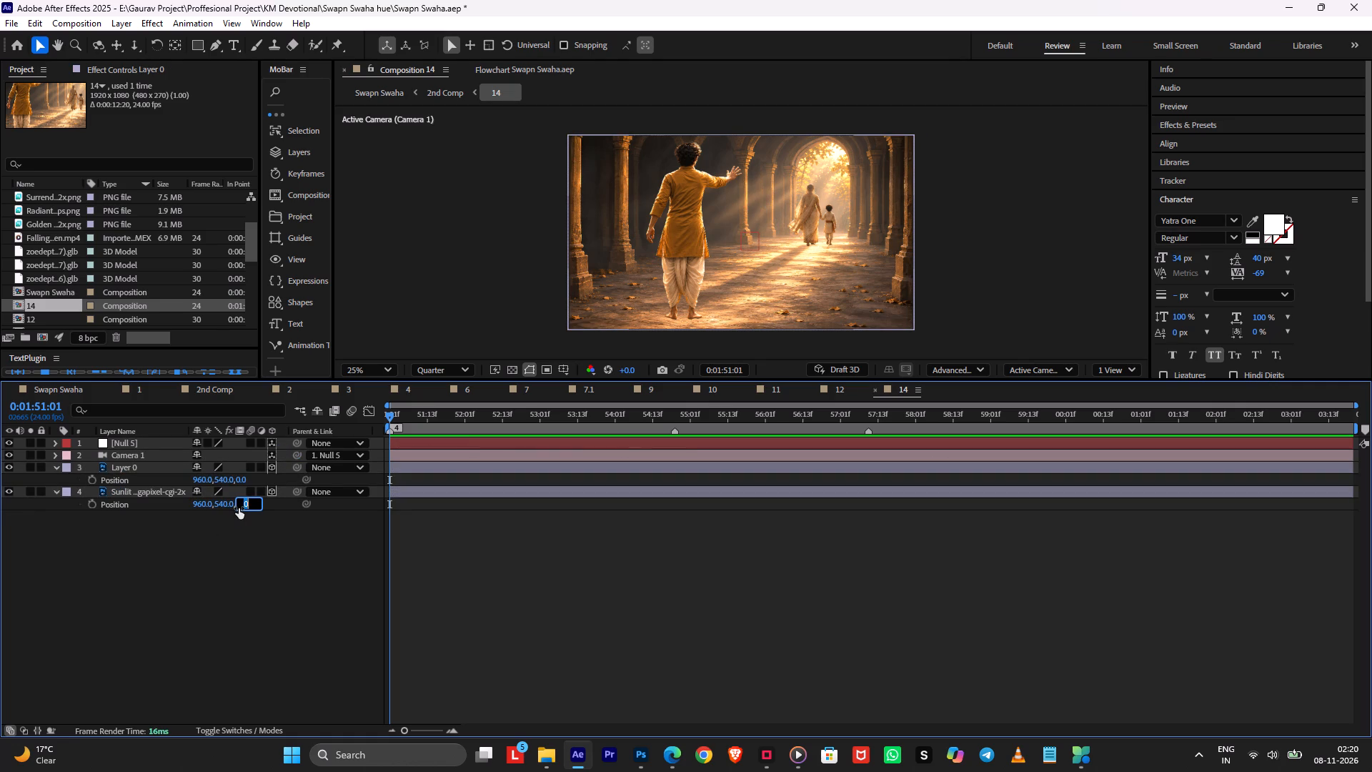
pyautogui.write('30')
pyautogui.write('00')
pyautogui.click(238, 526)
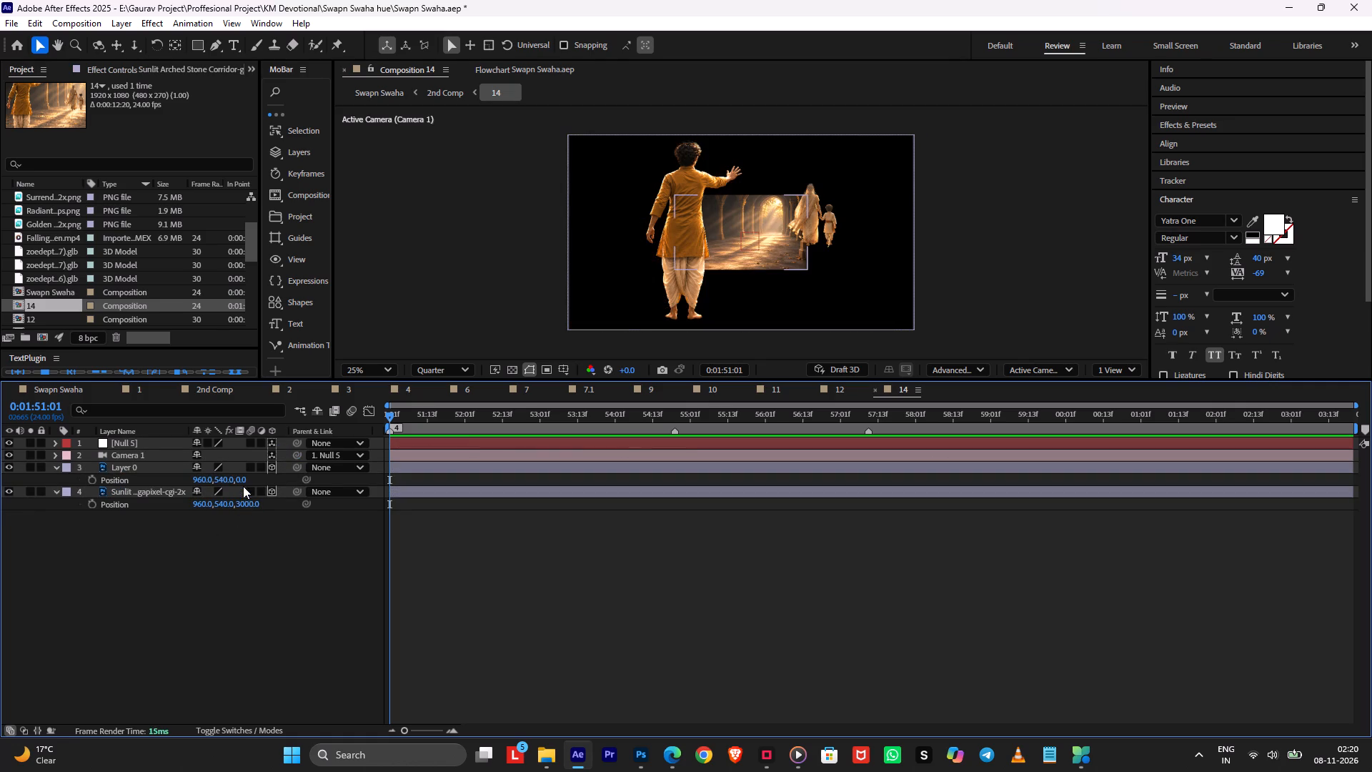
# Set Layer 0's Z position to 2000 and save the project.
pyautogui.click(243, 486)
pyautogui.click(243, 482)
pyautogui.press('2')
pyautogui.press('0')
pyautogui.press('0')
pyautogui.press('0')
pyautogui.click(247, 523)
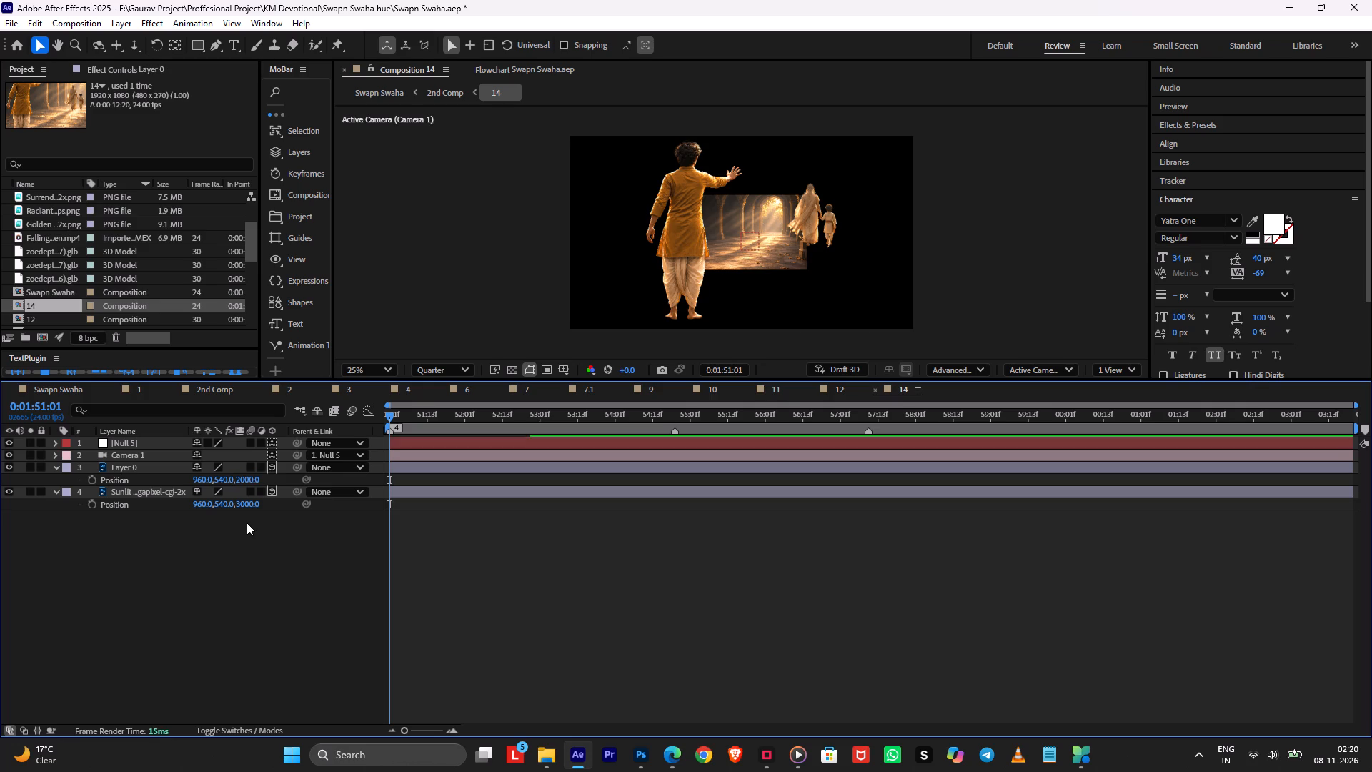
pyautogui.hotkey('ctrl', 's')
# Pre-compose Layer 0 in composition 14 with the default name and settings.
pyautogui.click(150, 469)
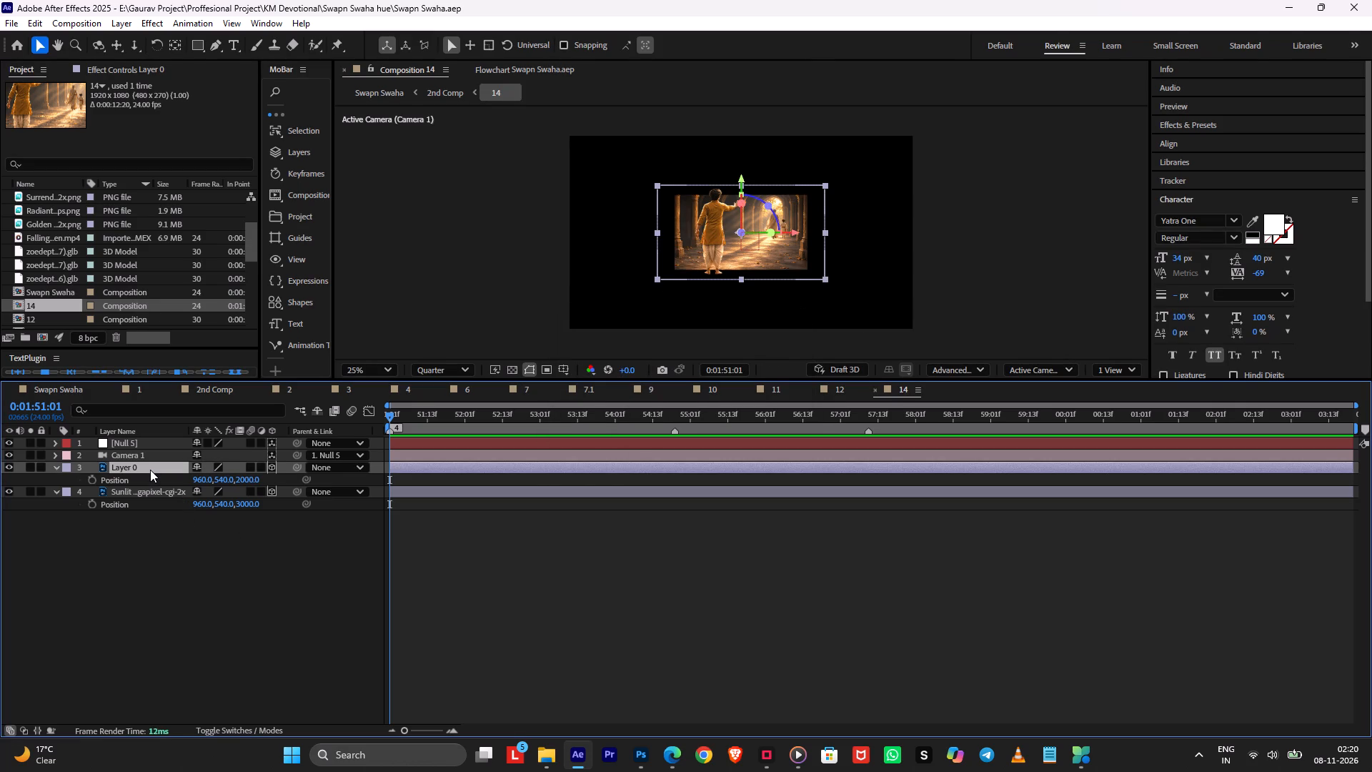
pyautogui.hotkey('ctrl', 'shift', 'c')
pyautogui.press('Return')
pyautogui.press('Return')
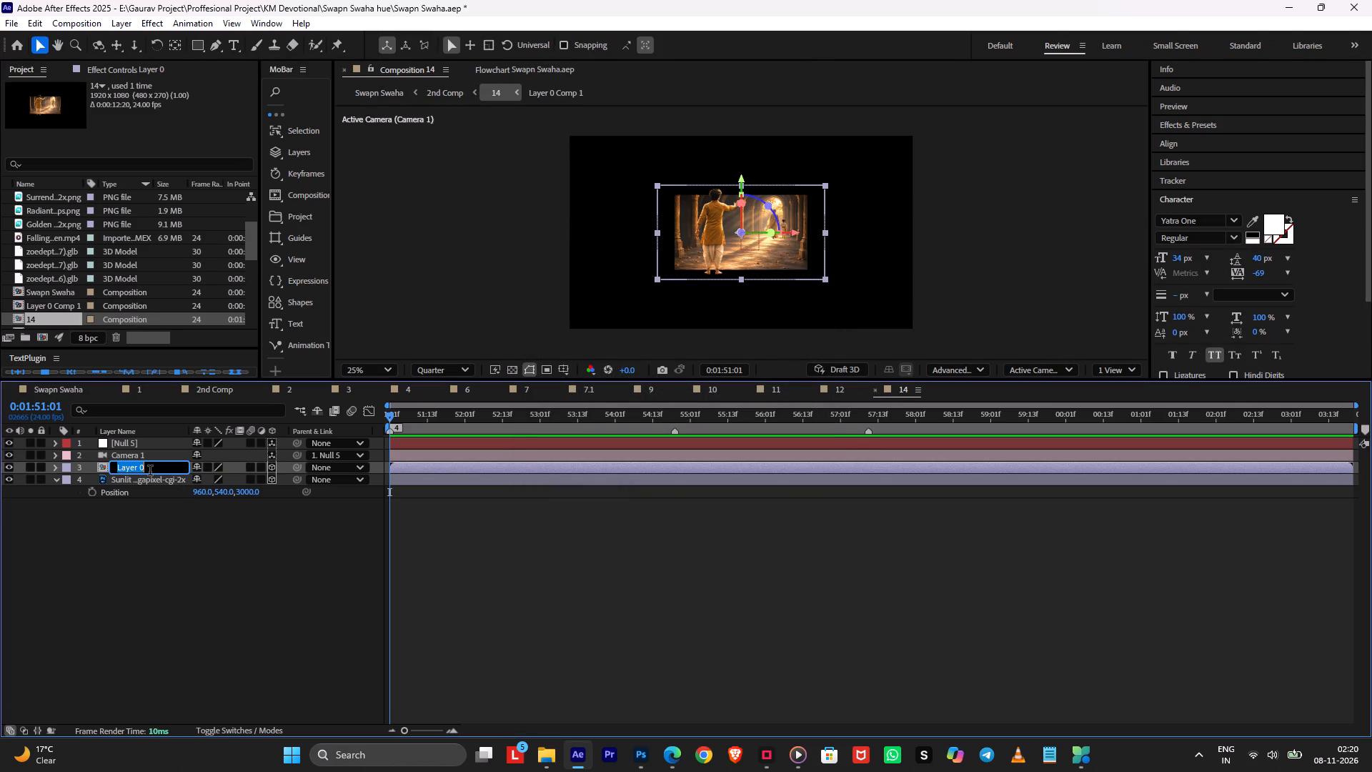
pyautogui.click(156, 493)
# Open the Layer 0 precomp and draw a closed Pen mask around the lady and child on its layer.
pyautogui.doubleClick(156, 467)
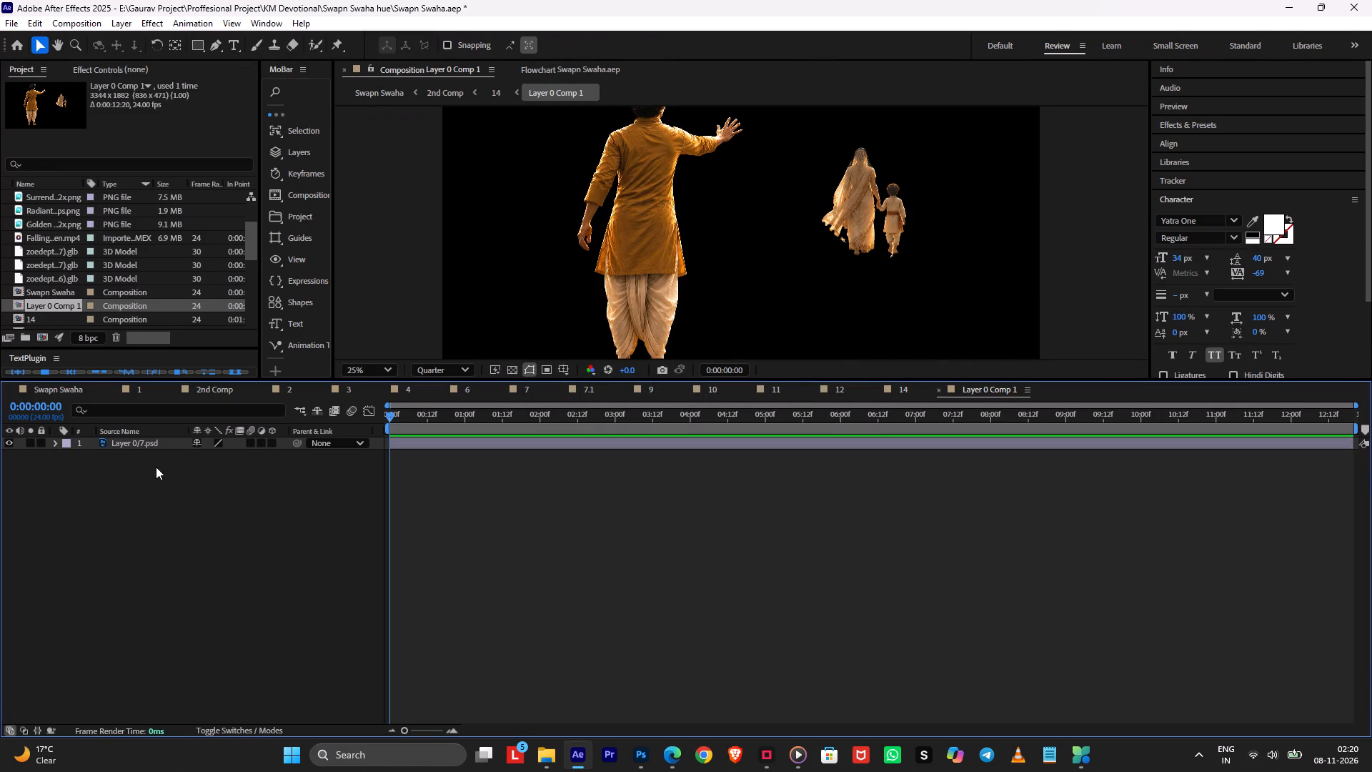
pyautogui.click(165, 450)
pyautogui.click(168, 447)
pyautogui.scroll(-1, 670, 244)
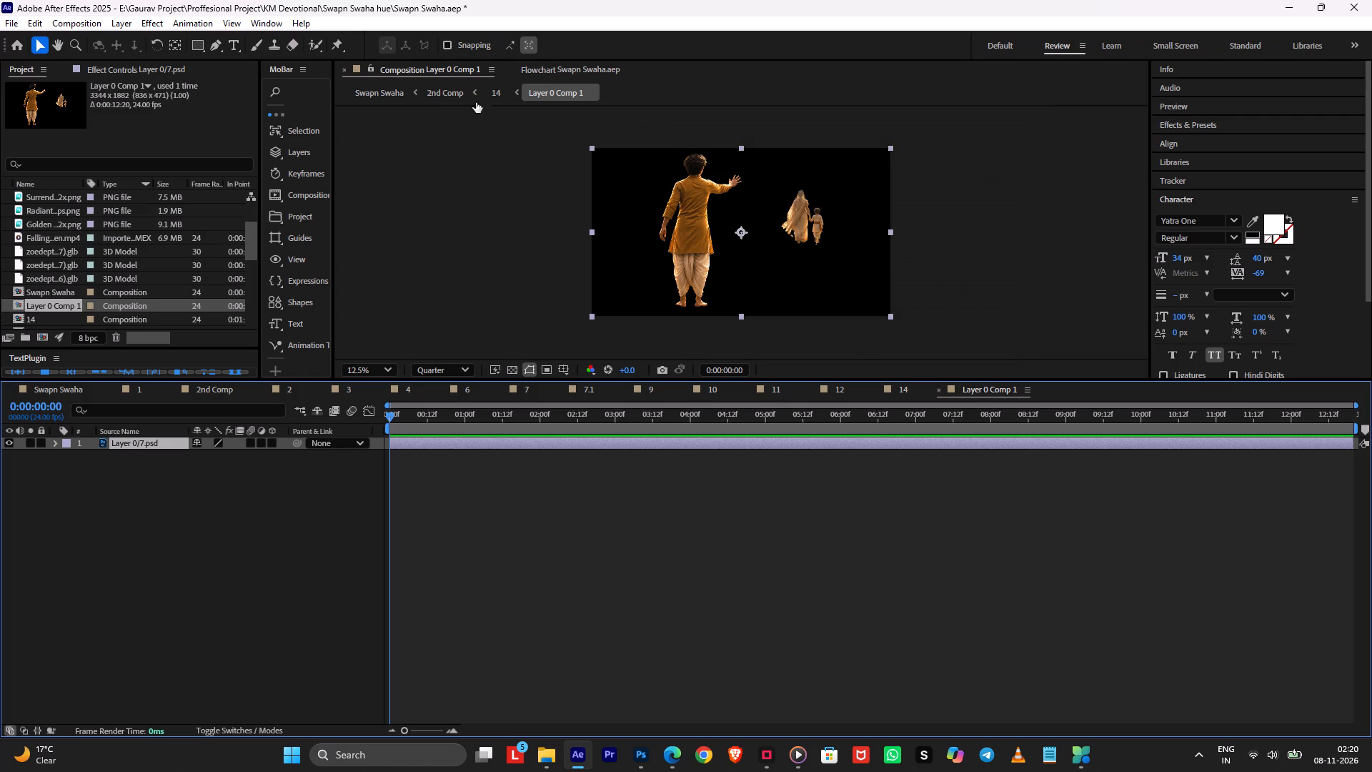
pyautogui.click(223, 42)
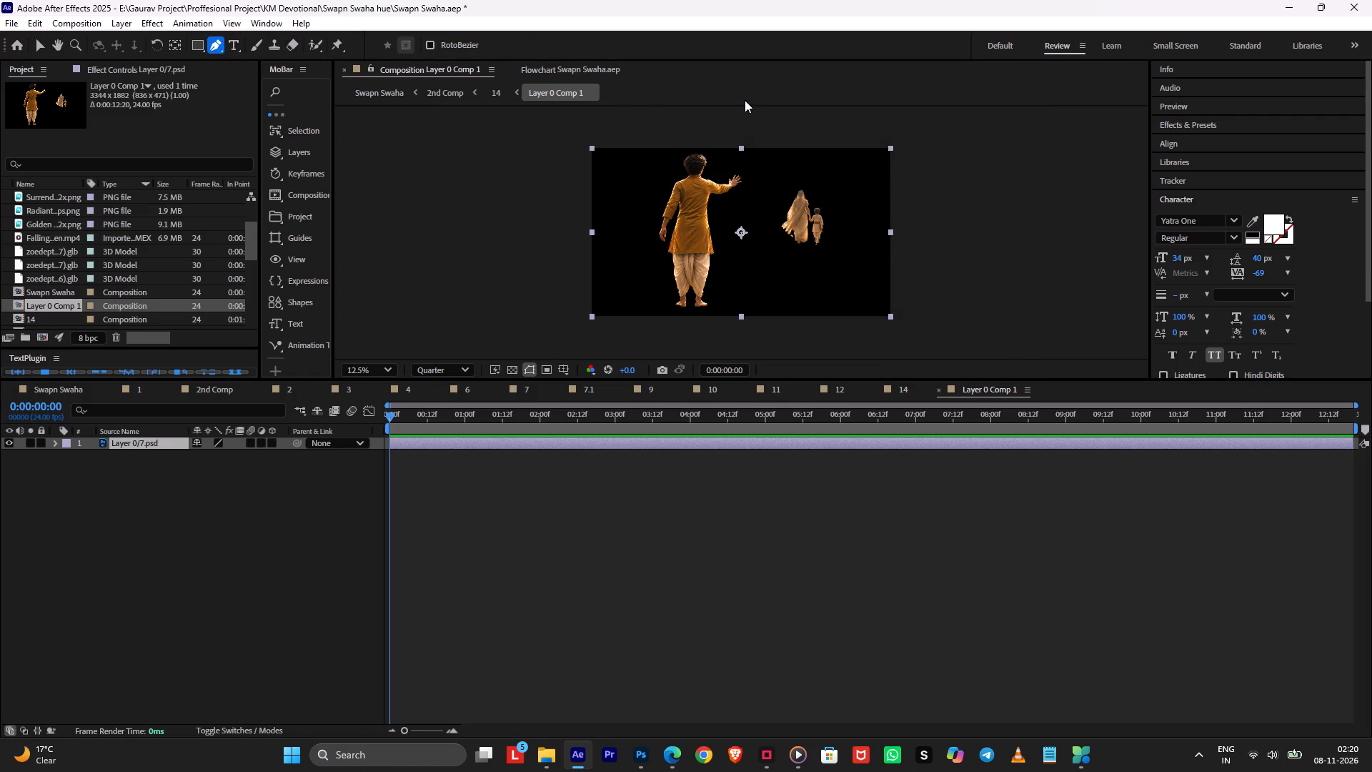
pyautogui.click(760, 119)
pyautogui.click(762, 339)
pyautogui.click(1049, 335)
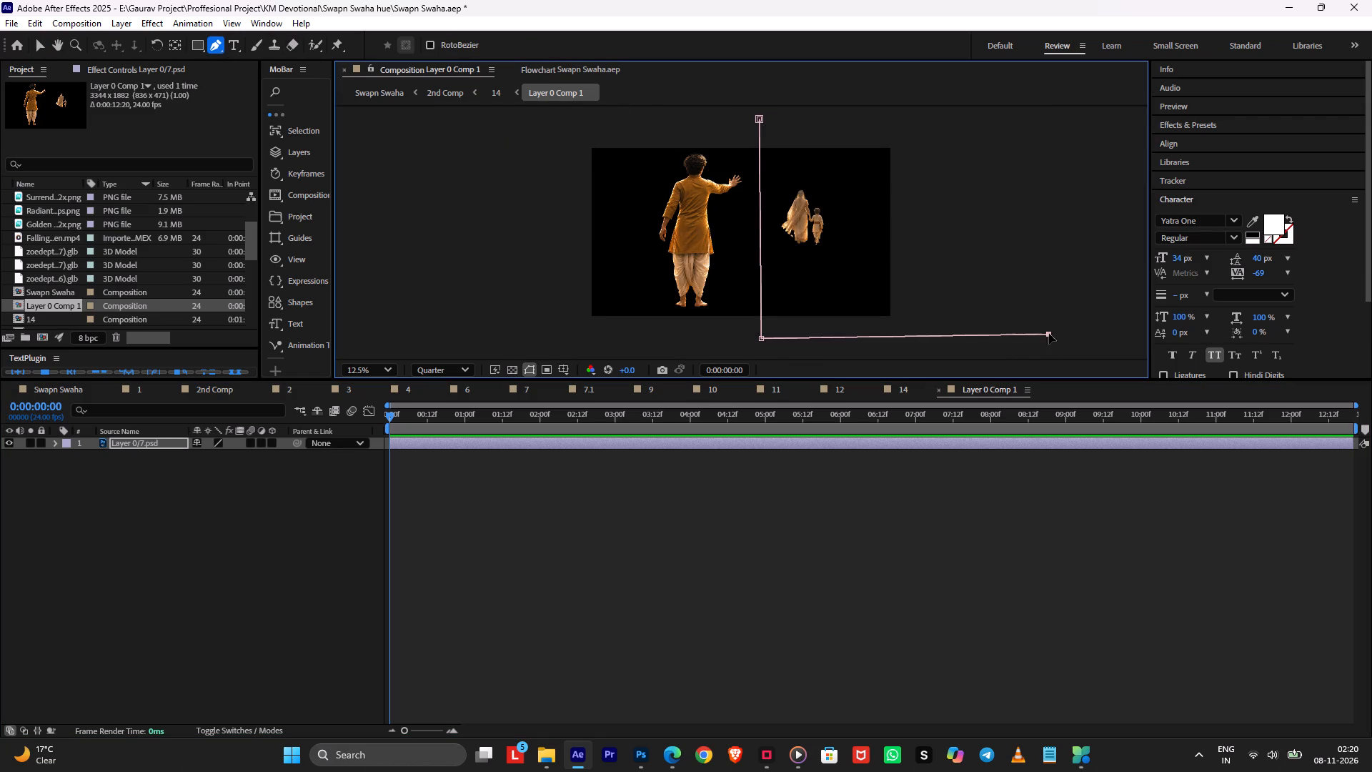
pyautogui.click(982, 172)
pyautogui.click(963, 132)
pyautogui.click(879, 121)
pyautogui.click(757, 117)
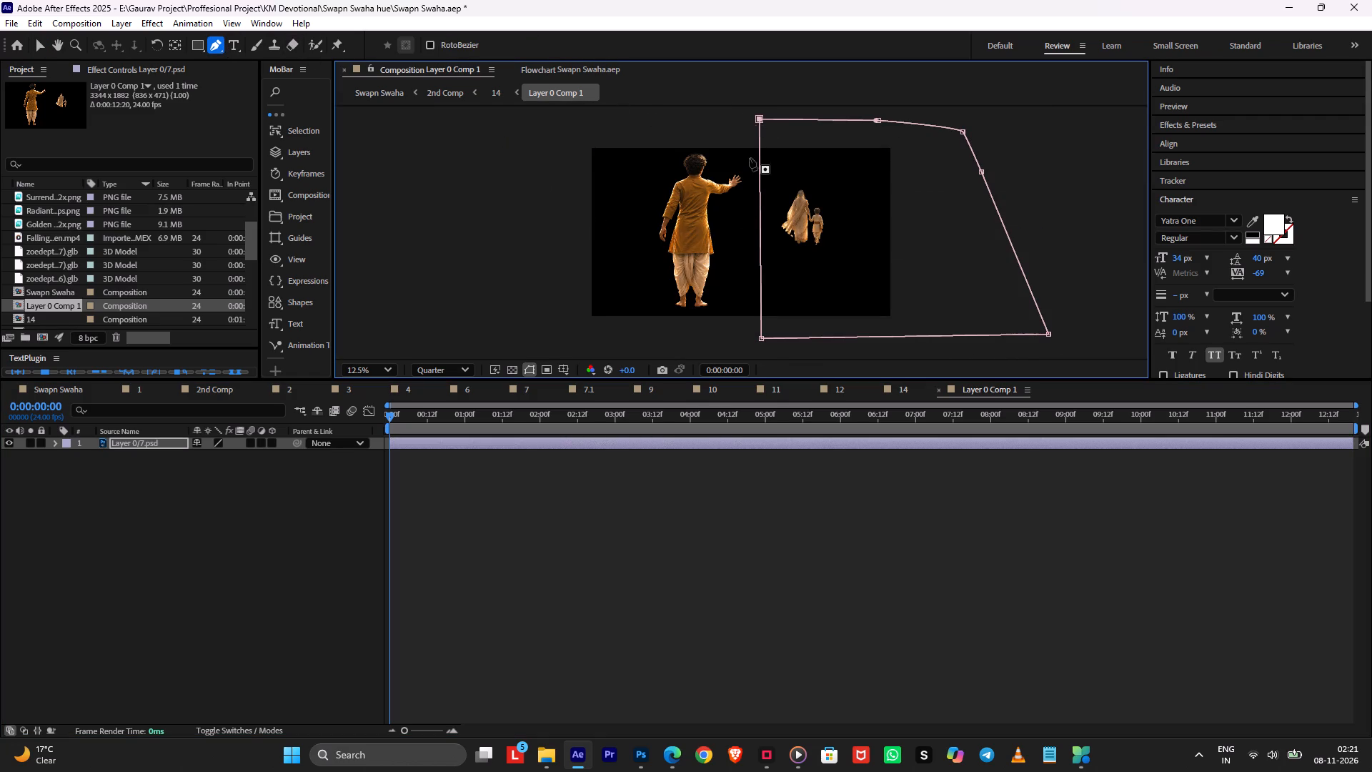
# Duplicate the masked layer and delete Mask 1 from the lower copy.
pyautogui.click(644, 445)
pyautogui.hotkey('ctrl', 'd')
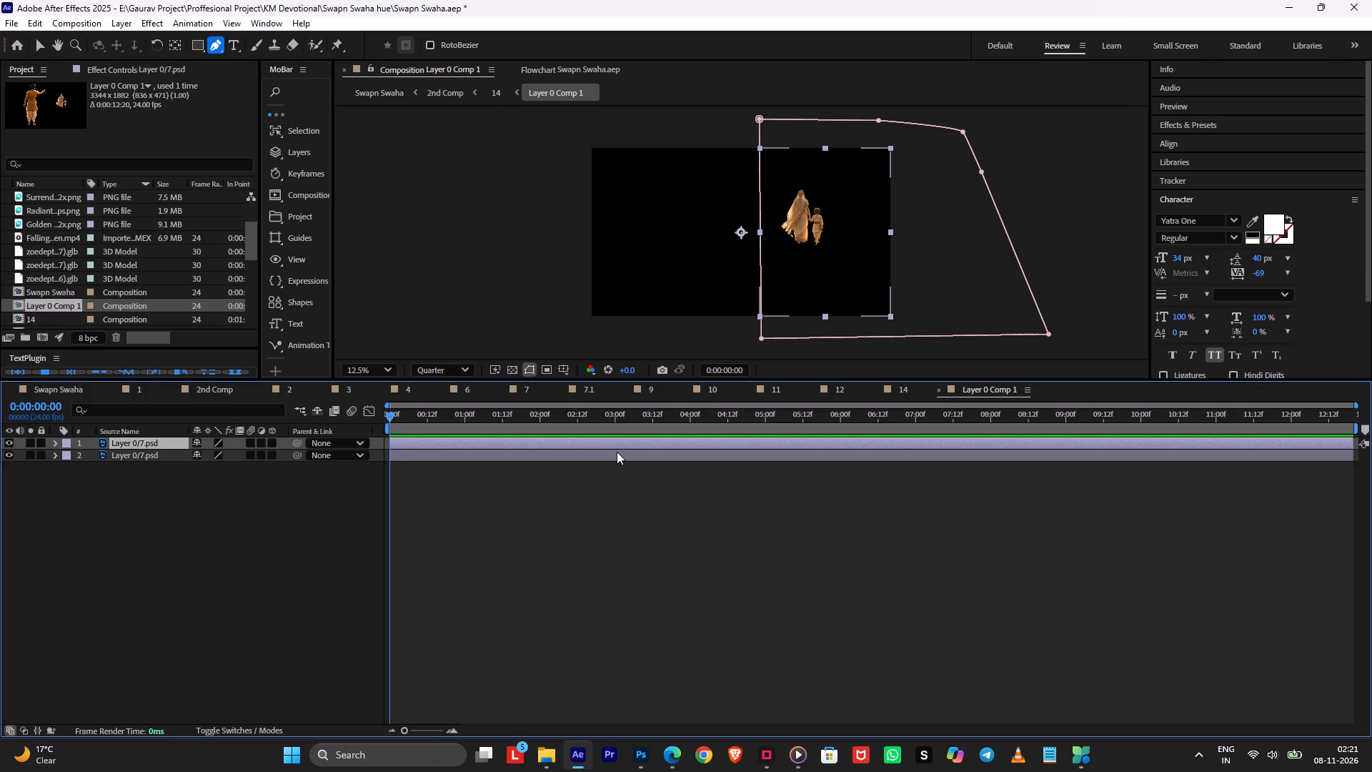
pyautogui.click(615, 453)
pyautogui.press('m')
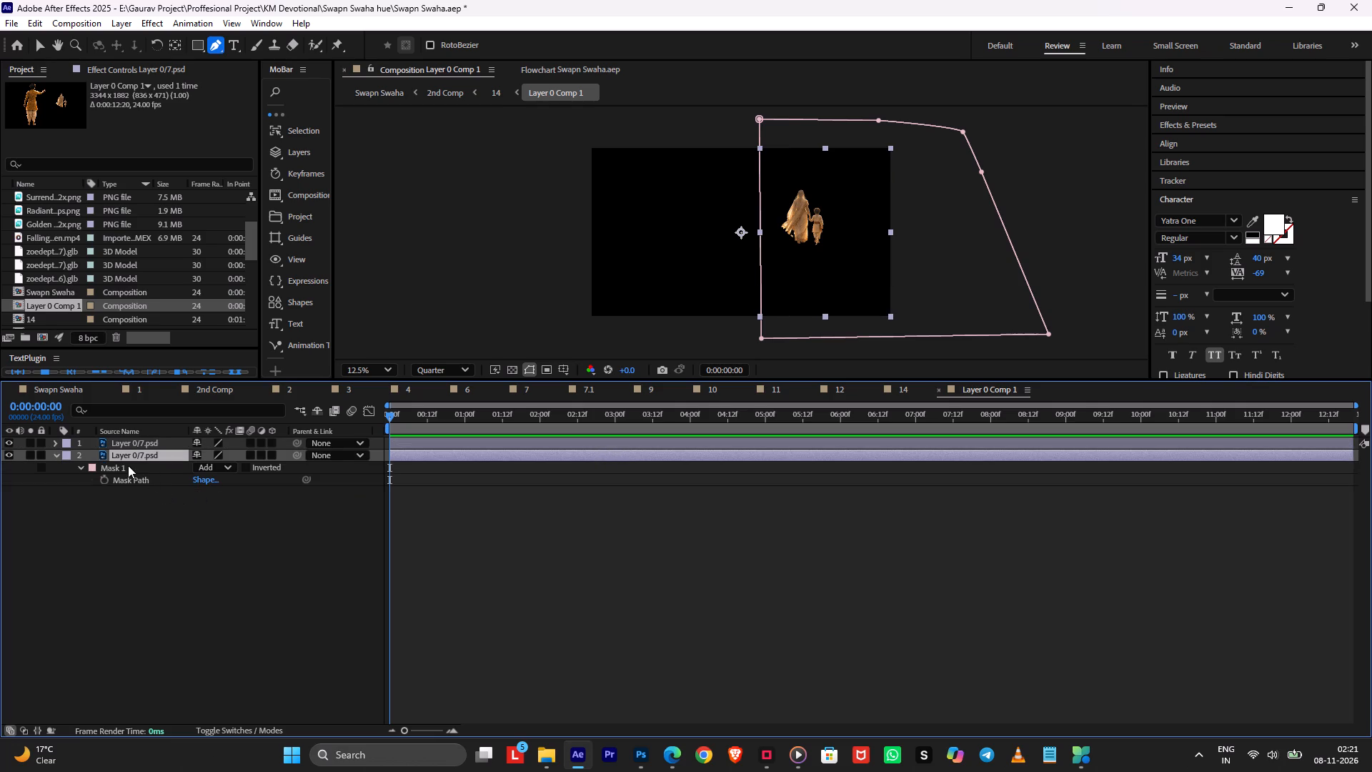
pyautogui.click(128, 465)
pyautogui.press('Delete')
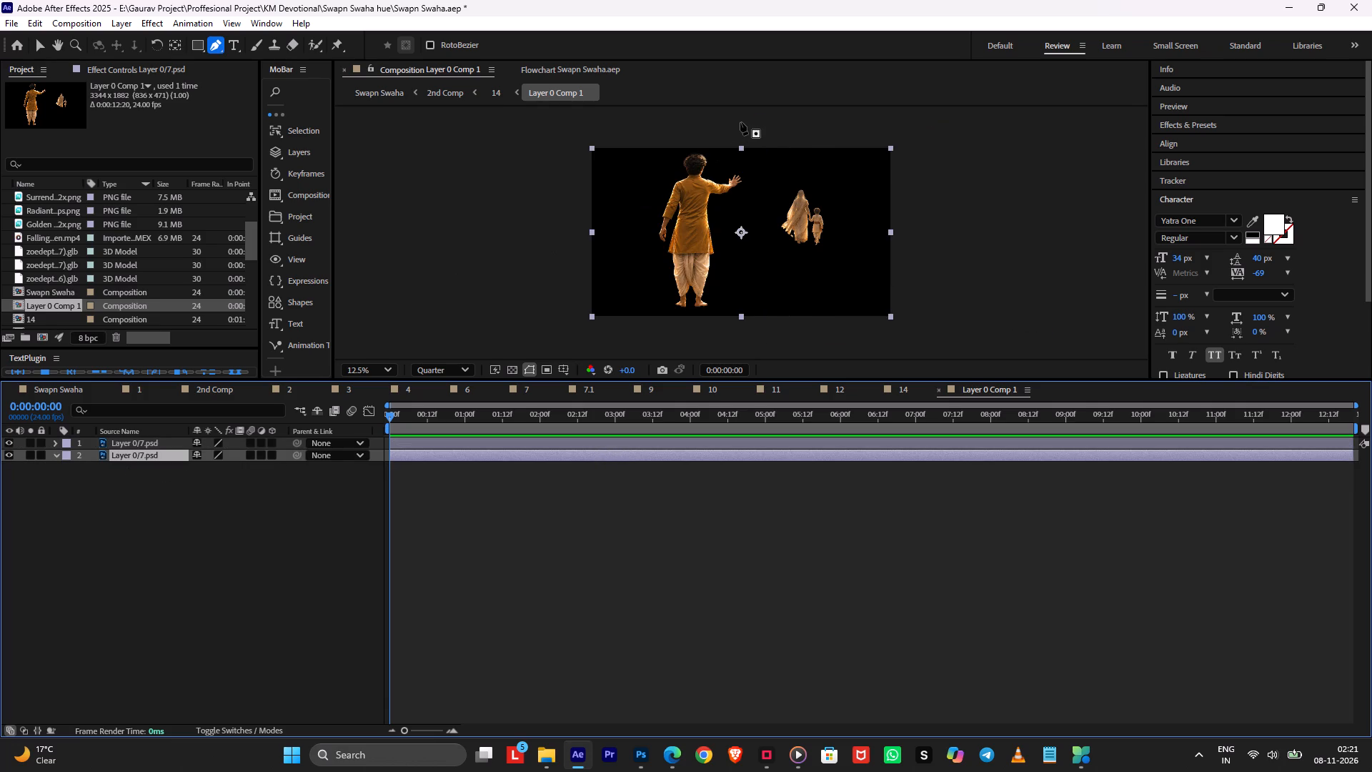
# Draw a closed Pen mask around the man on the lower copy of Layer 0/7.psd.
pyautogui.click(755, 115)
pyautogui.click(762, 308)
pyautogui.click(703, 365)
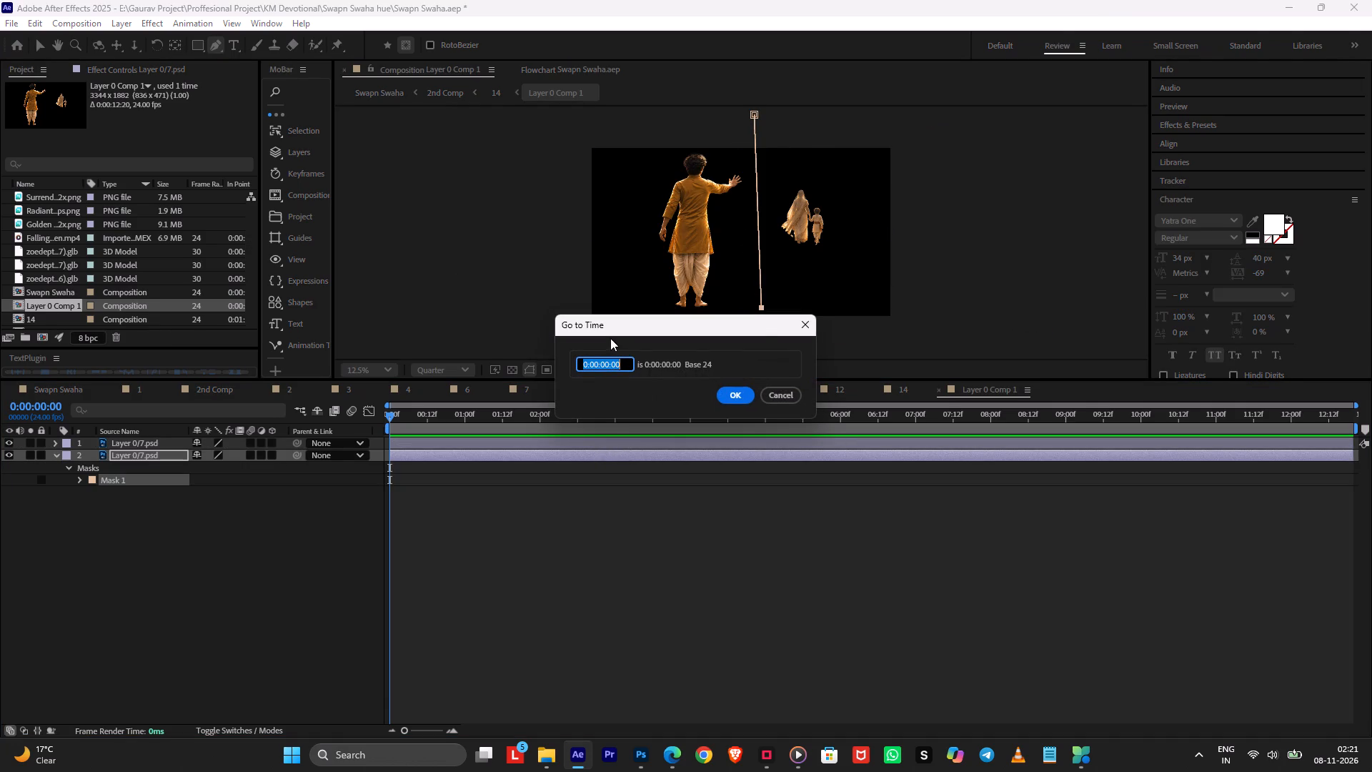
pyautogui.click(808, 322)
pyautogui.click(600, 335)
pyautogui.click(520, 308)
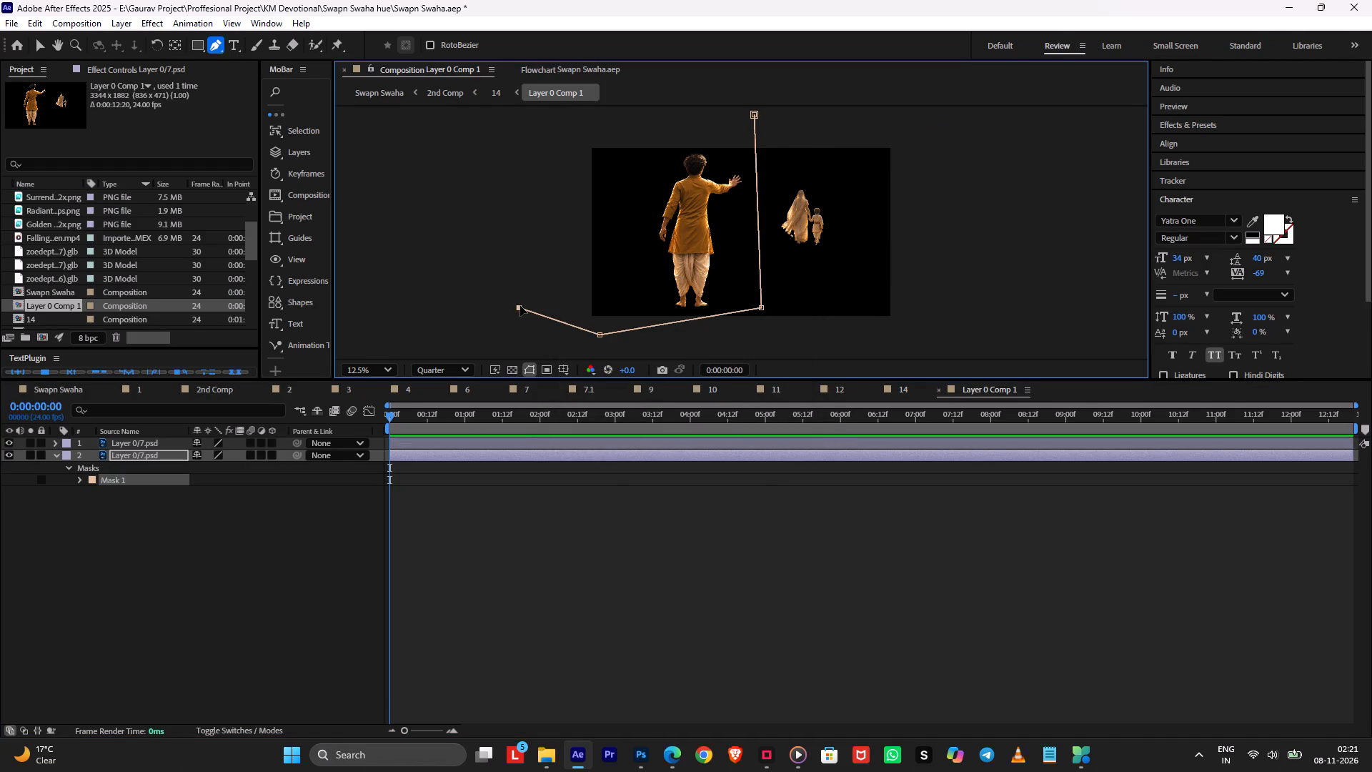
pyautogui.click(585, 167)
pyautogui.moveTo(678, 113); pyautogui.dragTo(707, 110)
pyautogui.click(750, 114)
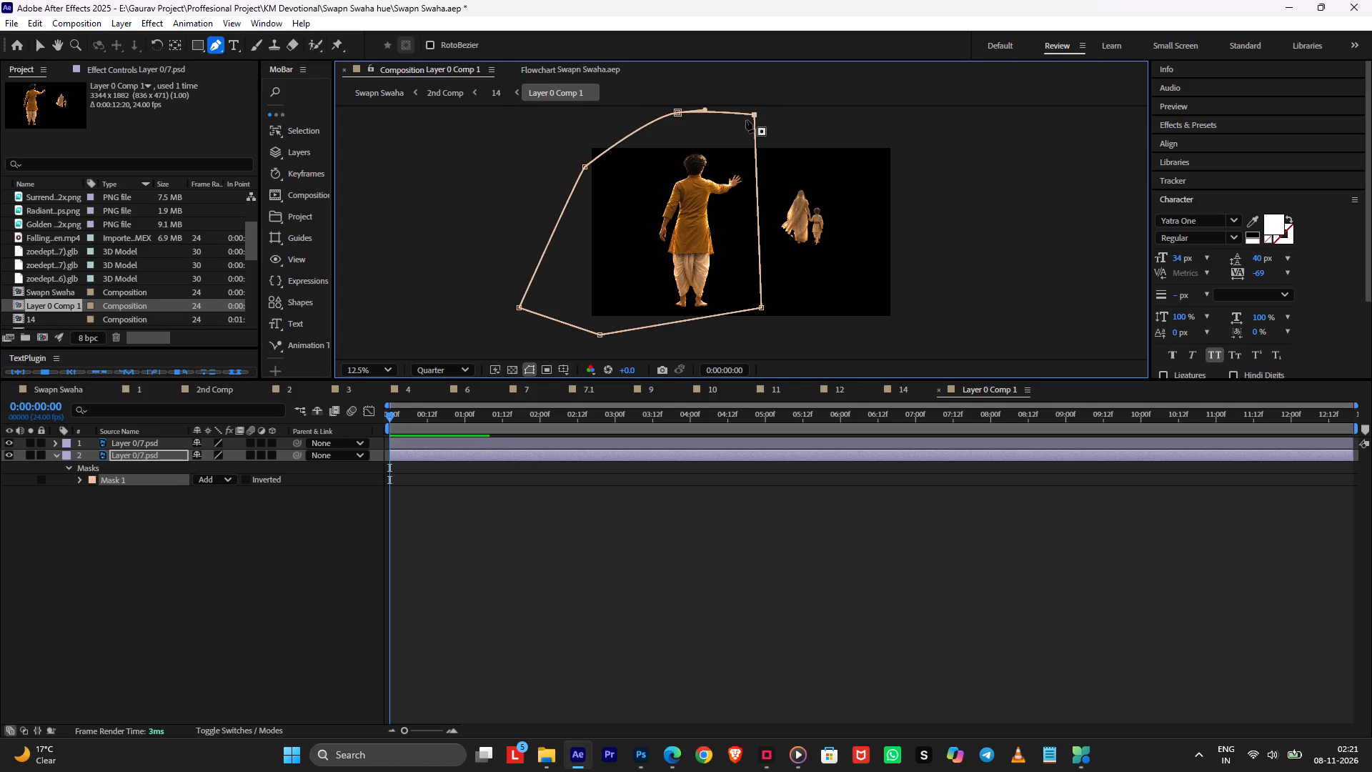
pyautogui.click(606, 495)
# Place Puppet pins on the masked man's head, lower kurta, both feet and both wrists.
pyautogui.click(568, 453)
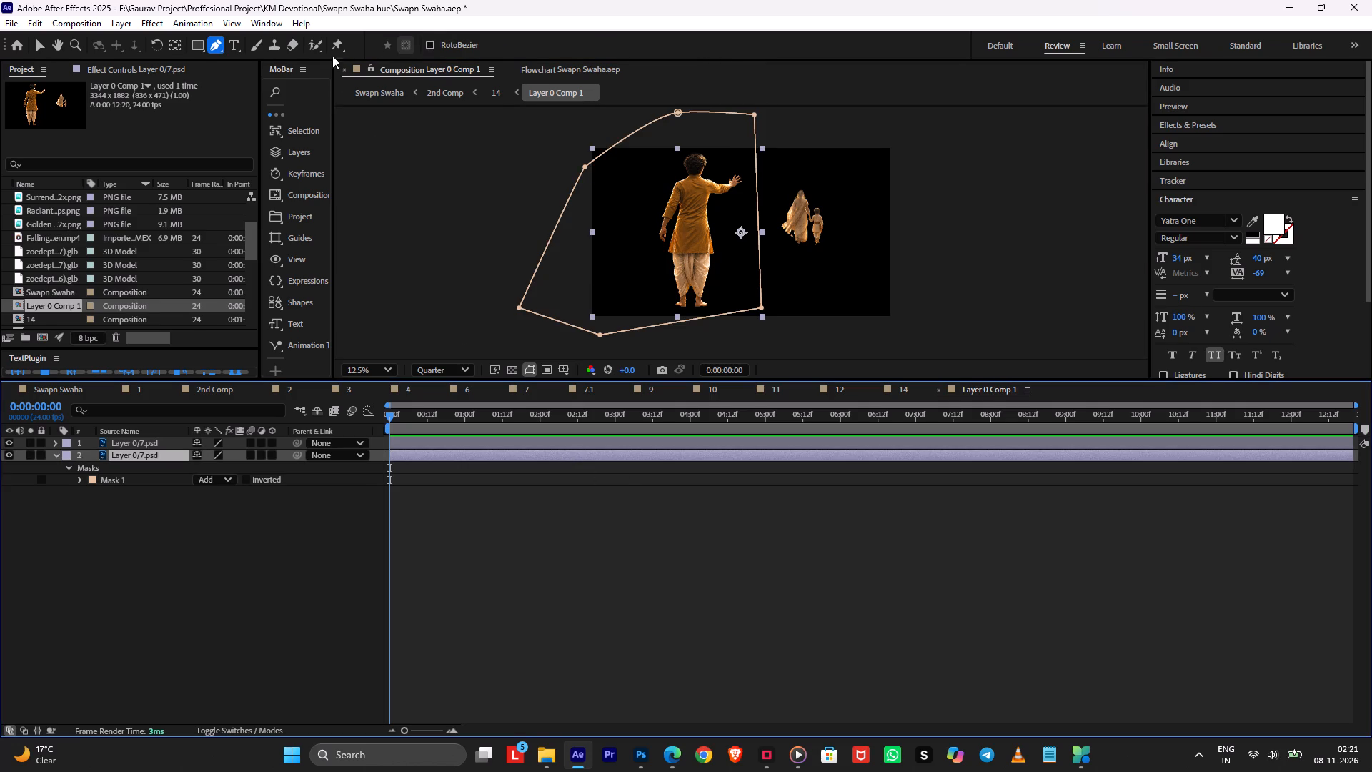
pyautogui.click(334, 42)
pyautogui.scroll(1, 618, 129)
pyautogui.press('space')
pyautogui.press('space')
pyautogui.press('space')
pyautogui.press('space')
pyautogui.moveTo(640, 169); pyautogui.dragTo(637, 217)
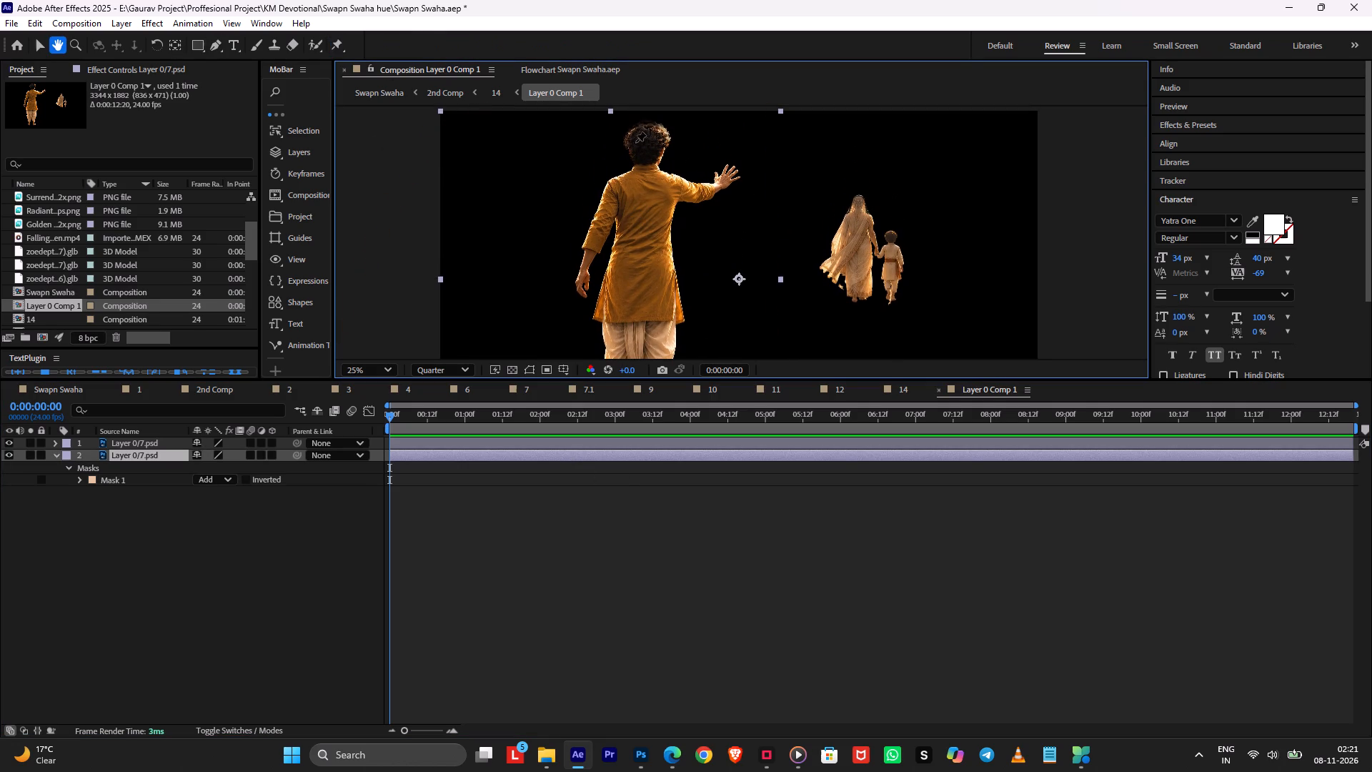
pyautogui.click(643, 137)
pyautogui.press('space')
pyautogui.press('space')
pyautogui.press('space')
pyautogui.moveTo(657, 237); pyautogui.dragTo(655, 194)
pyautogui.click(632, 254)
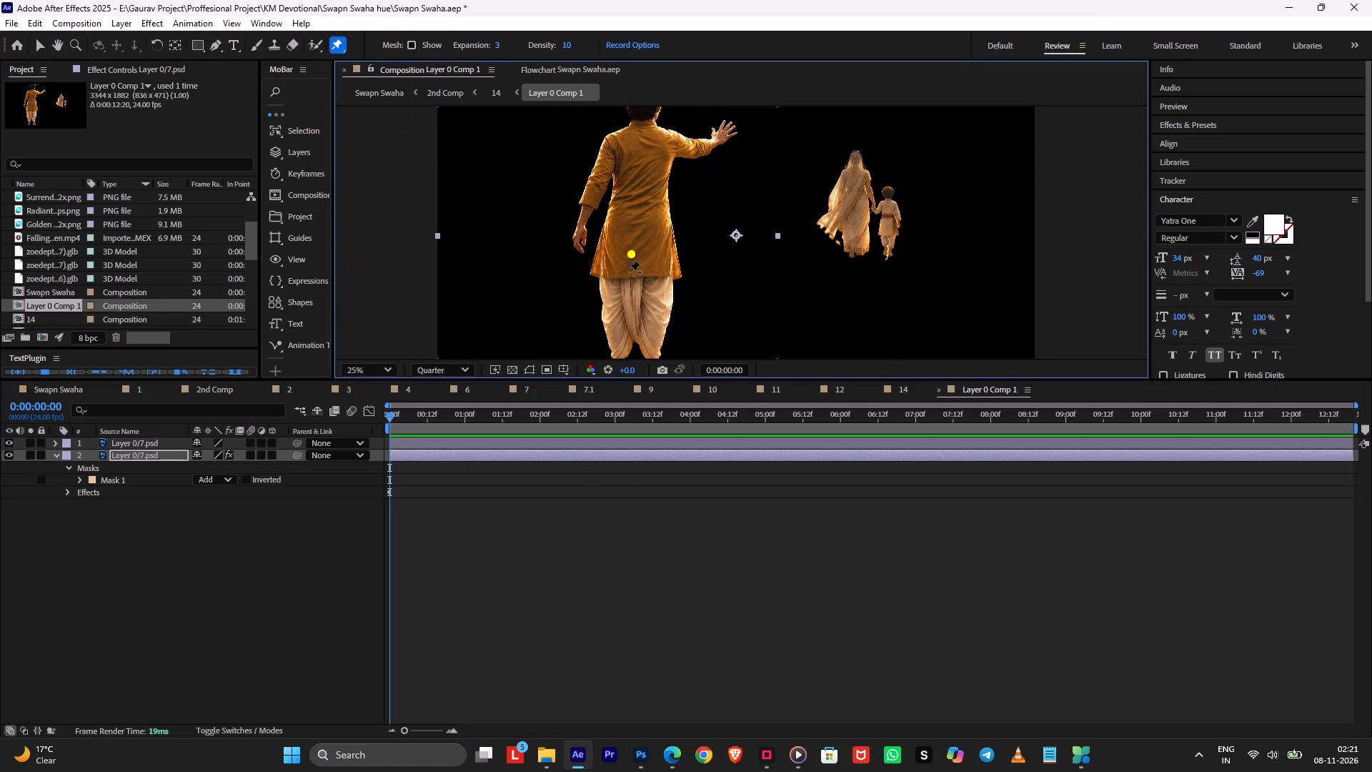
pyautogui.press('space')
pyautogui.moveTo(633, 284); pyautogui.dragTo(637, 238)
pyautogui.click(626, 333)
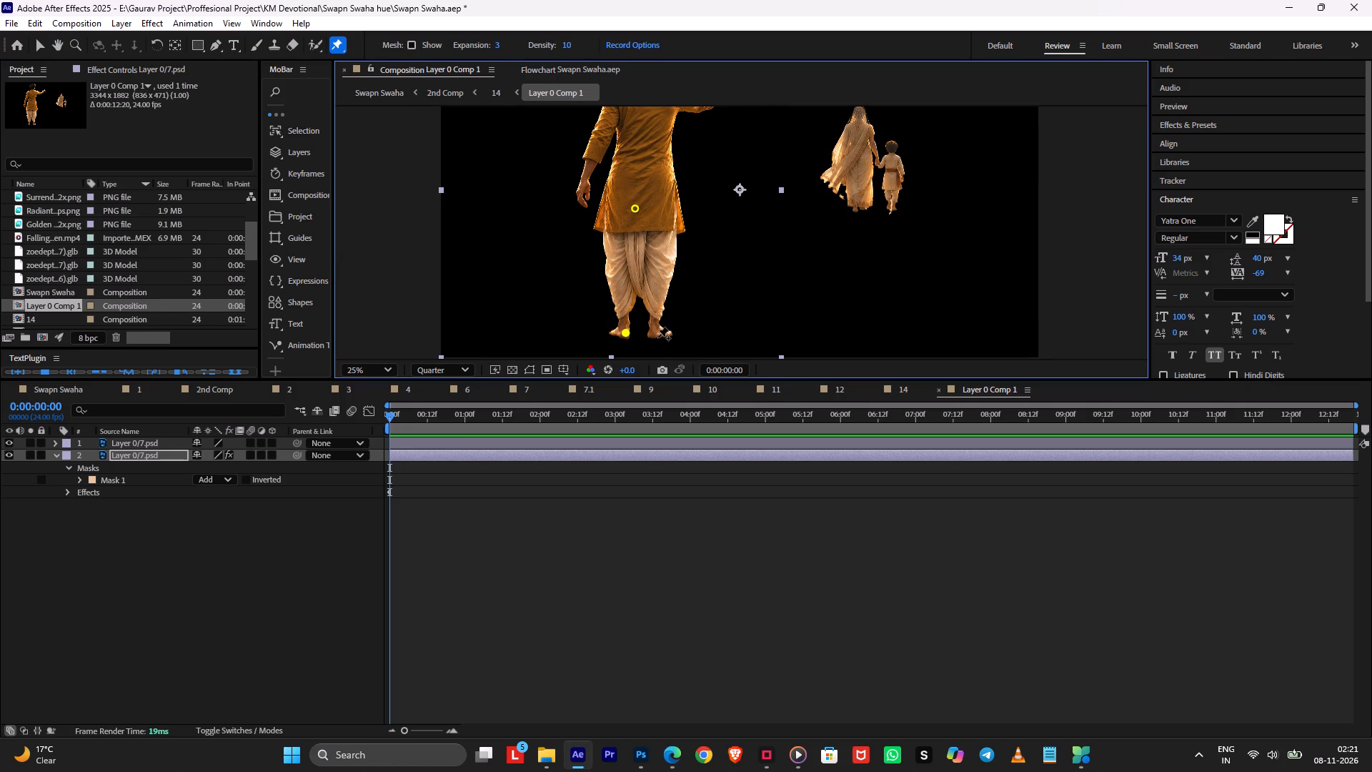
pyautogui.click(654, 332)
pyautogui.press('space')
pyautogui.press('space')
pyautogui.press('space')
pyautogui.press('space')
pyautogui.moveTo(665, 197); pyautogui.dragTo(683, 267)
pyautogui.click(605, 250)
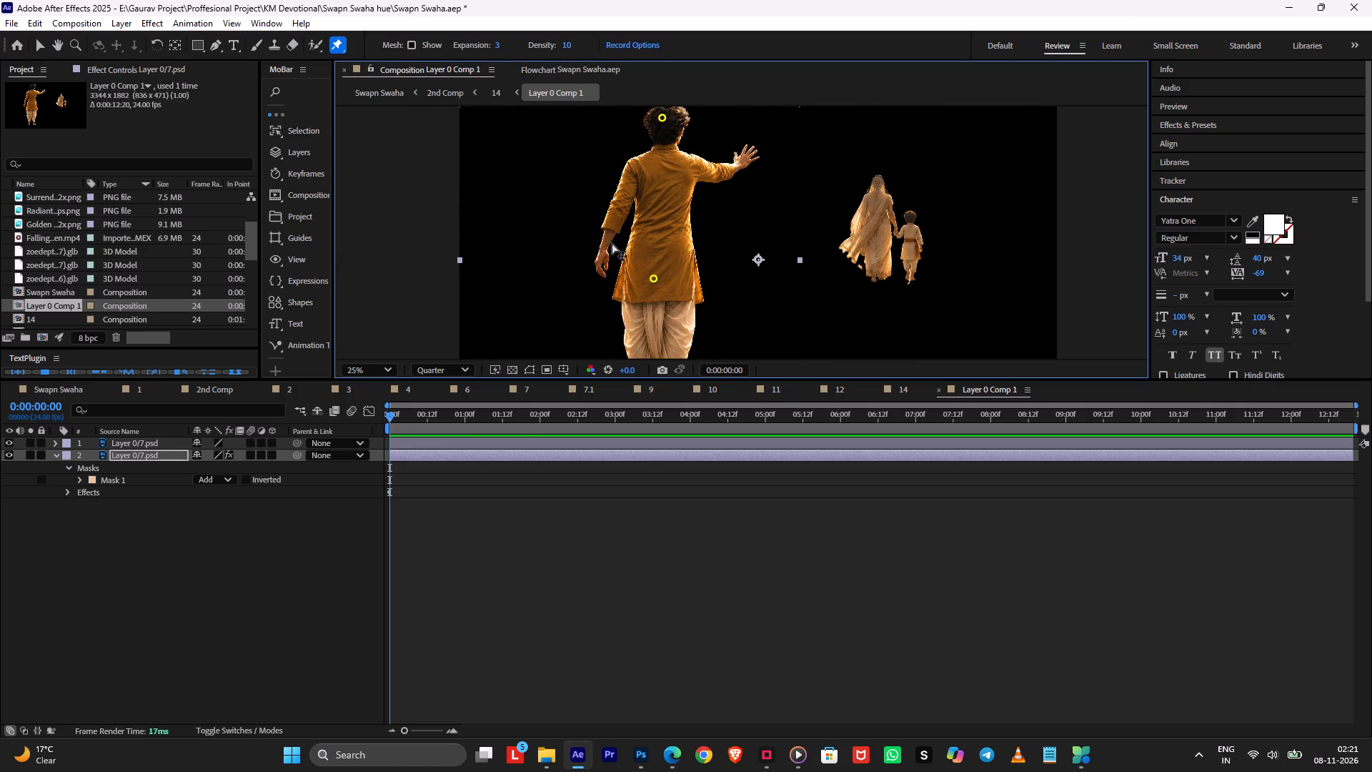
pyautogui.click(737, 163)
# At 3 seconds, move the raised-hand pin to about 1568, 432 and the lowered-hand pin to about 784, 864.
pyautogui.moveTo(739, 159); pyautogui.dragTo(740, 167)
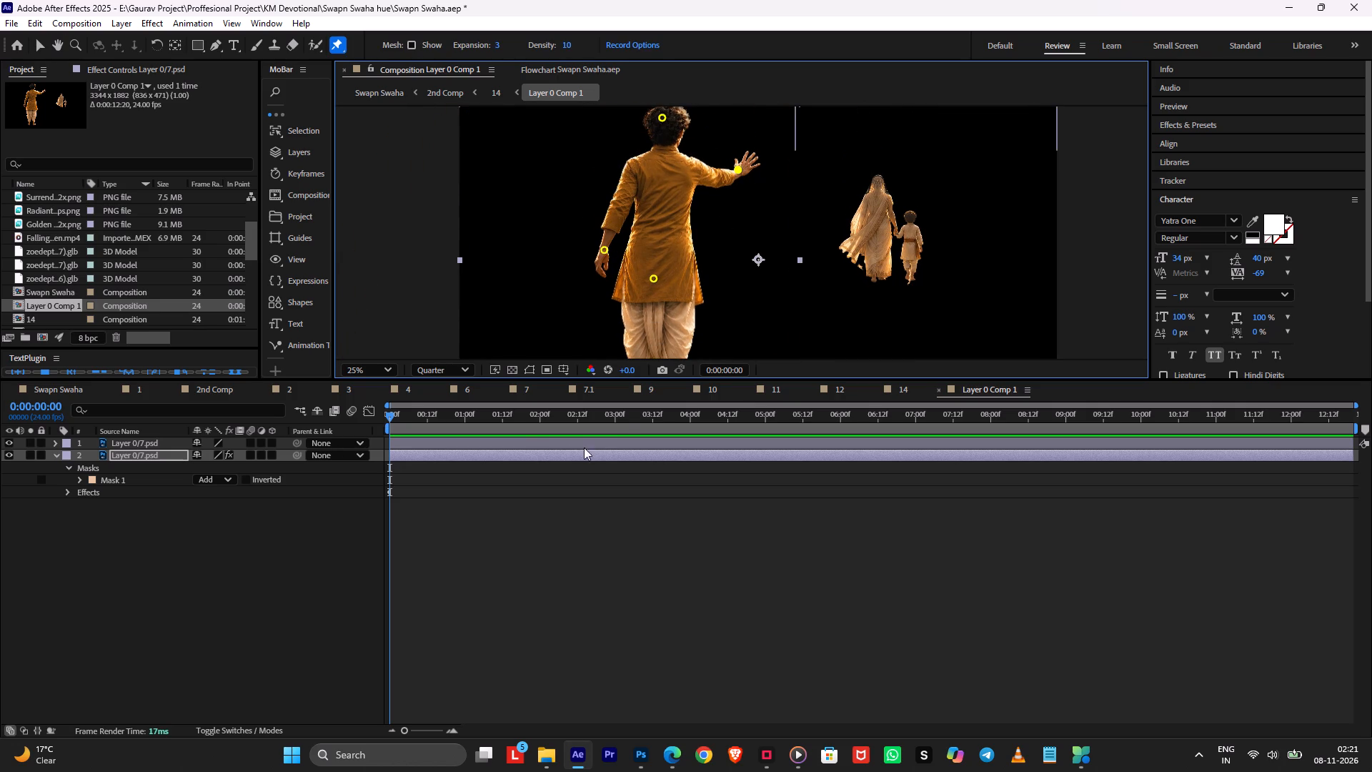
pyautogui.hotkey('ctrl', 'z')
pyautogui.moveTo(530, 425); pyautogui.dragTo(607, 425)
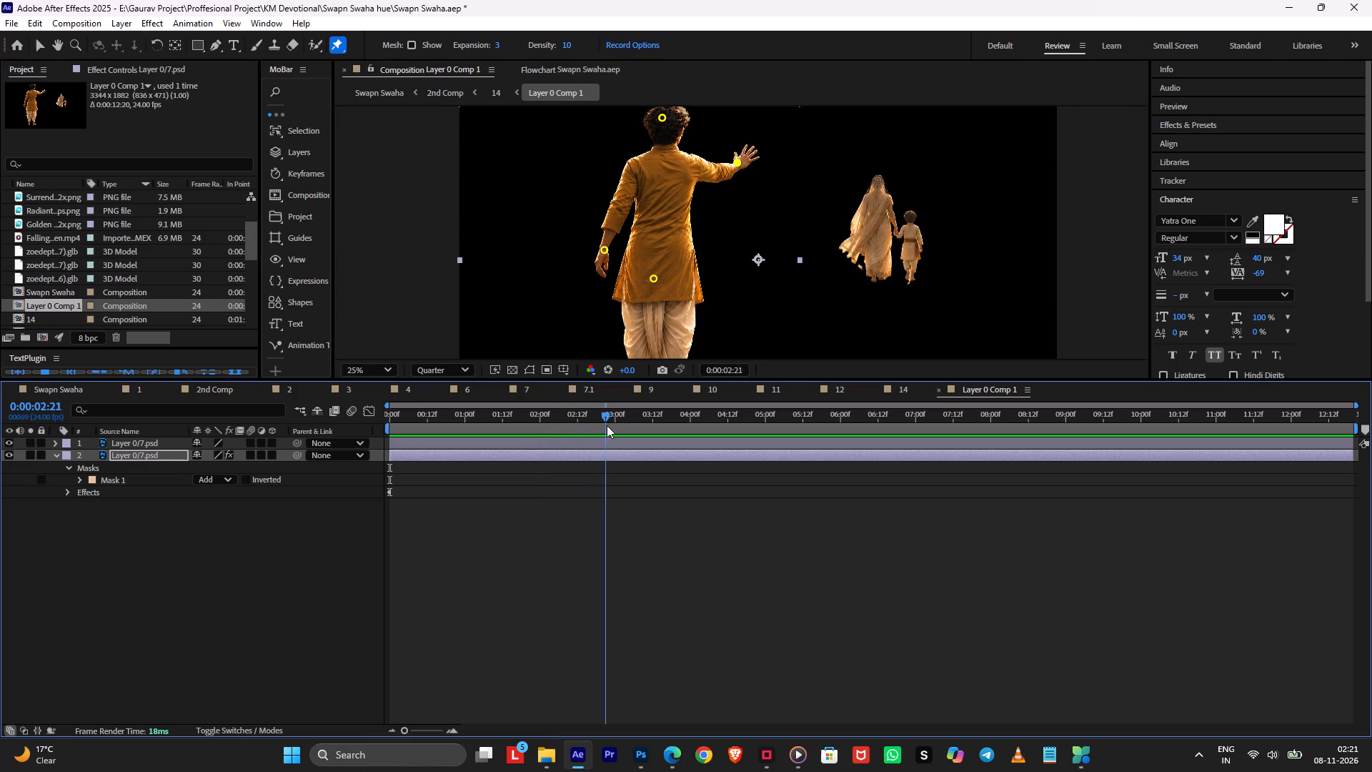
pyautogui.moveTo(607, 425); pyautogui.dragTo(614, 424)
pyautogui.click(734, 165)
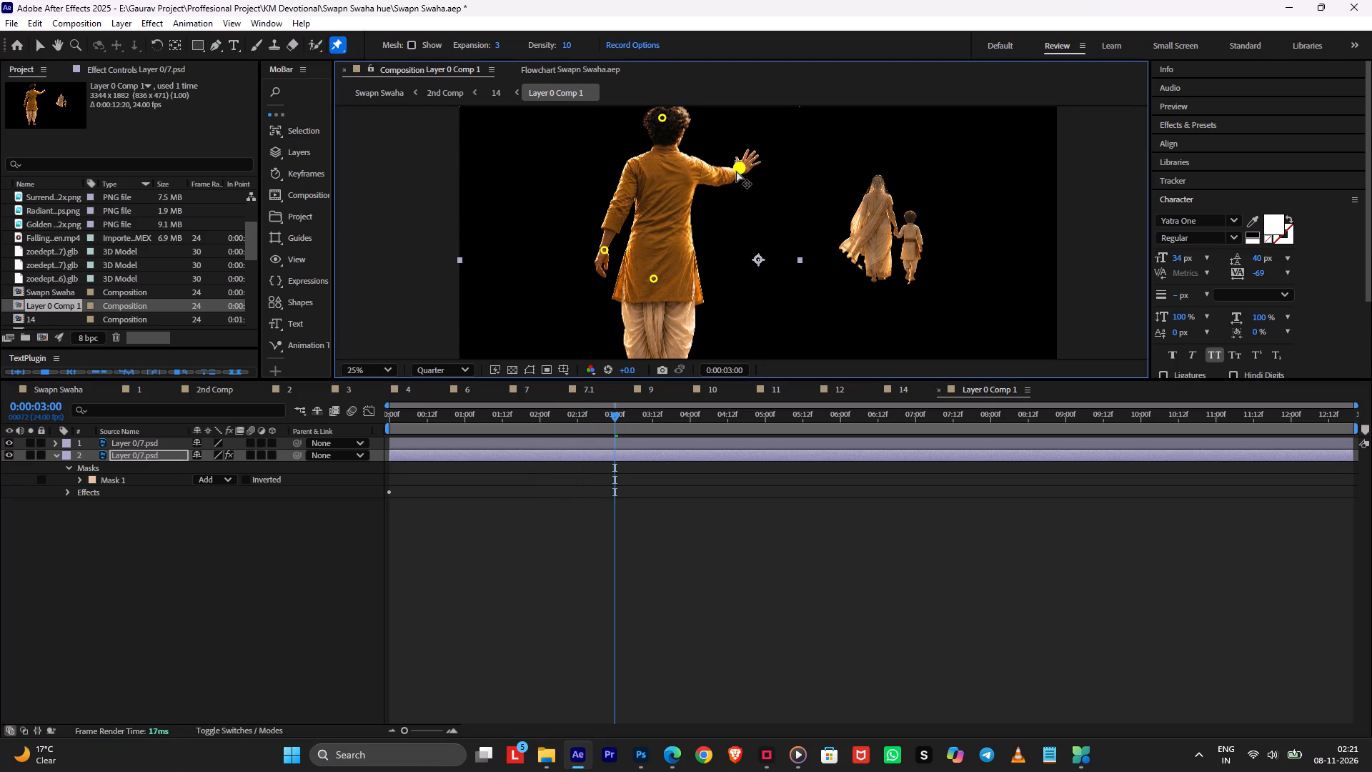
pyautogui.click(607, 251)
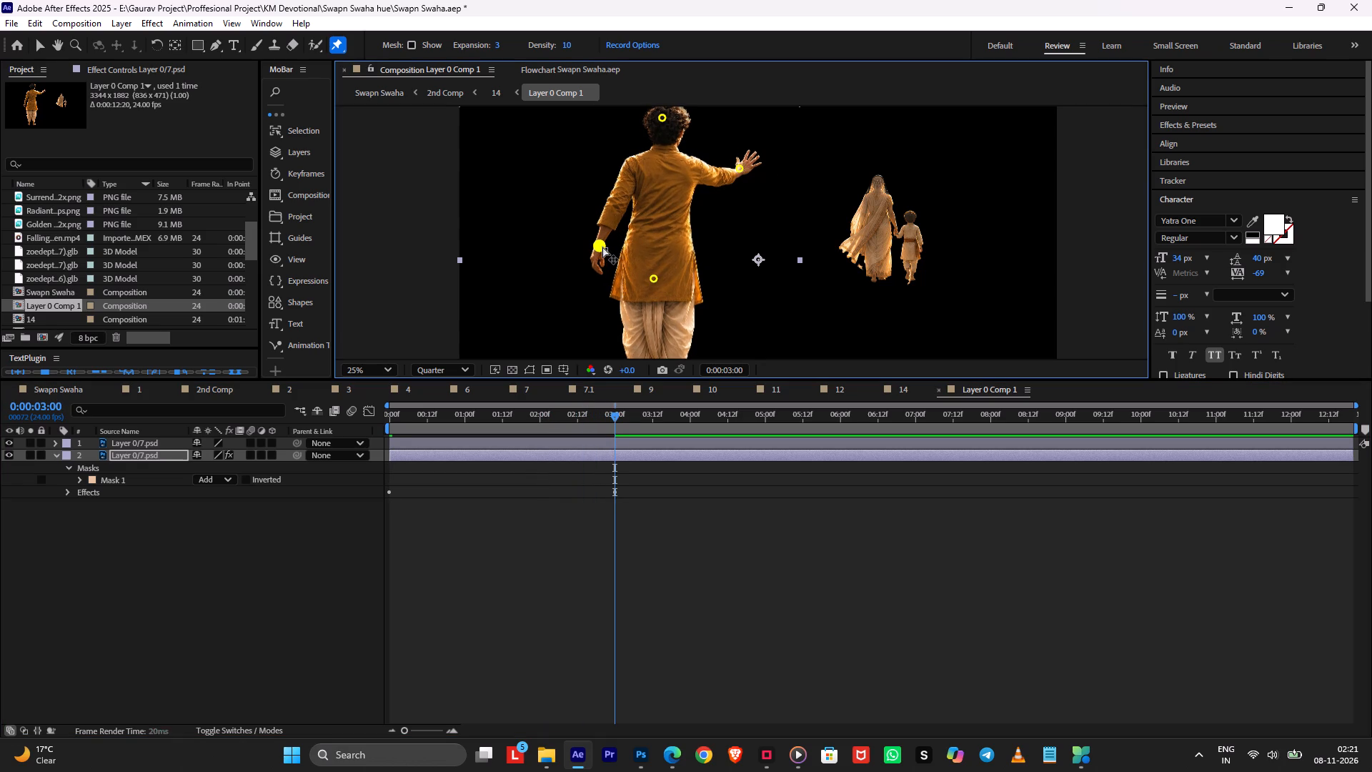
# Reveal the puppet pin keyframes and apply Easy Ease to both hand pins' start and end keyframes.
pyautogui.press('u')
pyautogui.moveTo(644, 505); pyautogui.dragTo(563, 542)
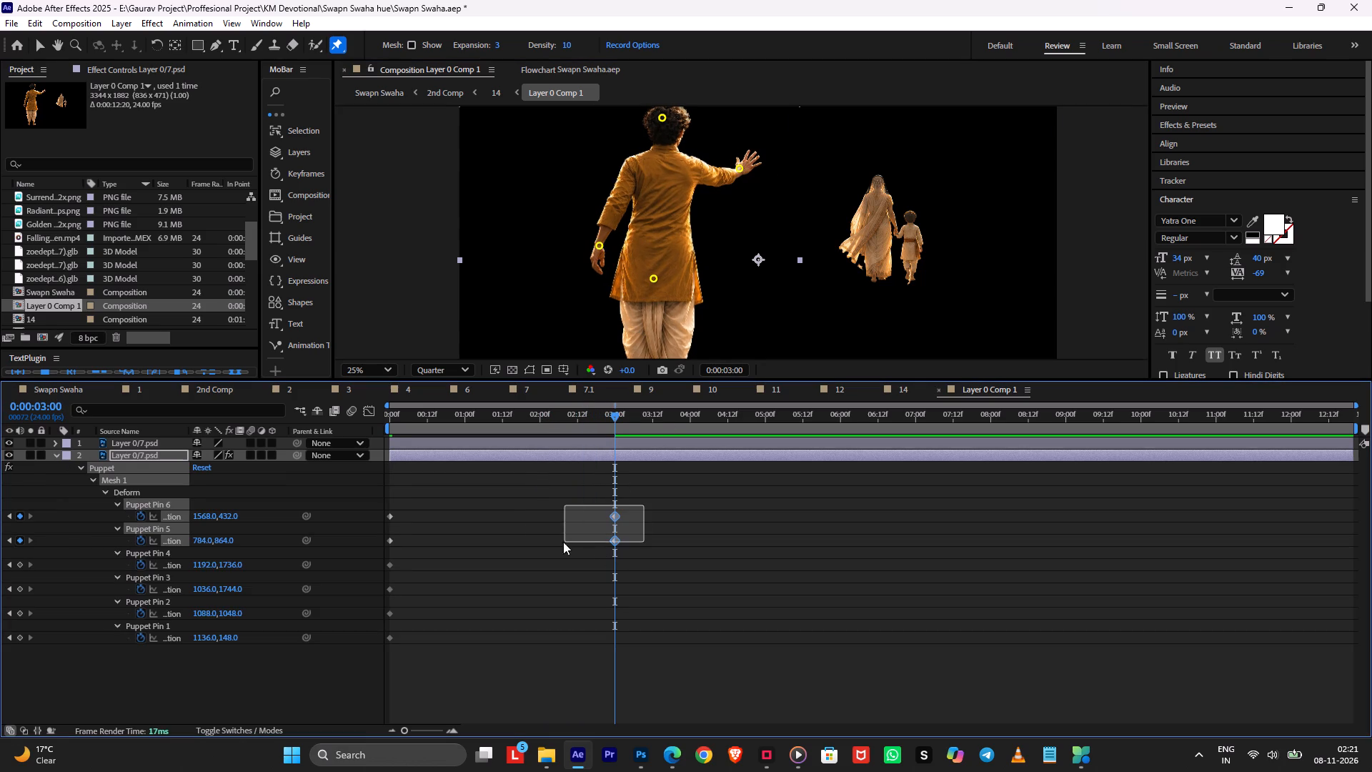
pyautogui.moveTo(563, 542); pyautogui.dragTo(336, 560)
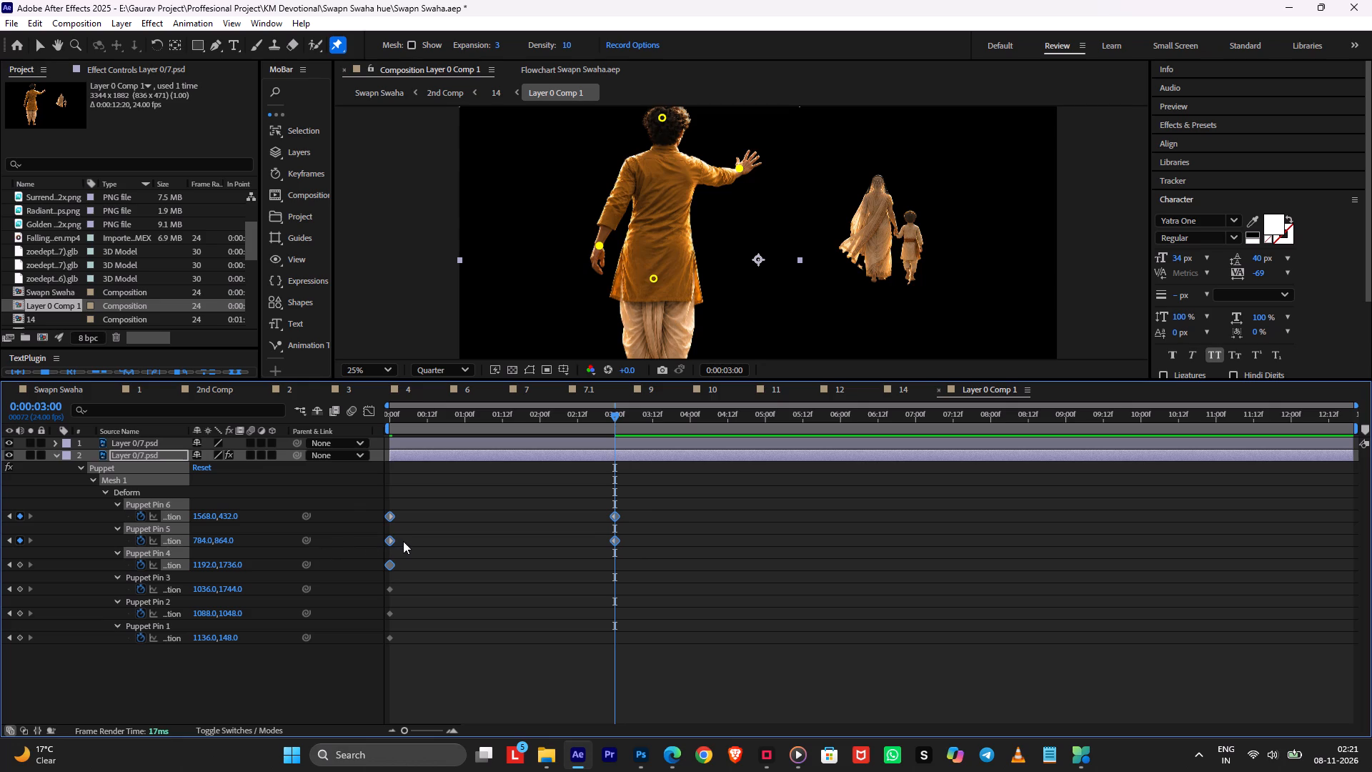
pyautogui.press('F9')
# Steepen the hand pins' speed curve in the Graph Editor by extending both ease handles to about 38% influence.
pyautogui.click(366, 416)
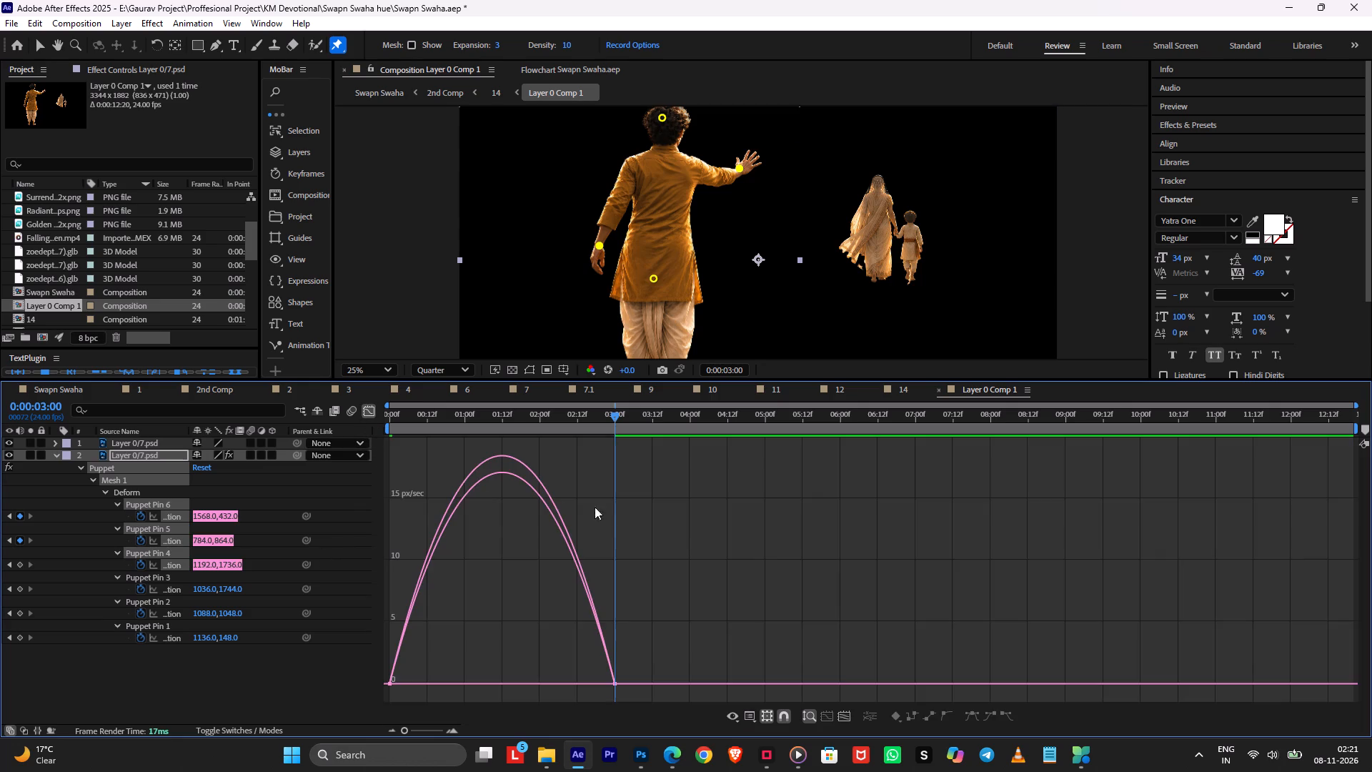
pyautogui.moveTo(608, 509); pyautogui.dragTo(233, 726)
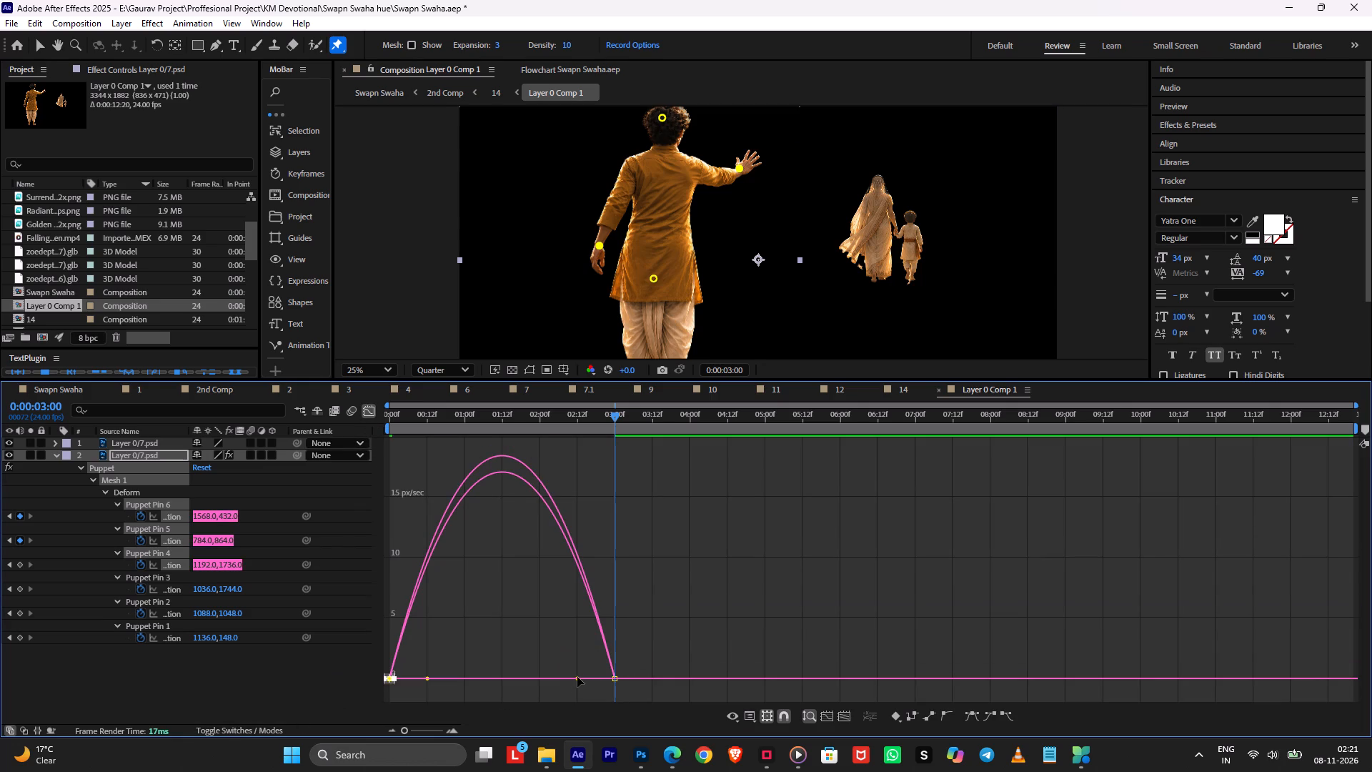
pyautogui.moveTo(577, 677); pyautogui.dragTo(570, 677)
pyautogui.hotkey('ctrl', 'z')
pyautogui.moveTo(697, 601); pyautogui.dragTo(254, 771)
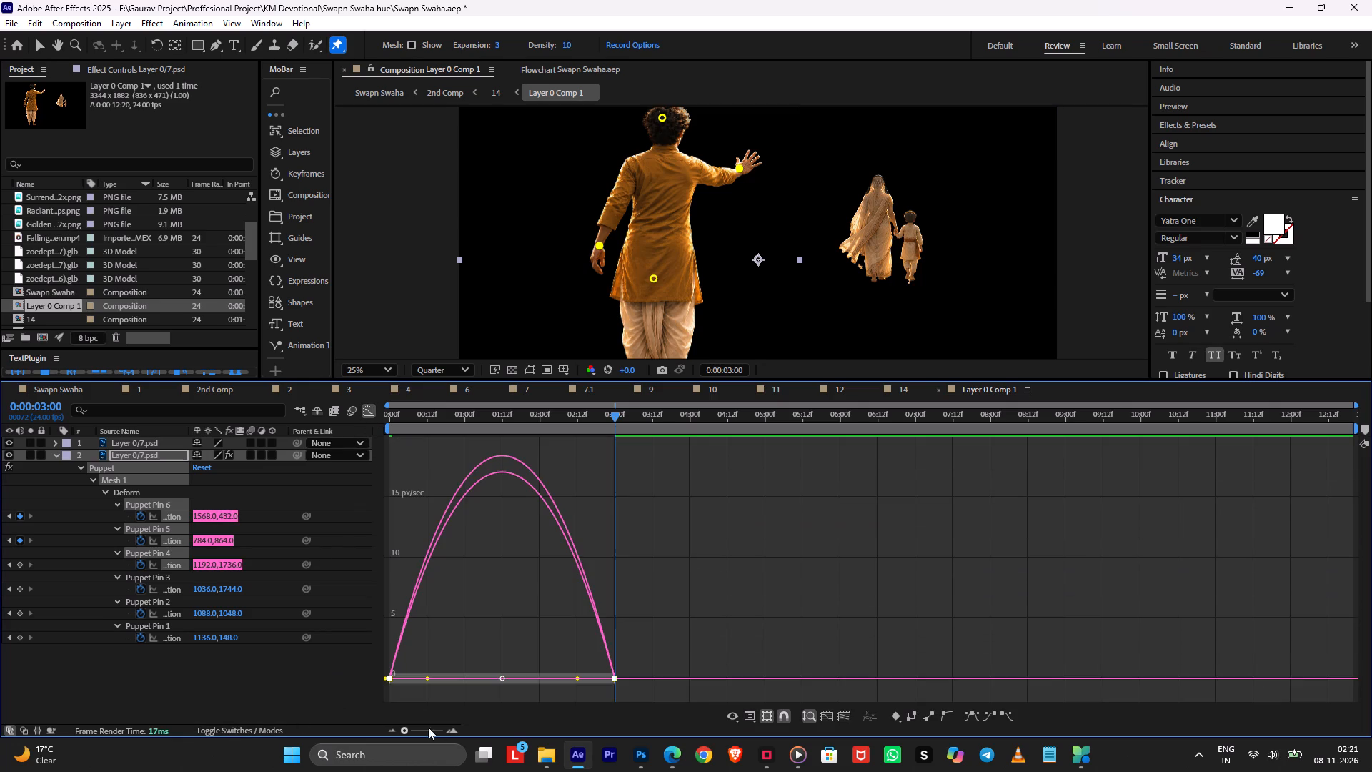
pyautogui.click(575, 678)
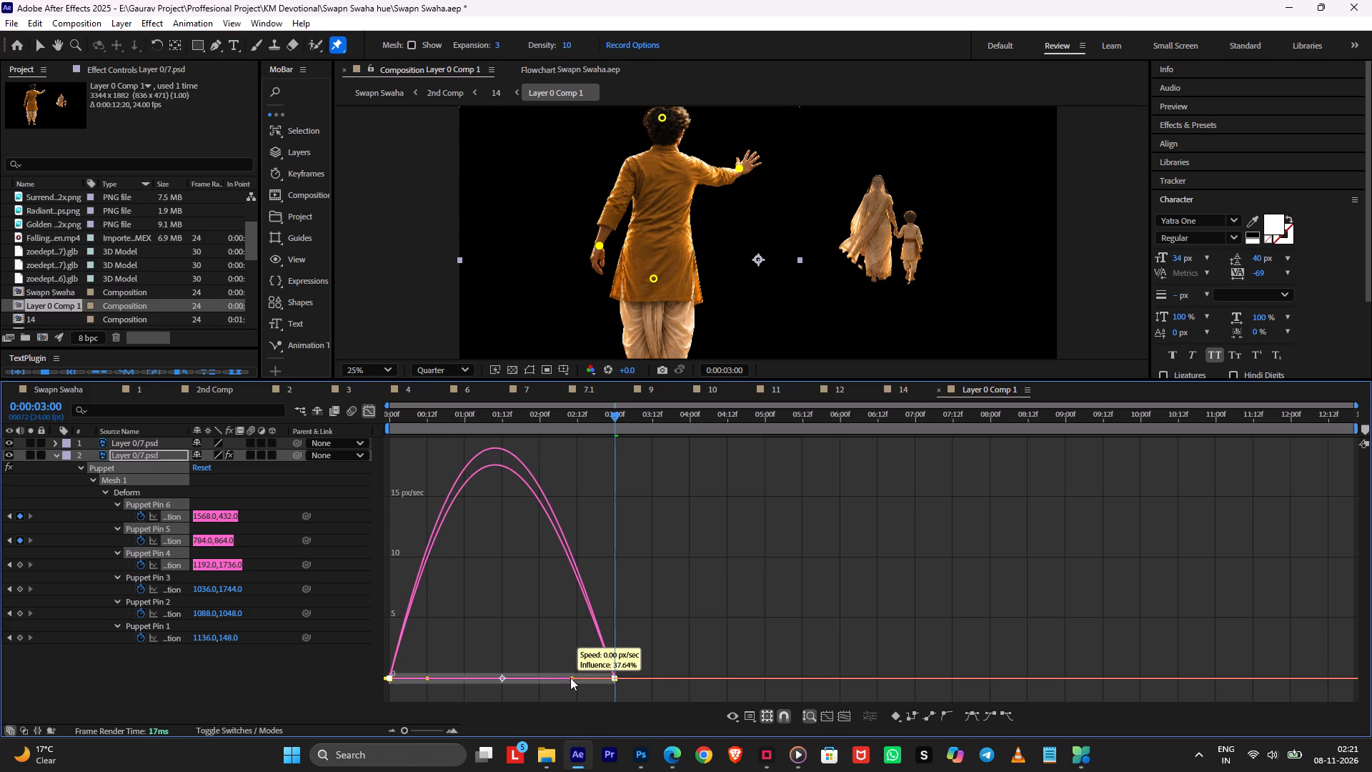
pyautogui.click(429, 680)
# Reopen Layer 0's precomp through composition 14 and preview the man's arm movement from the start.
pyautogui.press('Tab')
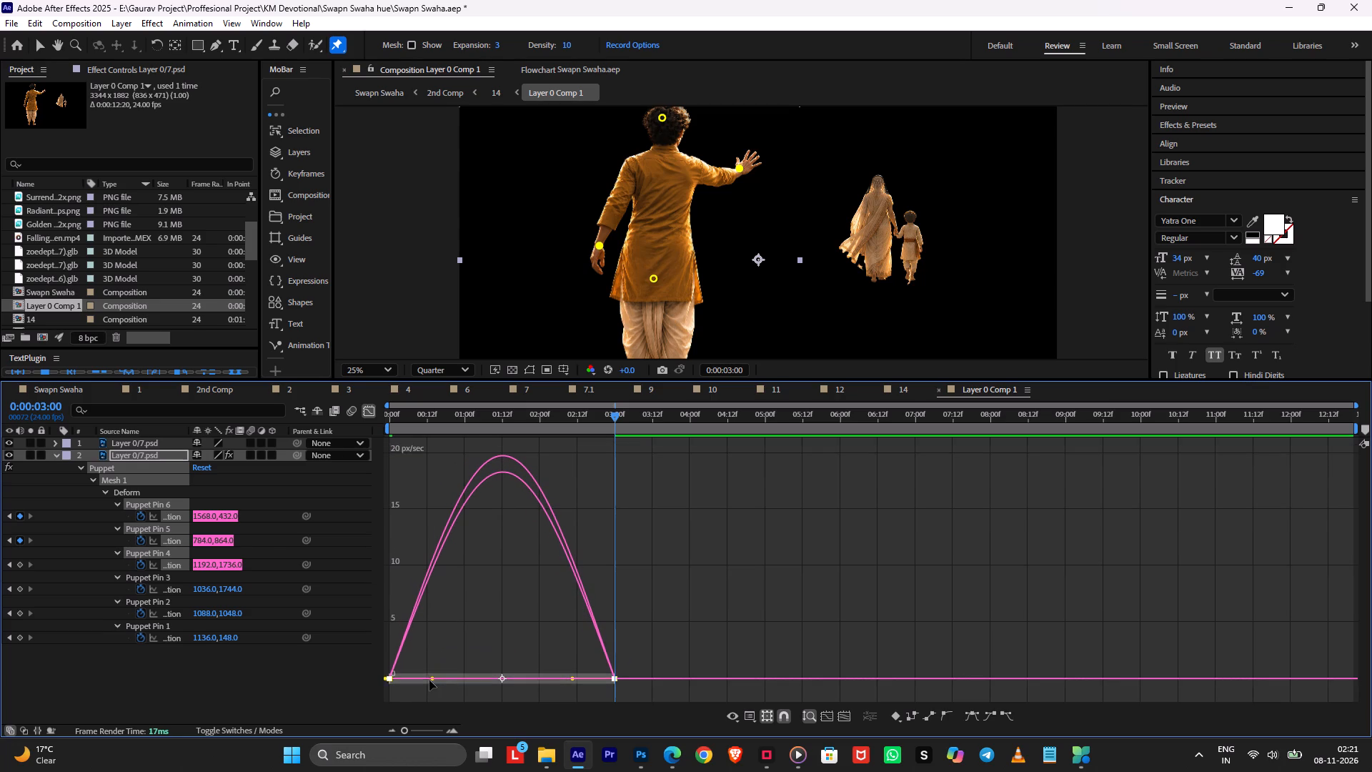
pyautogui.click(356, 678)
pyautogui.press('Tab')
pyautogui.click(566, 463)
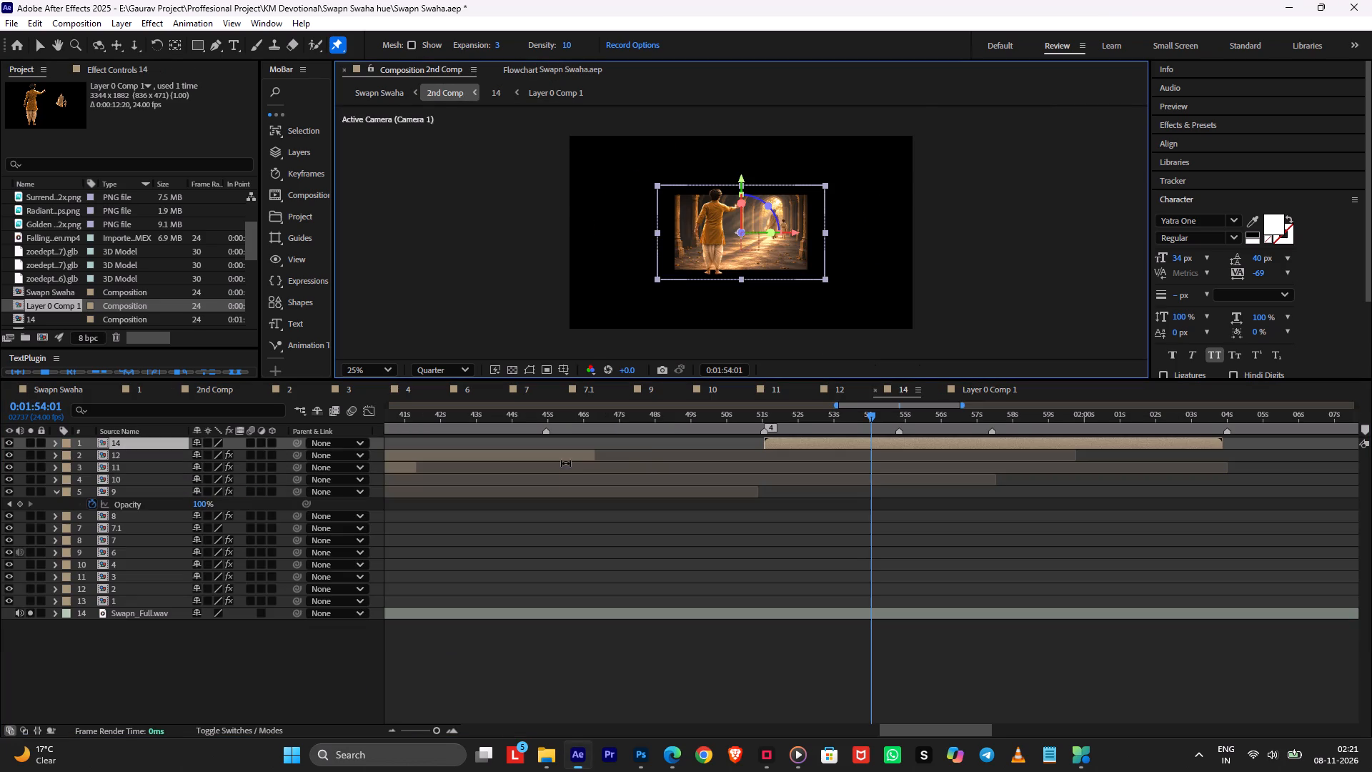
pyautogui.doubleClick(855, 442)
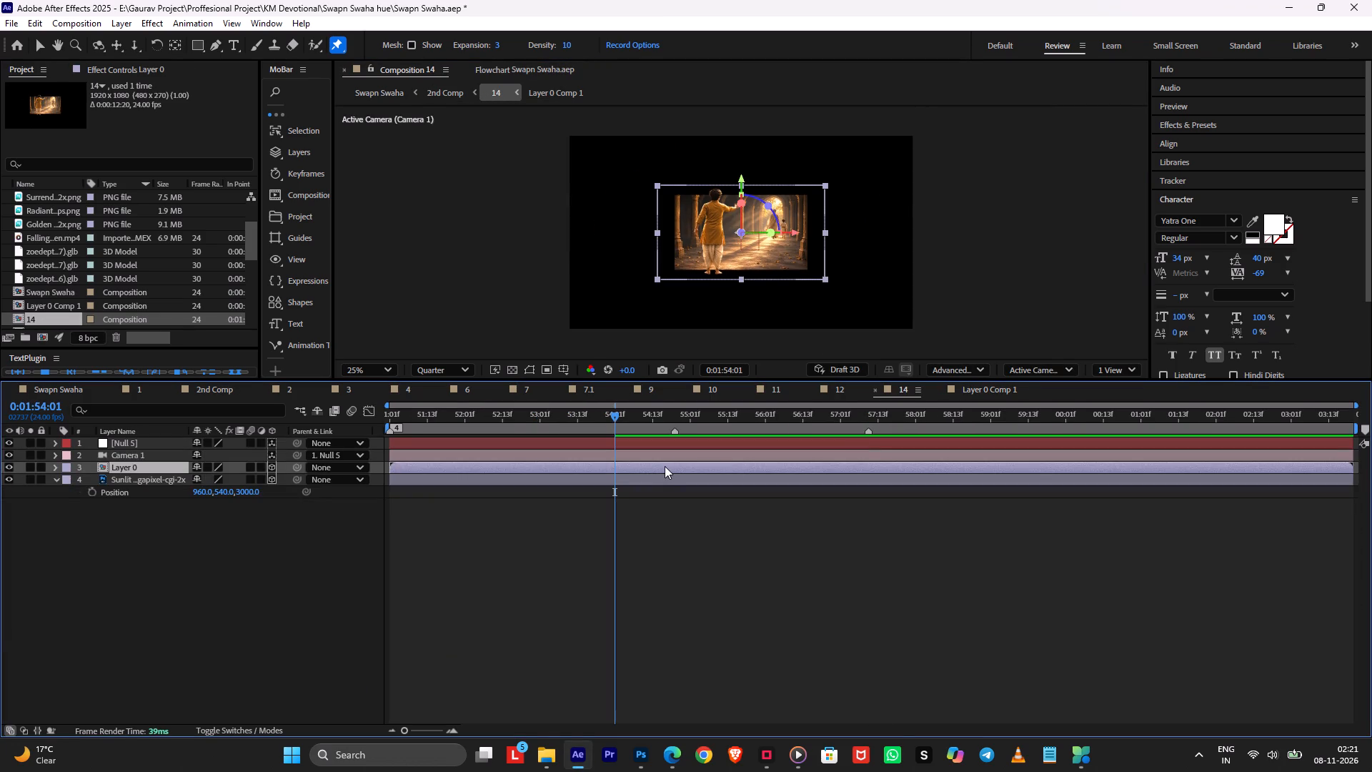
pyautogui.doubleClick(658, 466)
pyautogui.moveTo(548, 412); pyautogui.dragTo(451, 439)
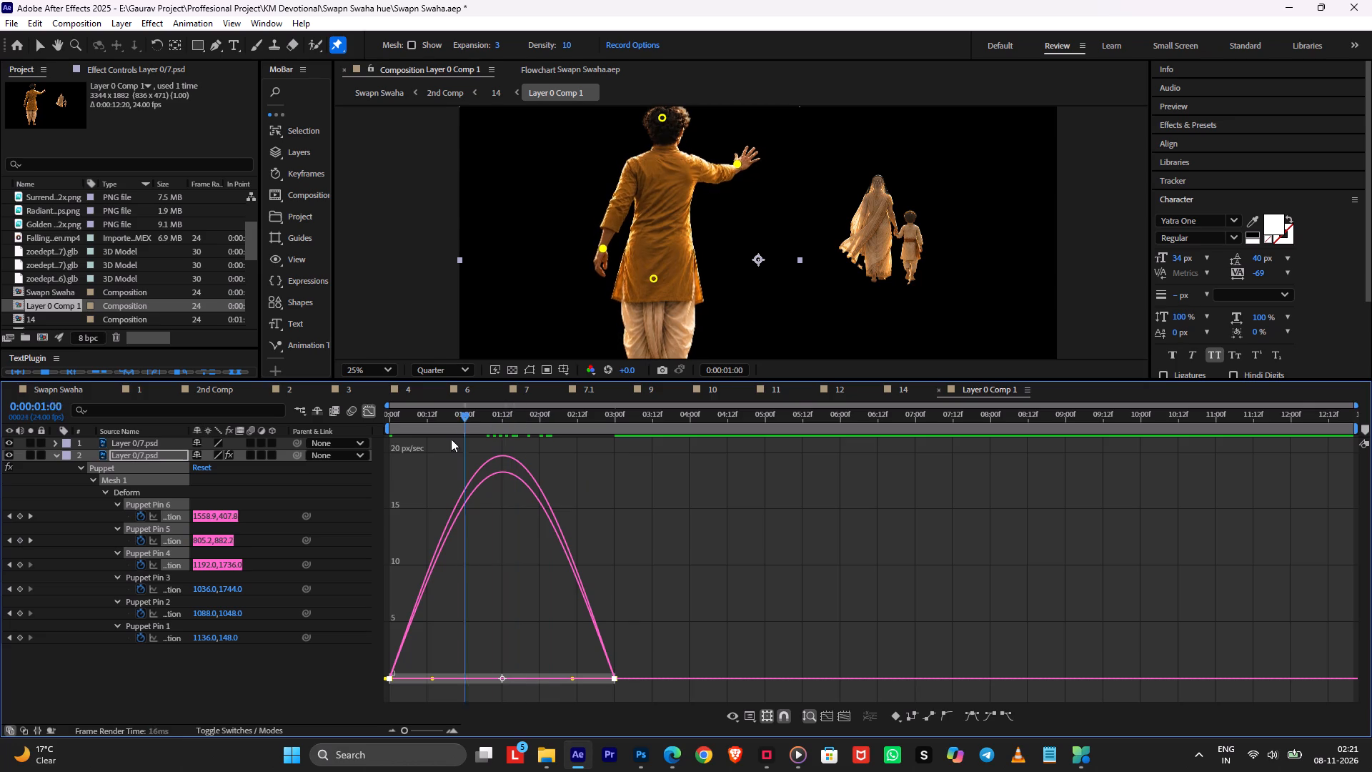
pyautogui.moveTo(451, 439); pyautogui.dragTo(325, 465)
pyautogui.press('space')
pyautogui.press('space')
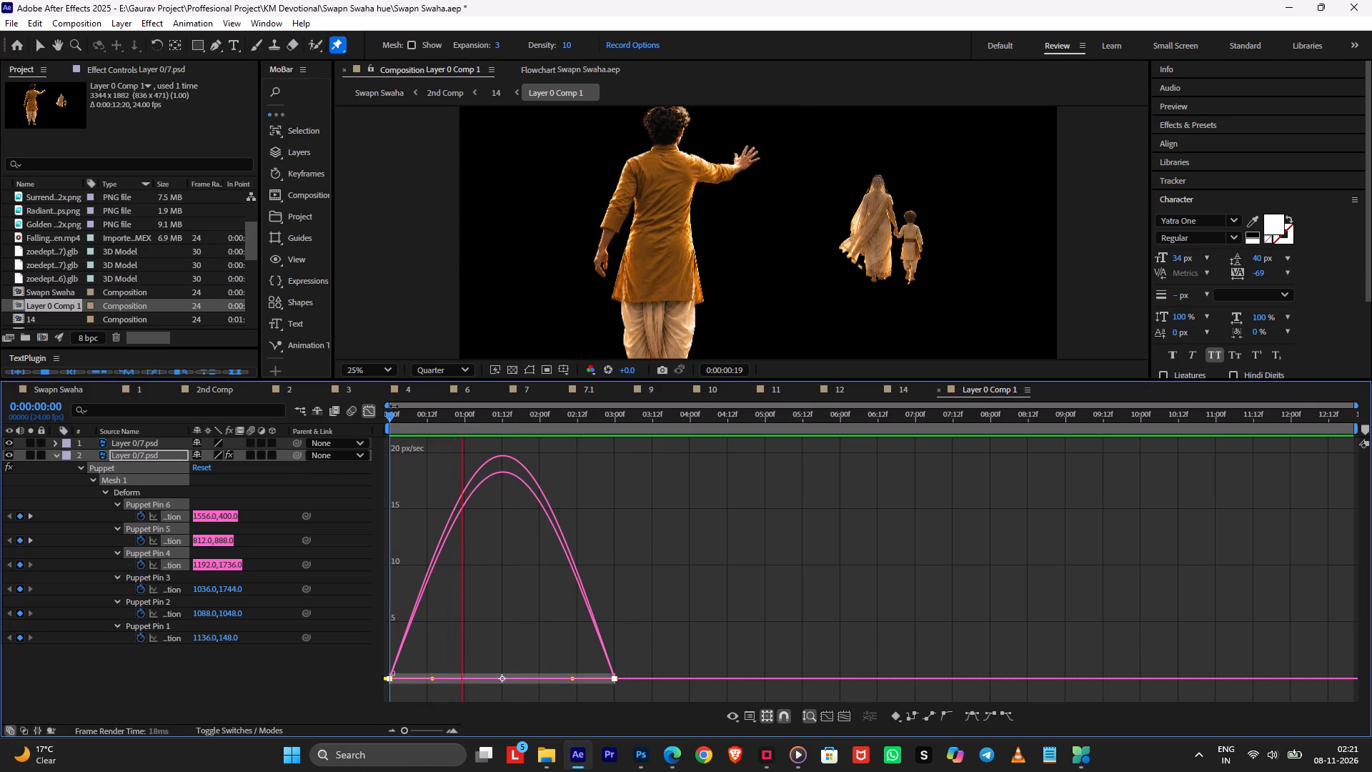
# Leave the Graph Editor and move both hand pins' end keyframes to 5 seconds.
pyautogui.click(367, 412)
pyautogui.keyDown('alt'); pyautogui.scroll(-2, 501, 493); pyautogui.keyUp('alt')
pyautogui.moveTo(563, 413); pyautogui.dragTo(690, 422)
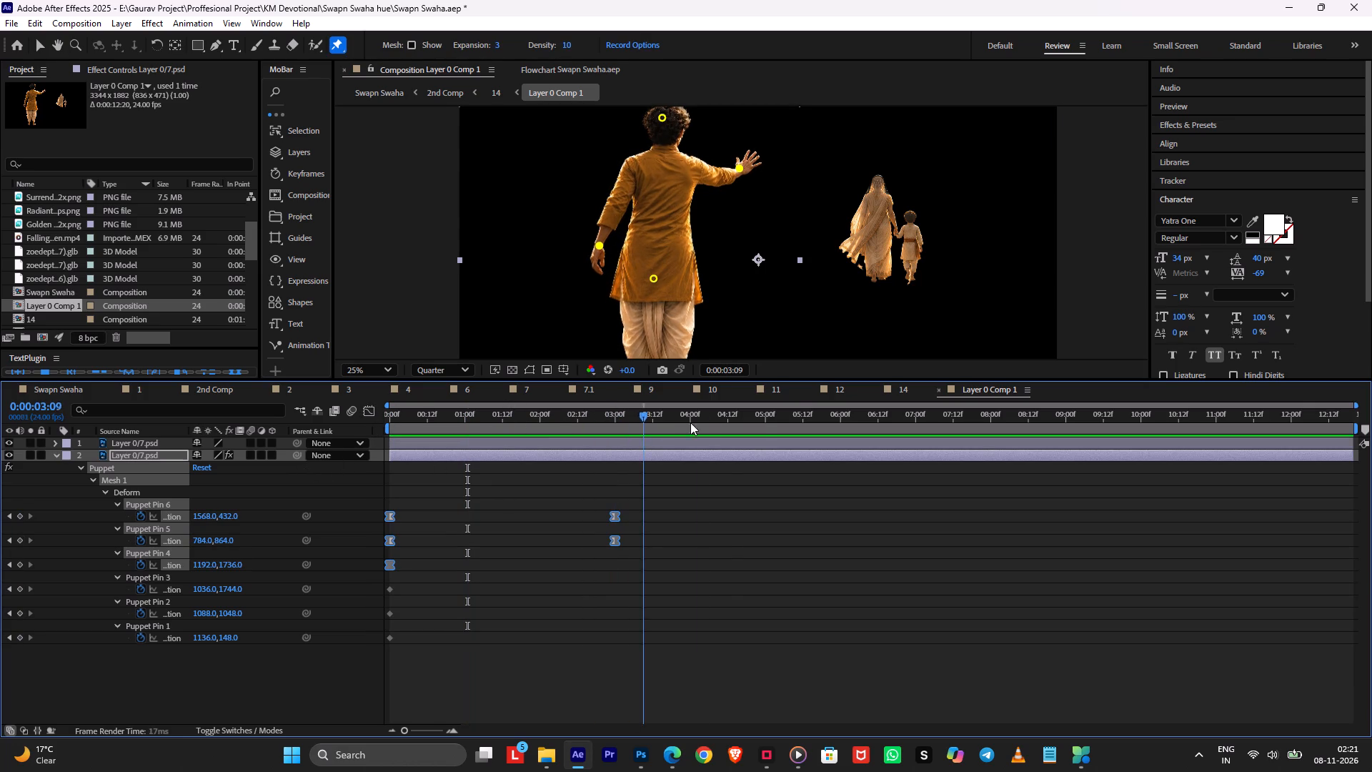
pyautogui.moveTo(690, 422); pyautogui.dragTo(764, 426)
pyautogui.keyDown('alt'); pyautogui.moveTo(697, 487); pyautogui.dragTo(223, 726); pyautogui.keyUp('alt')
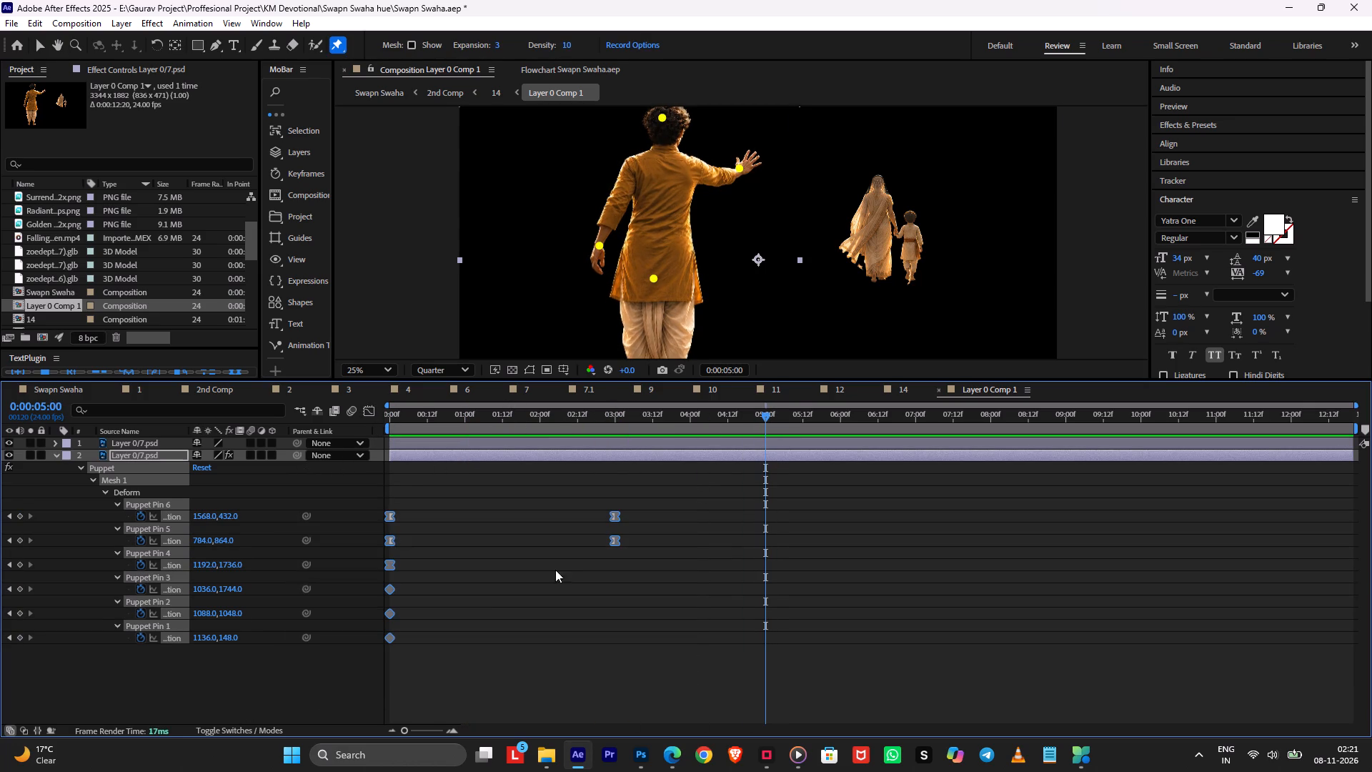
pyautogui.keyDown('alt'); pyautogui.moveTo(614, 515); pyautogui.dragTo(767, 523); pyautogui.keyUp('alt')
pyautogui.click(882, 536)
# Return to composition 14 and save the project.
pyautogui.press('Tab')
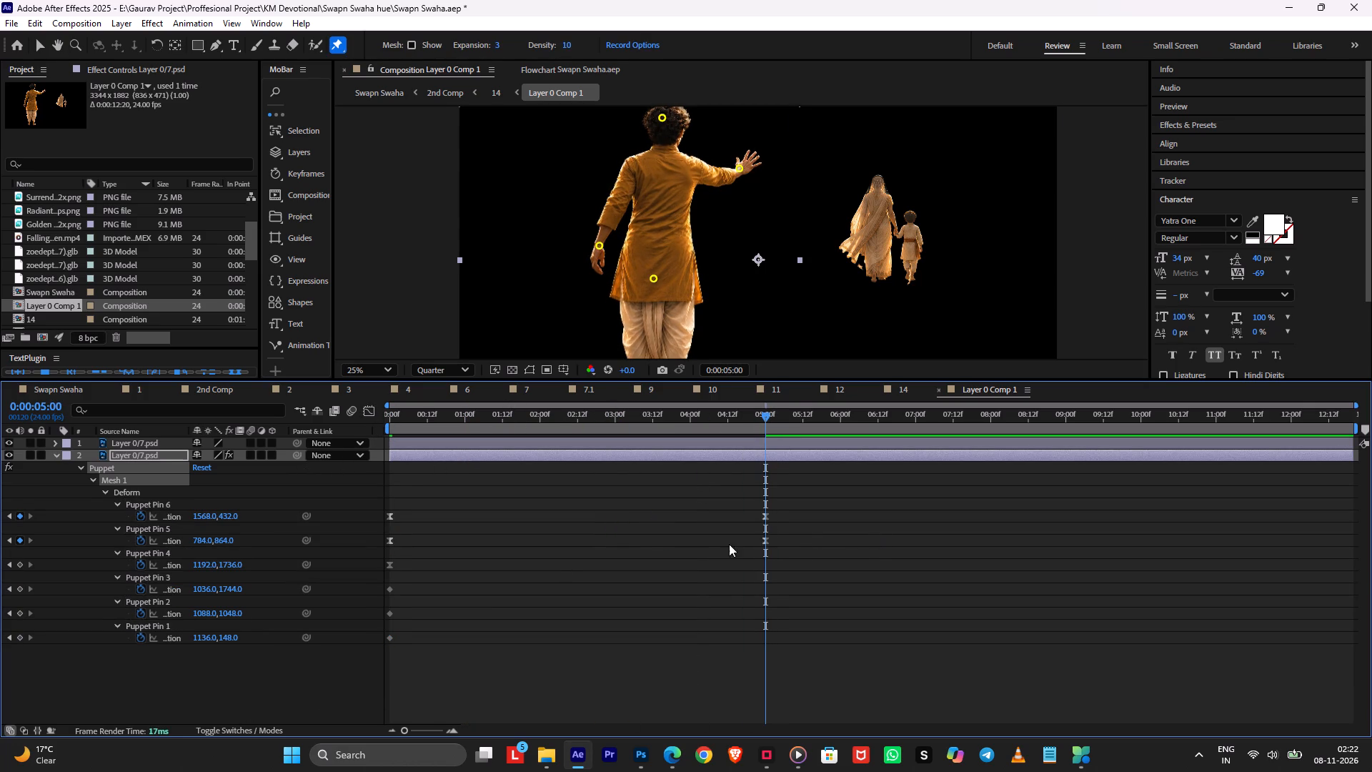
pyautogui.click(673, 540)
pyautogui.hotkey('ctrl', 's')
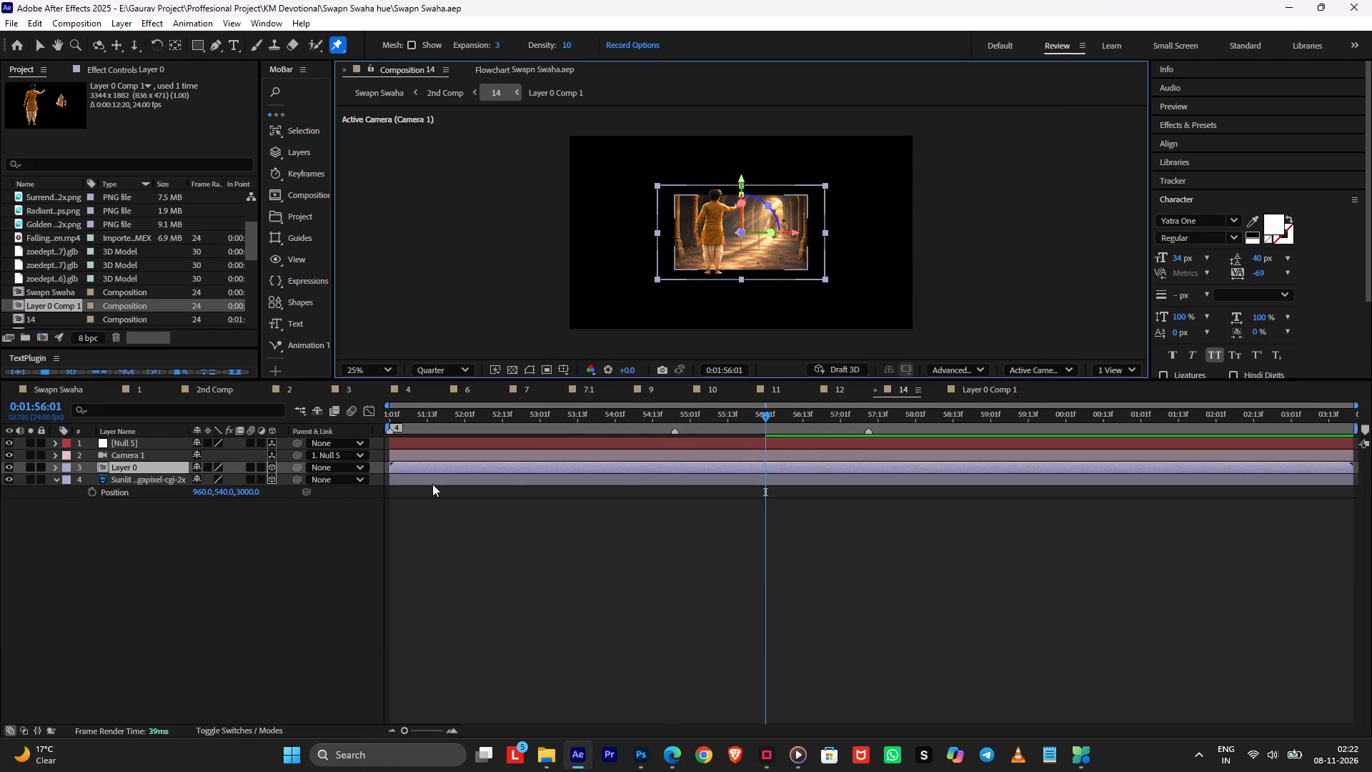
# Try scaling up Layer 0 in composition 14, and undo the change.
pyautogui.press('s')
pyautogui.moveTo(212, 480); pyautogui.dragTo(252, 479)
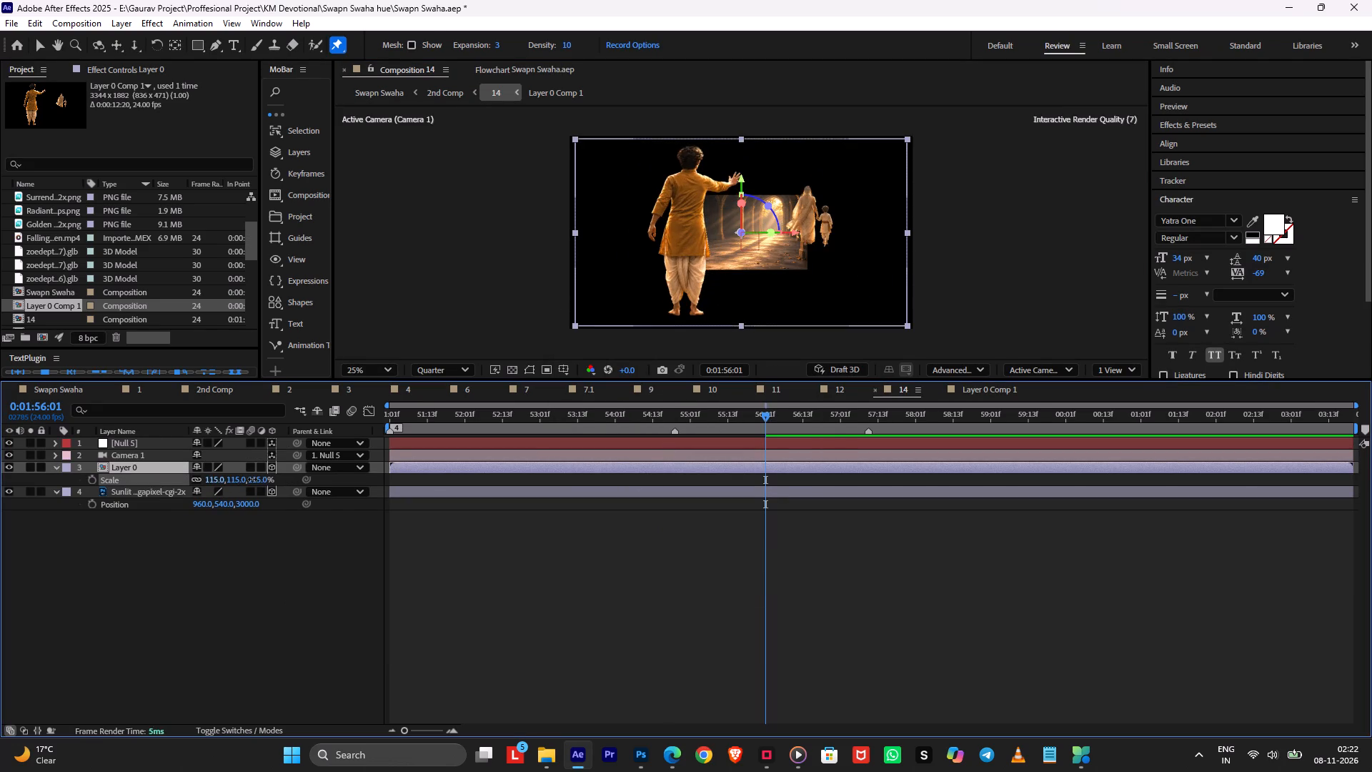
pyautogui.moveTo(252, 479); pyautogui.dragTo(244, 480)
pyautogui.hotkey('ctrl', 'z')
# Scale the sunlit corridor background layer to 162% so it overfills the frame.
pyautogui.click(138, 491)
pyautogui.press('s')
pyautogui.moveTo(209, 502); pyautogui.dragTo(210, 502)
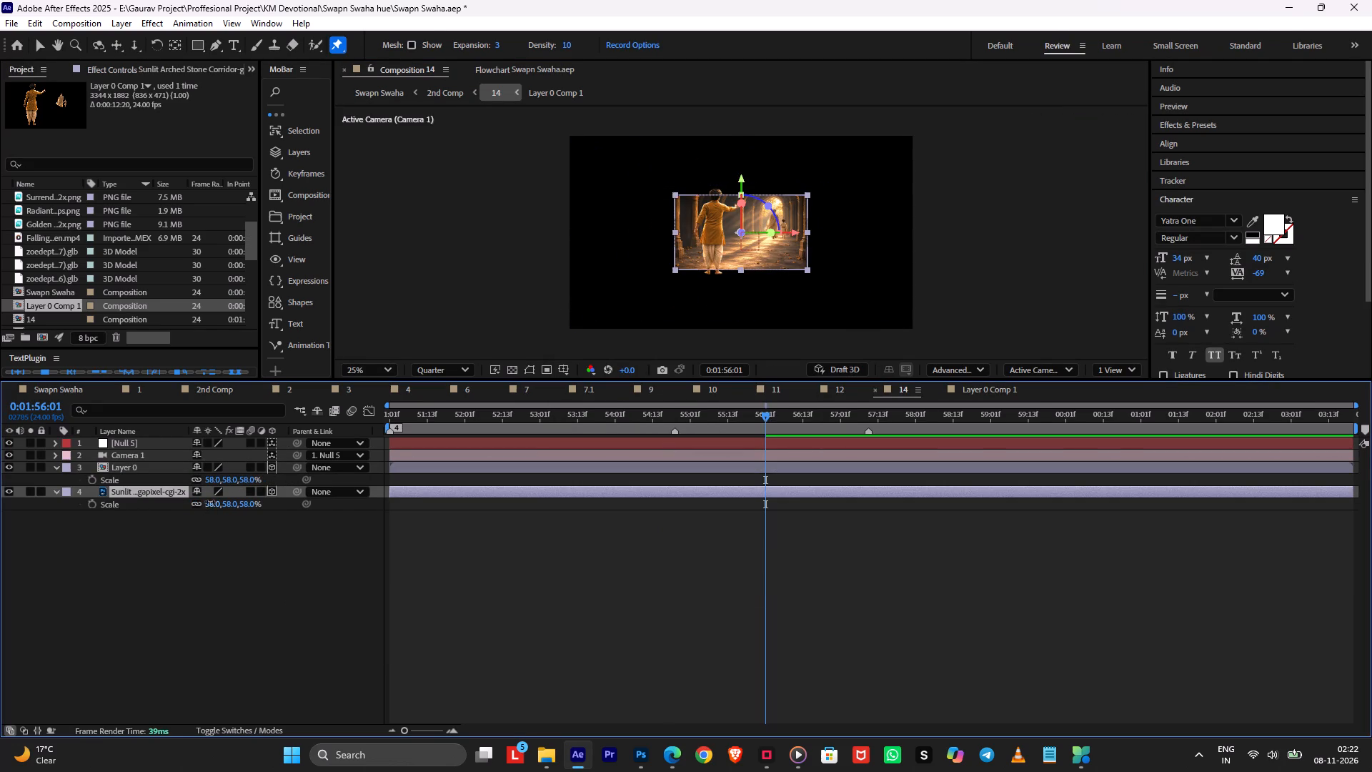
pyautogui.moveTo(210, 502); pyautogui.dragTo(277, 503)
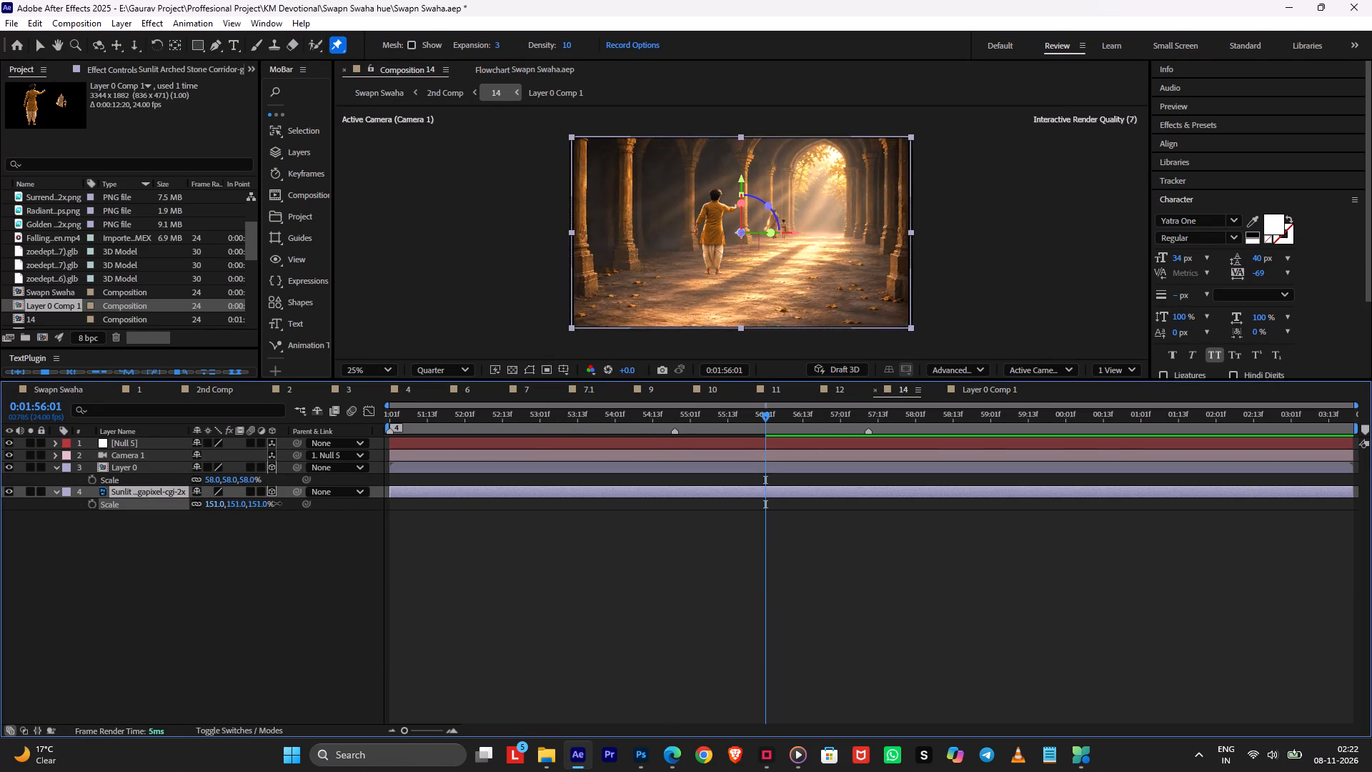
pyautogui.moveTo(277, 503); pyautogui.dragTo(284, 503)
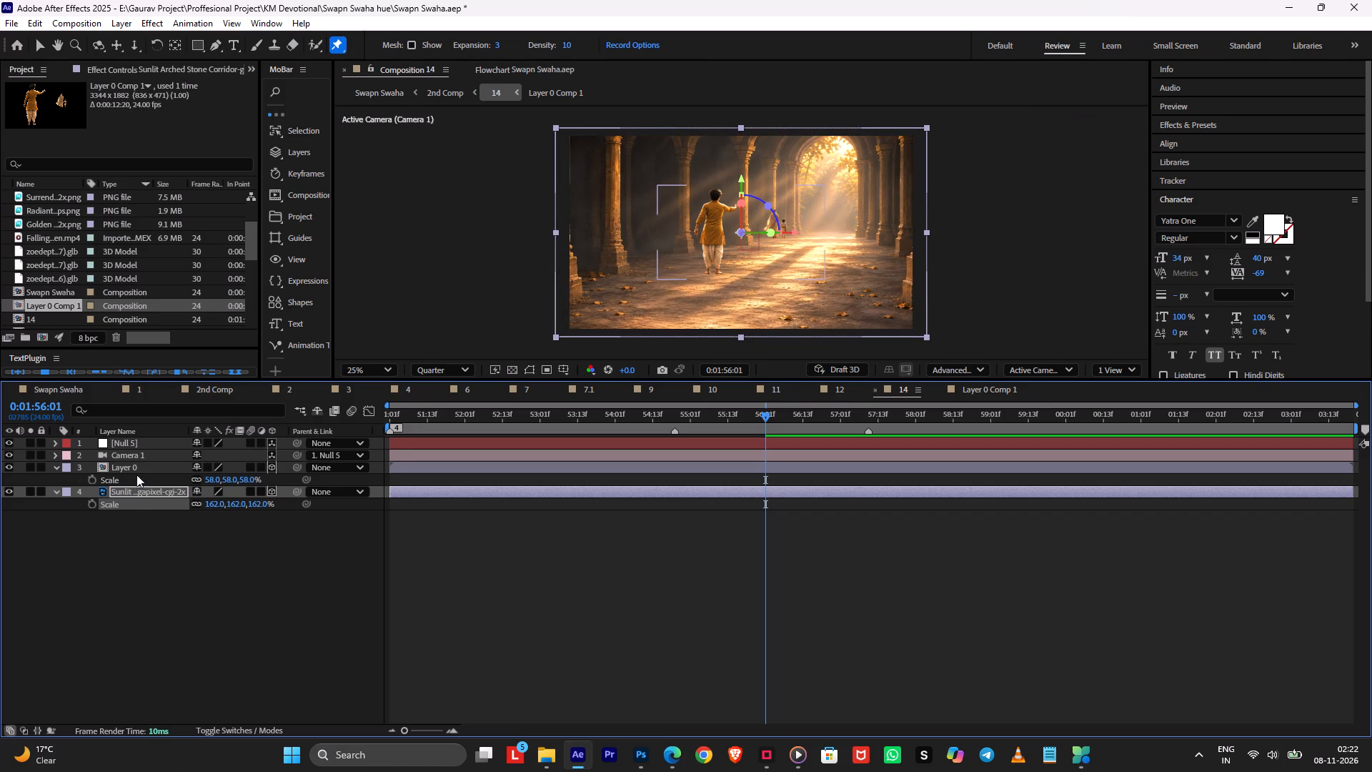
# Scale Layer 0 with the characters to 98%.
pyautogui.click(144, 464)
pyautogui.moveTo(212, 479); pyautogui.dragTo(235, 479)
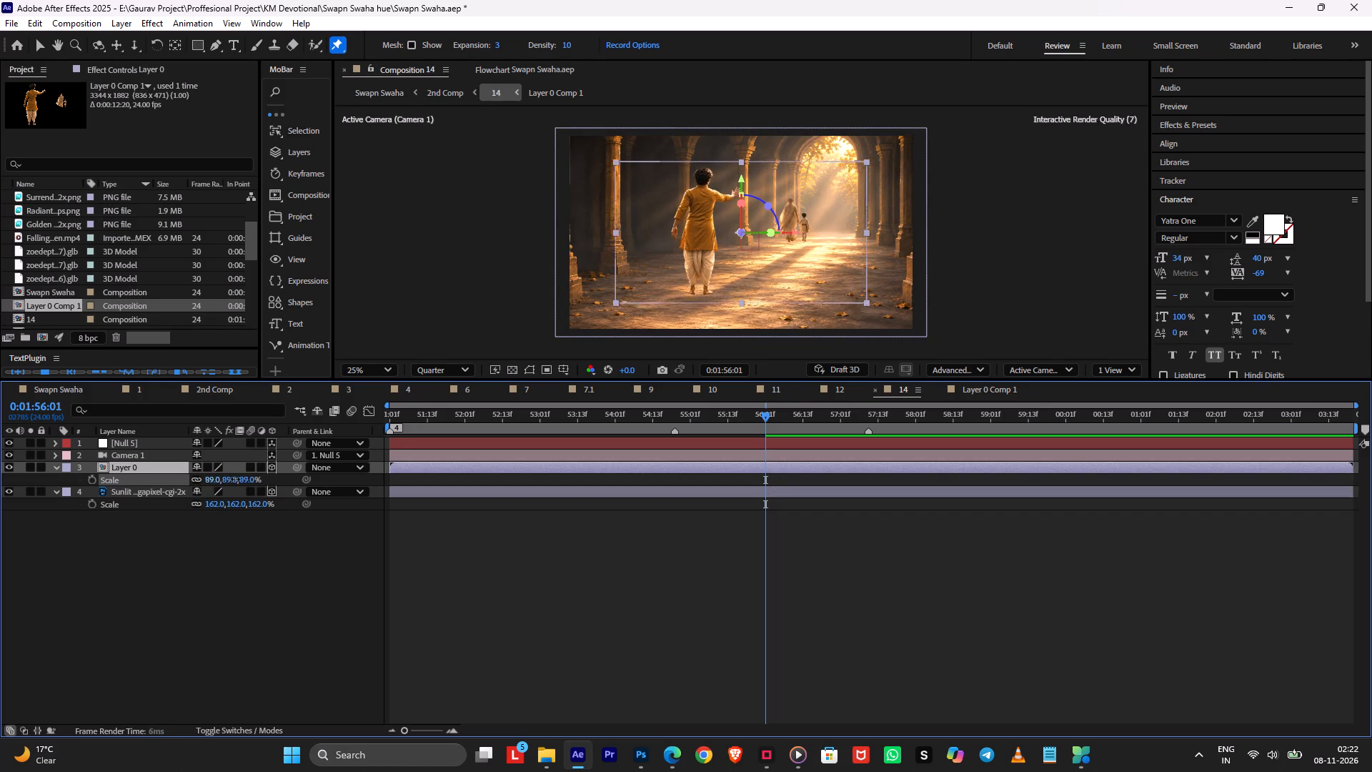
pyautogui.moveTo(235, 479); pyautogui.dragTo(242, 480)
# Nudge Layer 0 rightward and downward in large increments to seat the characters on the corridor path.
pyautogui.hotkey('shift', 'Right')
pyautogui.hotkey('shift', 'Down')
pyautogui.hotkey('shift', 'Down')
pyautogui.hotkey('shift', 'Down')
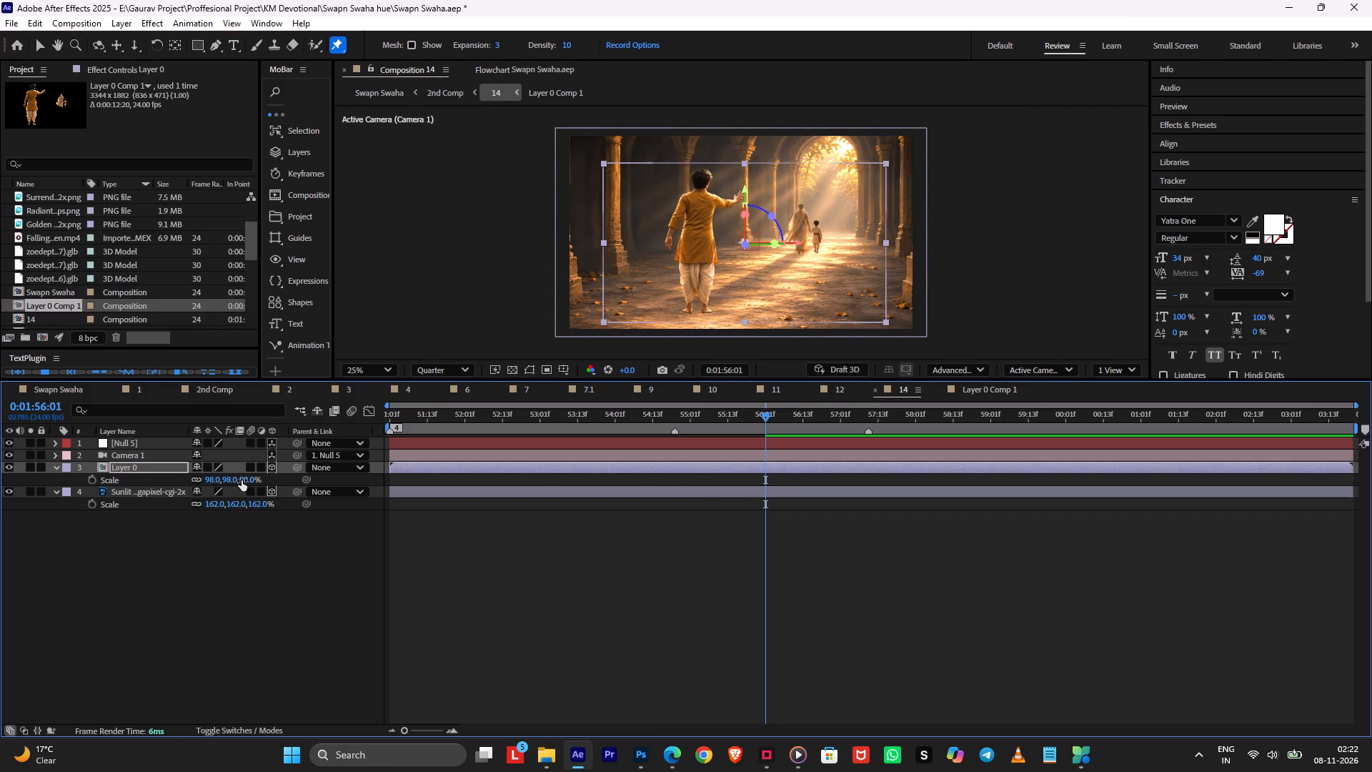
pyautogui.hotkey('shift', 'Right')
pyautogui.hotkey('shift', 'Right')
pyautogui.hotkey('shift', 'Right')
pyautogui.hotkey('shift', 'Right')
pyautogui.hotkey('shift', 'Down')
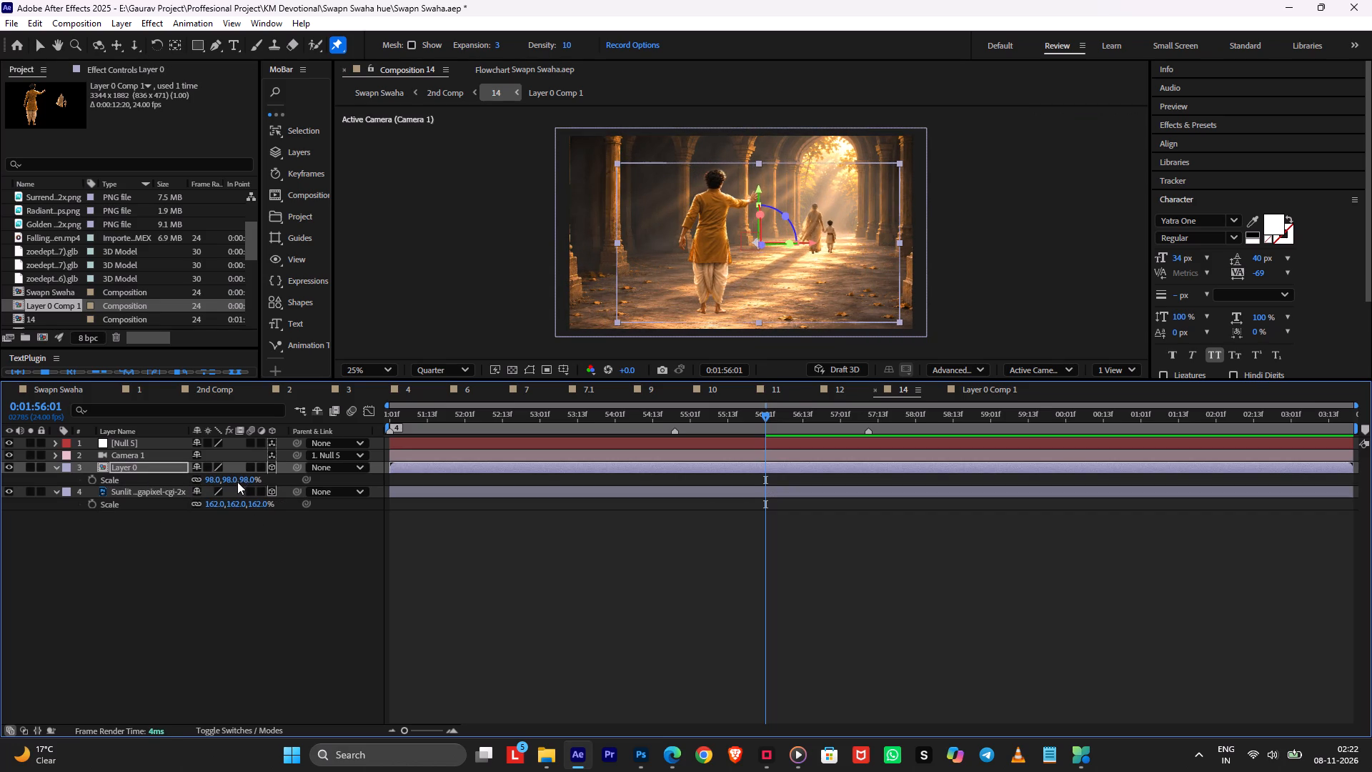
# Add a starting position keyframe to Null 5 at 0:01:51:01, with X at 1533 and Z at 1566.
pyautogui.moveTo(423, 423); pyautogui.dragTo(276, 455)
pyautogui.click(409, 445)
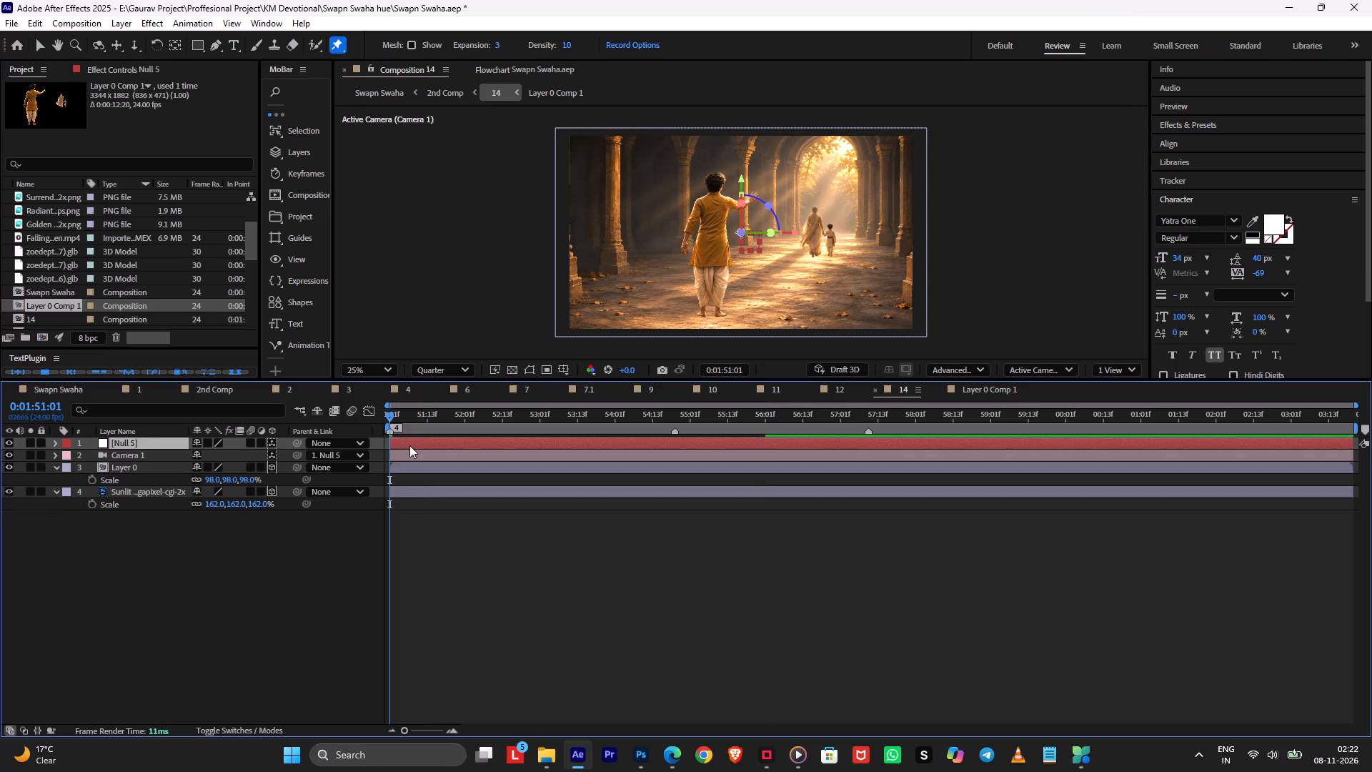
pyautogui.press('p')
pyautogui.click(94, 461)
pyautogui.click(93, 455)
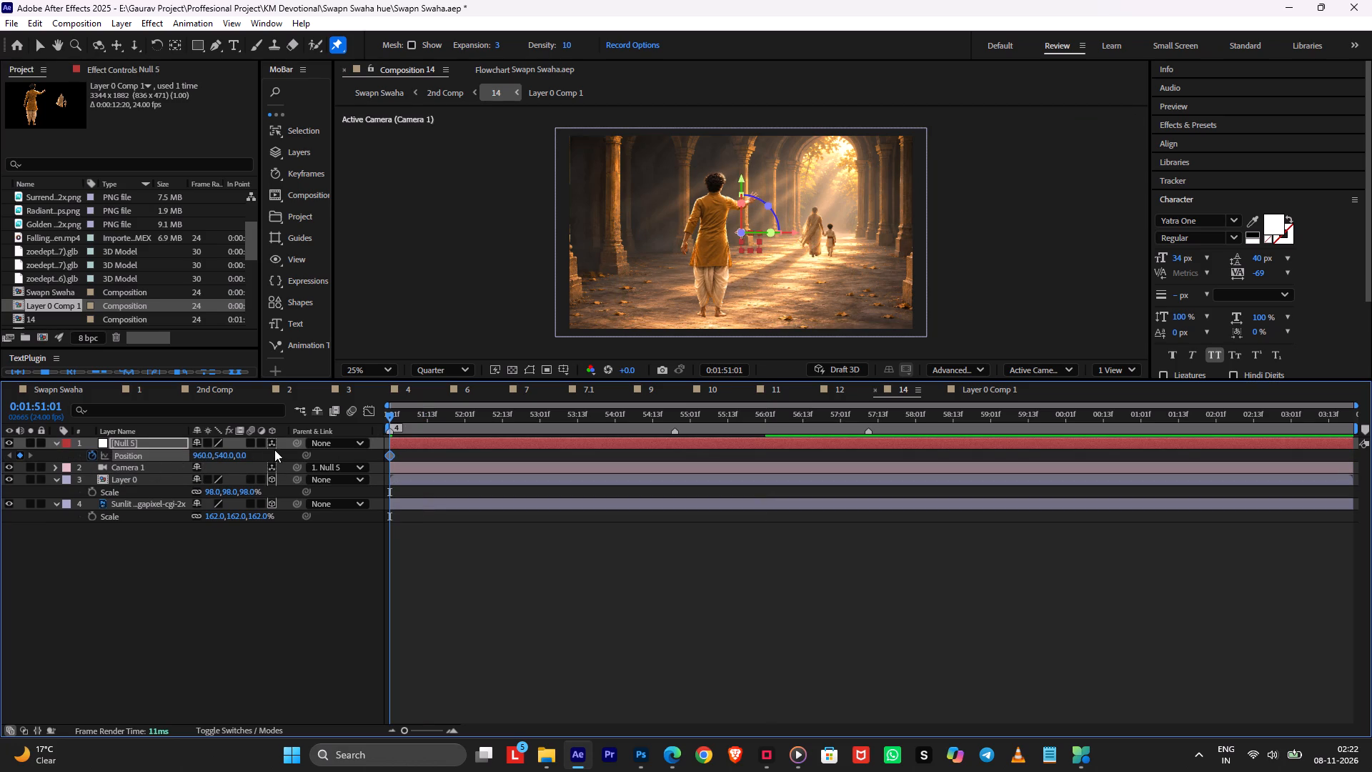
pyautogui.moveTo(242, 455); pyautogui.dragTo(1371, 466)
pyautogui.moveTo(202, 455); pyautogui.dragTo(616, 460)
# Keyframe Null 5's position at 0:01:55:10 with X 1218 and Z 695, applying Easy Ease to the keyframe.
pyautogui.moveTo(687, 411); pyautogui.dragTo(717, 408)
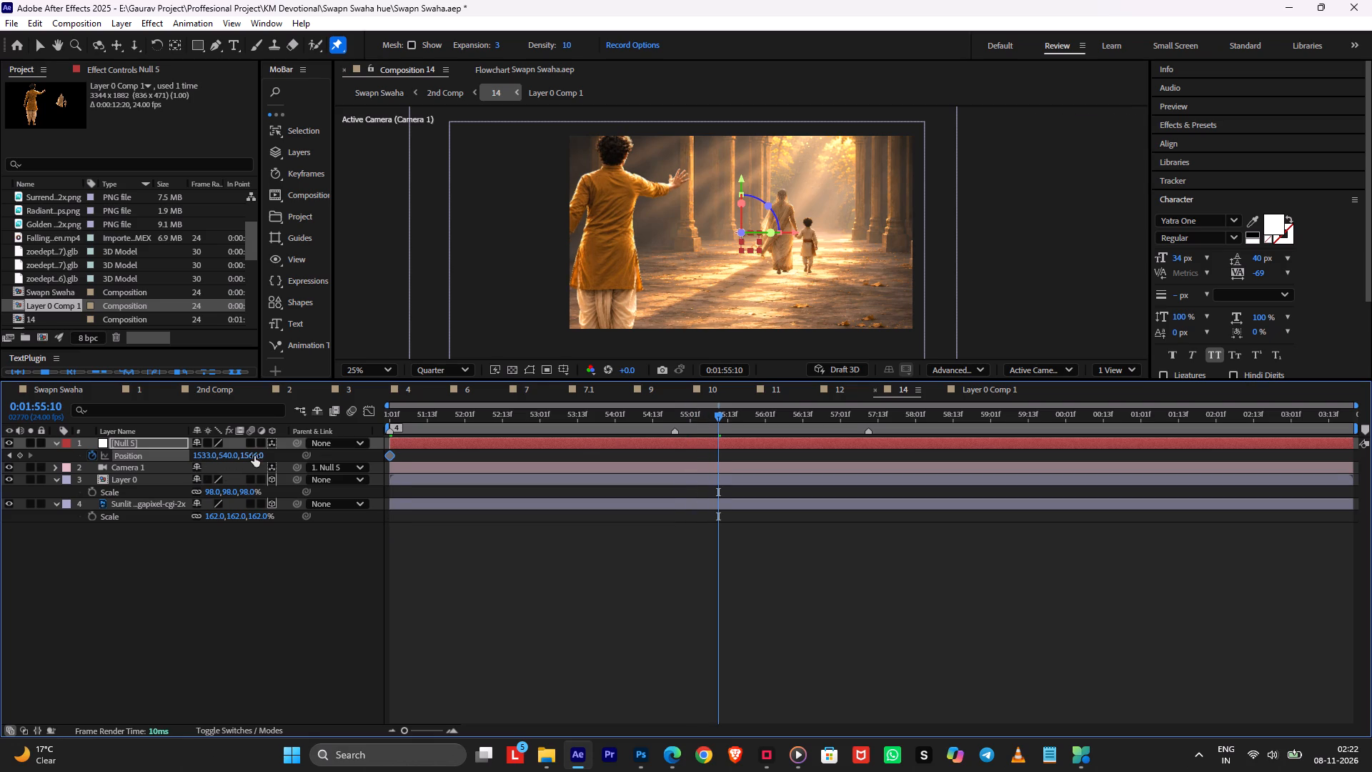
pyautogui.moveTo(254, 456); pyautogui.dragTo(0, 508)
pyautogui.moveTo(202, 453); pyautogui.dragTo(0, 476)
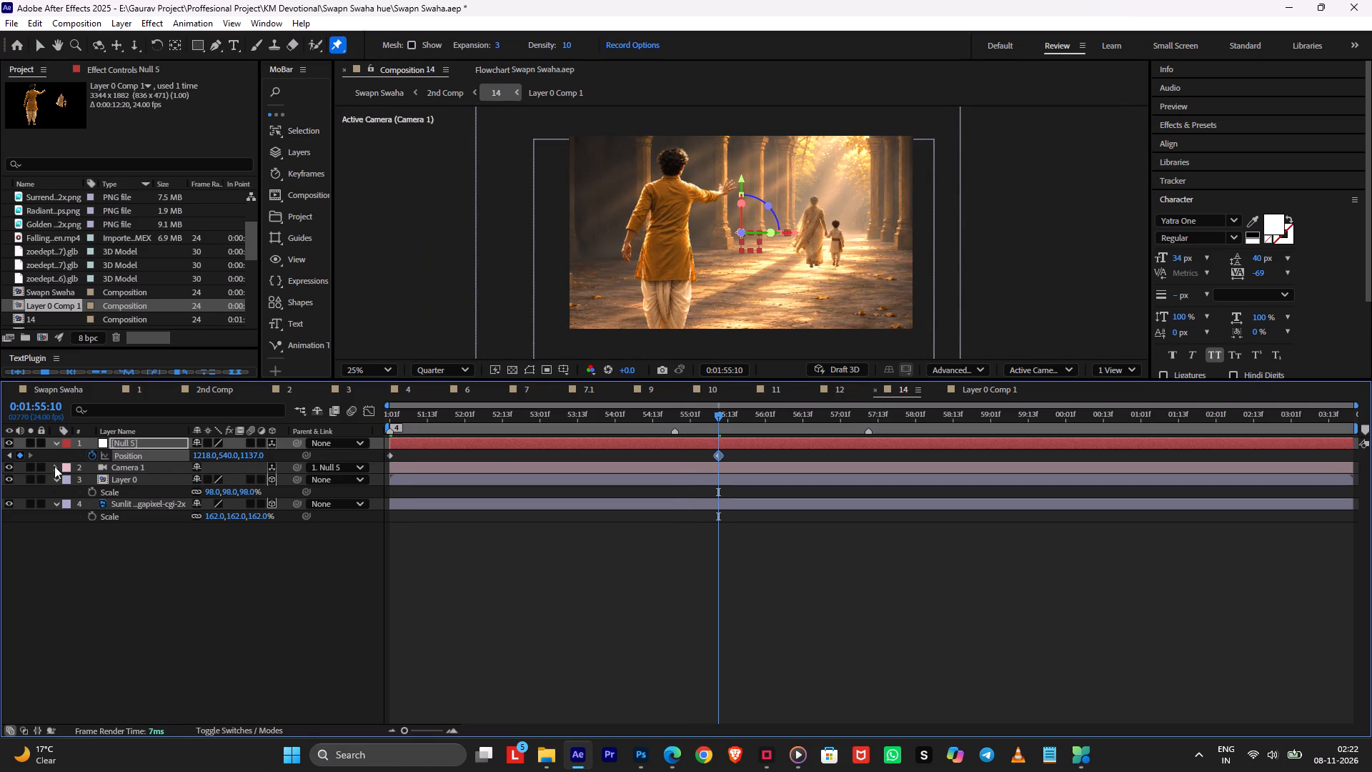
pyautogui.press('F9')
pyautogui.moveTo(257, 452); pyautogui.dragTo(0, 512)
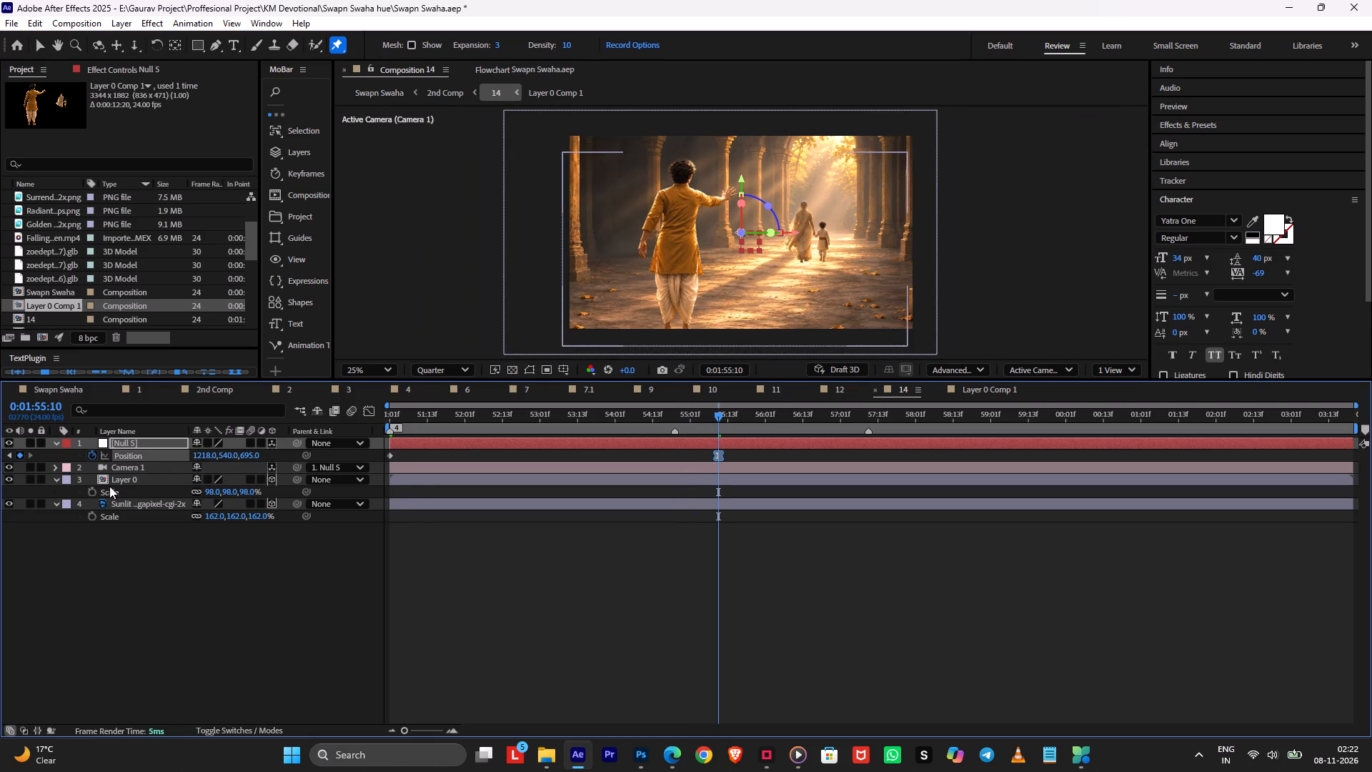
# Return to 2nd Comp, preview the camera move from the start of layer 14, and save the project.
pyautogui.press('Tab')
pyautogui.click(171, 503)
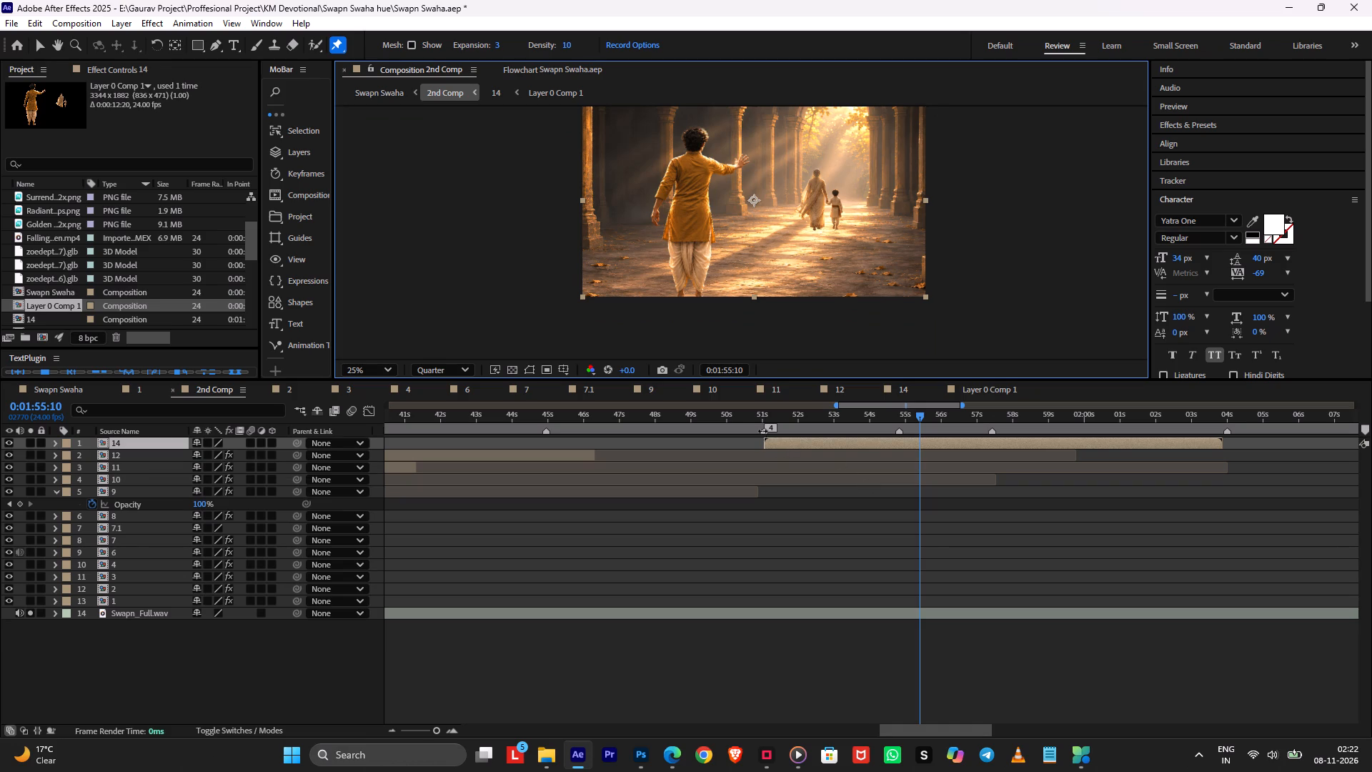
pyautogui.click(760, 417)
pyautogui.press('space')
pyautogui.hotkey('ctrl', 's')
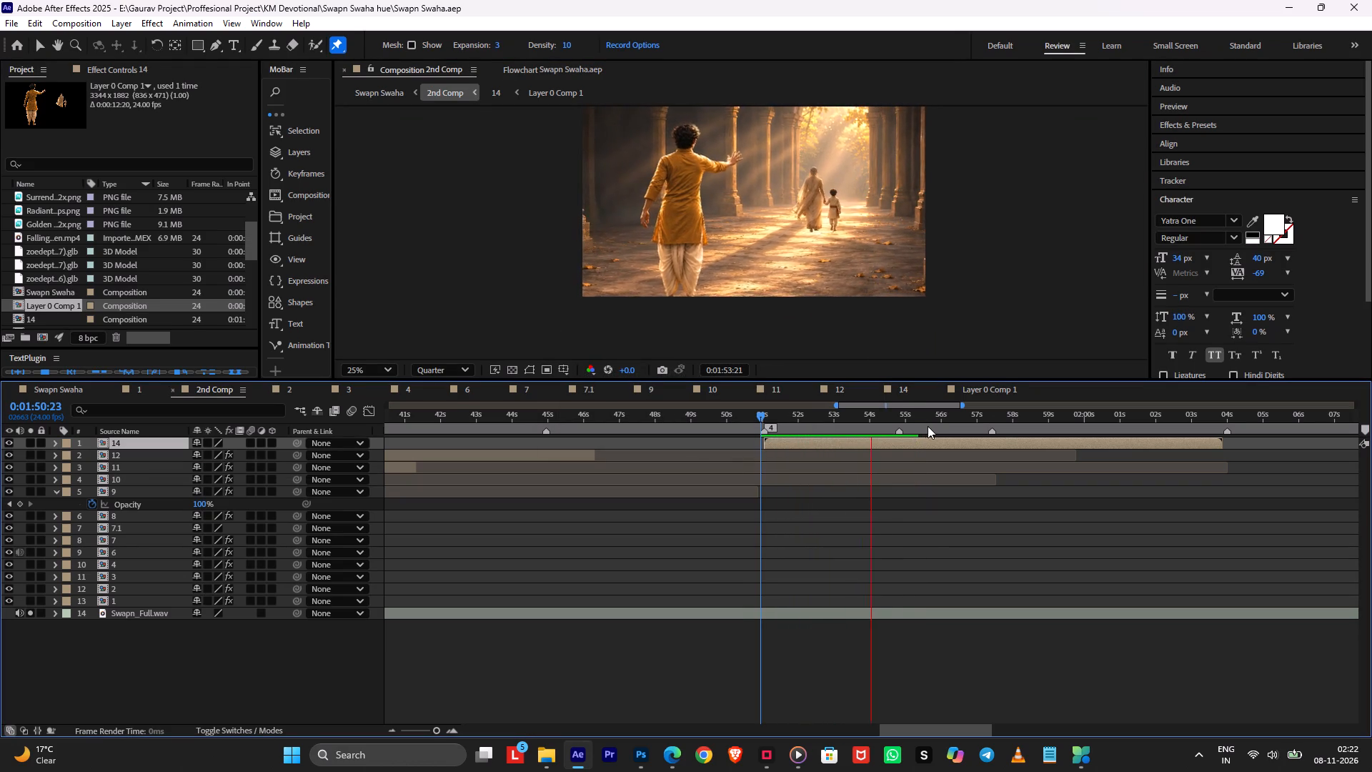
pyautogui.moveTo(920, 416); pyautogui.dragTo(960, 430)
pyautogui.click(973, 449)
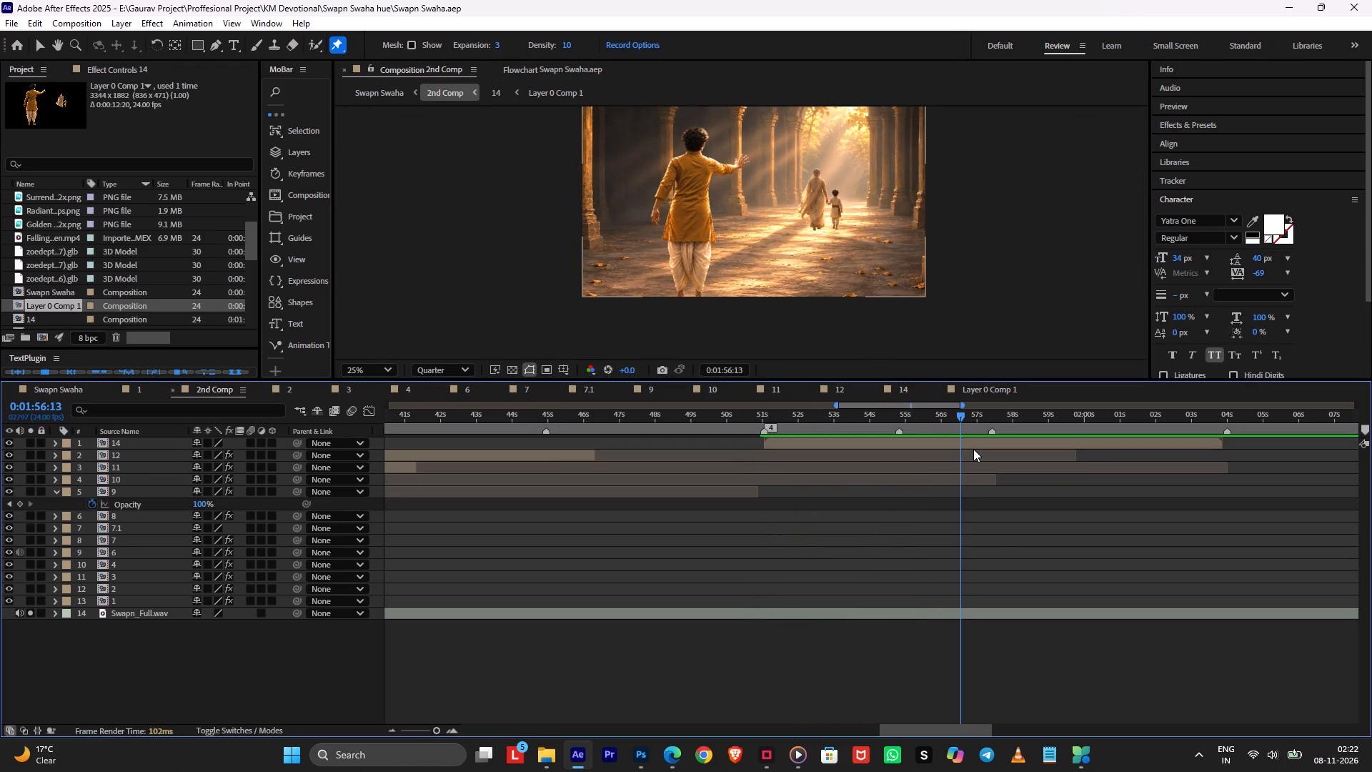
# In composition 14, move Null 5's ending position keyframe to about 0:01:57:10.
pyautogui.doubleClick(973, 444)
pyautogui.moveTo(717, 458); pyautogui.dragTo(719, 458)
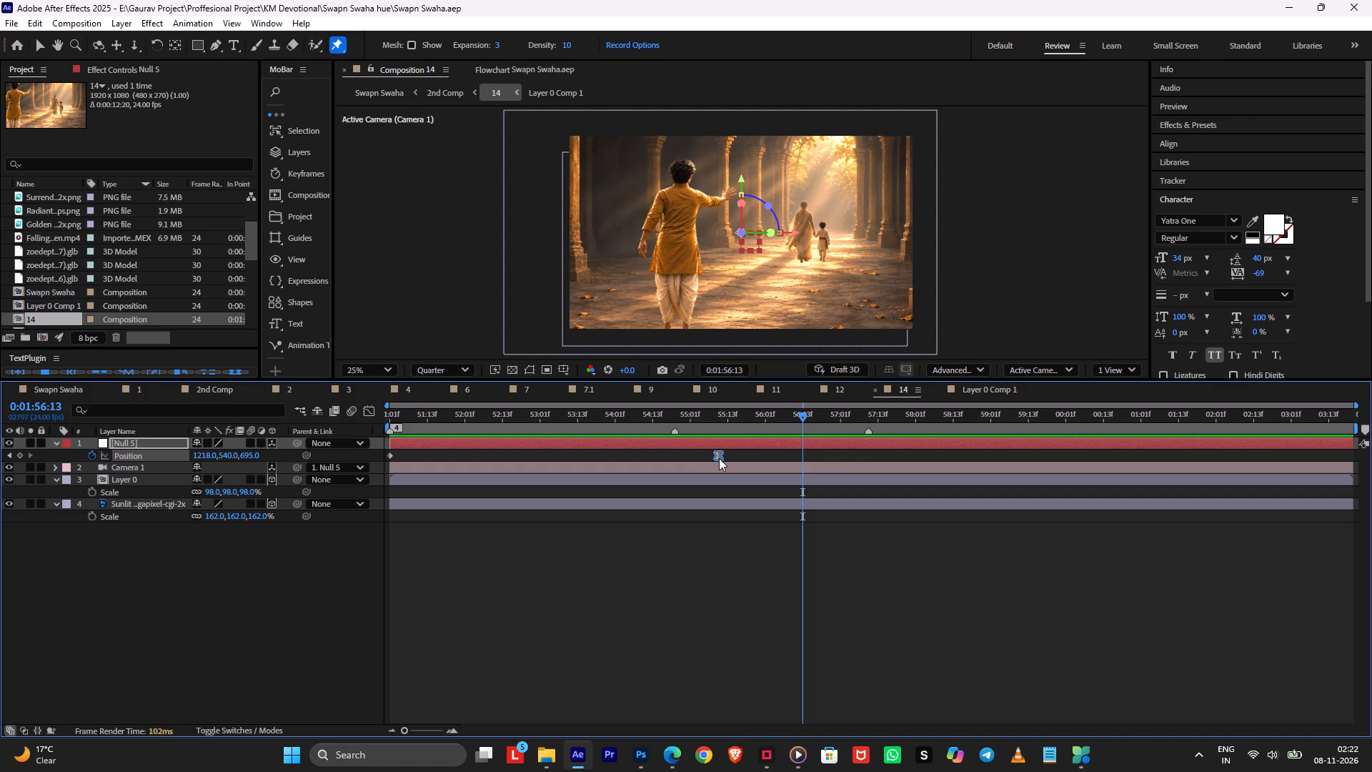
pyautogui.moveTo(719, 458); pyautogui.dragTo(867, 464)
# Go back to 2nd Comp, preview the slowed camera move from about 0:01:54:06, and save the project.
pyautogui.press('Tab')
pyautogui.click(765, 468)
pyautogui.click(869, 408)
pyautogui.press('space')
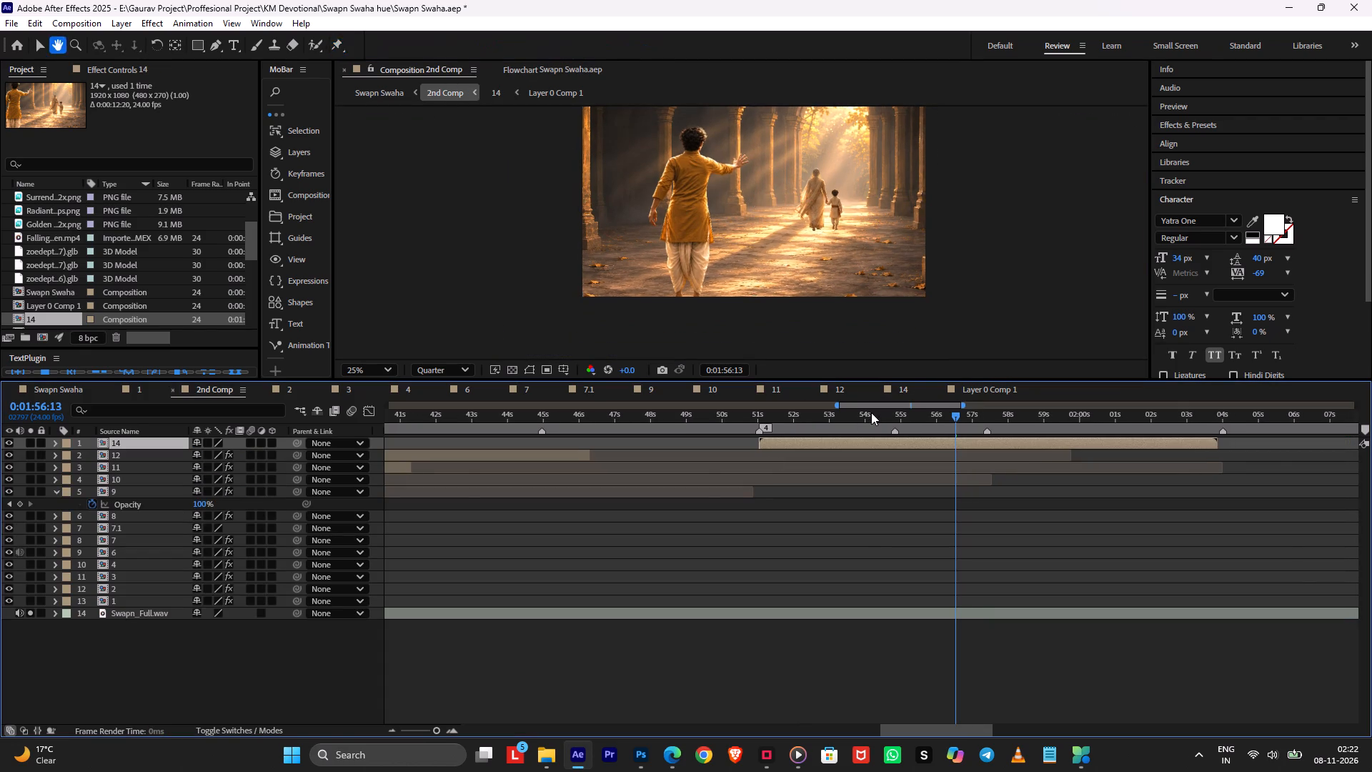
pyautogui.click(873, 412)
pyautogui.press('space')
pyautogui.hotkey('ctrl', 's')
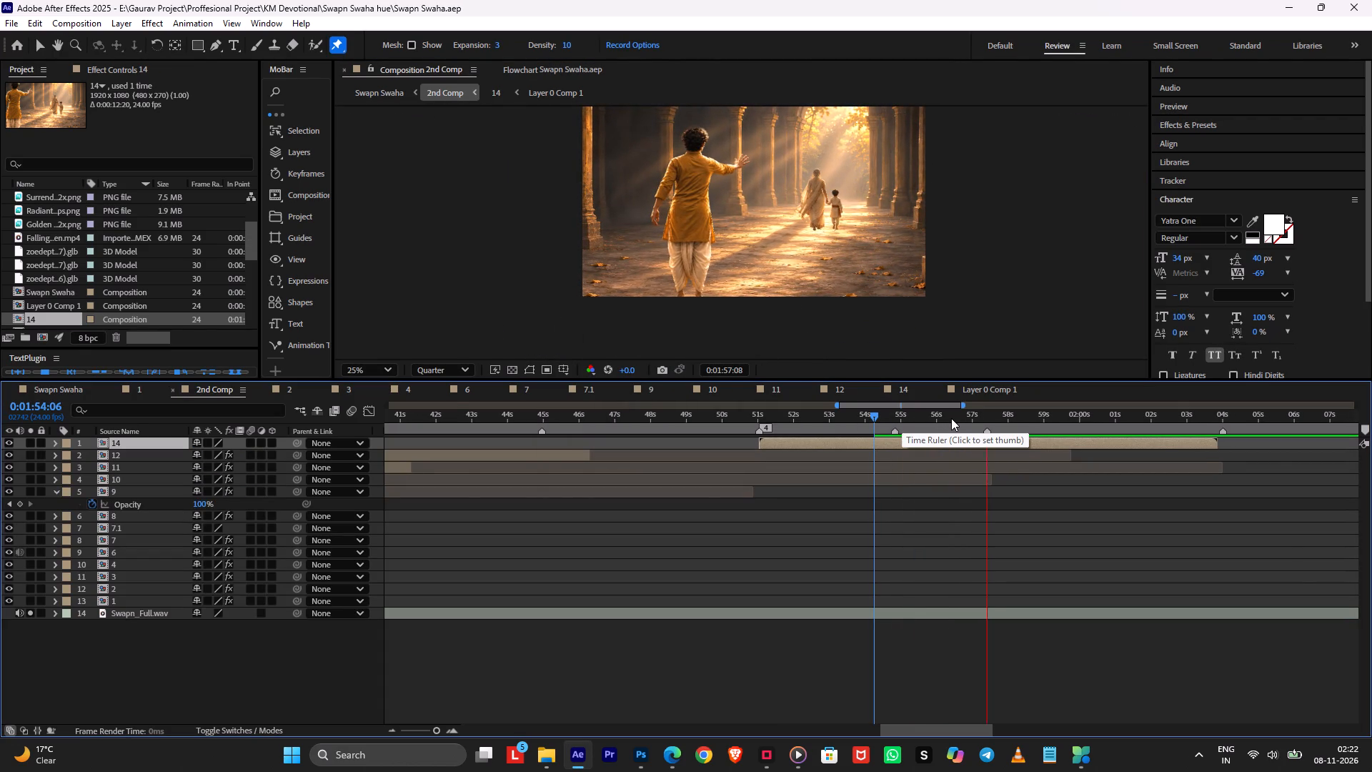
pyautogui.moveTo(952, 417); pyautogui.dragTo(900, 425)
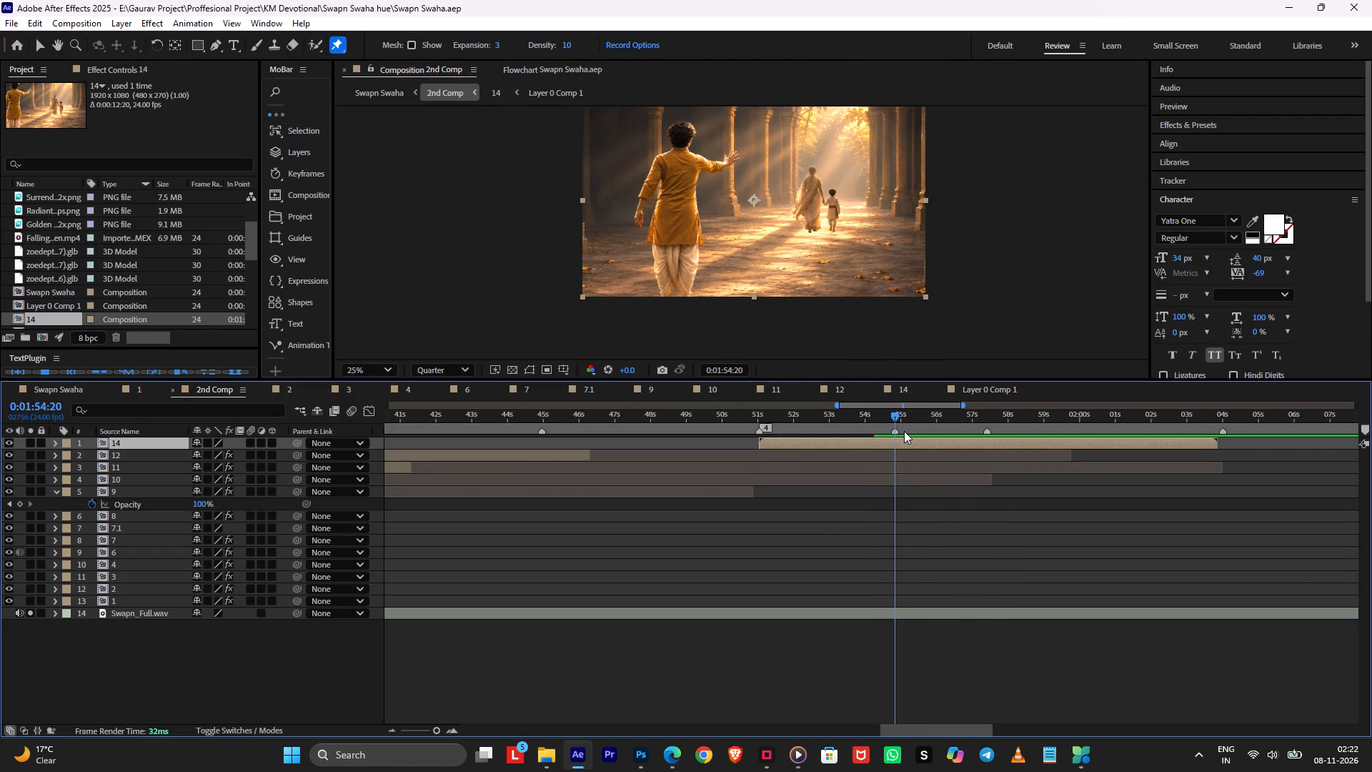
# Trim the end of layer 14 in 2nd Comp to the marker at 0:01:57:10.
pyautogui.click(992, 417)
pyautogui.keyDown('shift'); pyautogui.click(992, 417); pyautogui.keyUp('shift')
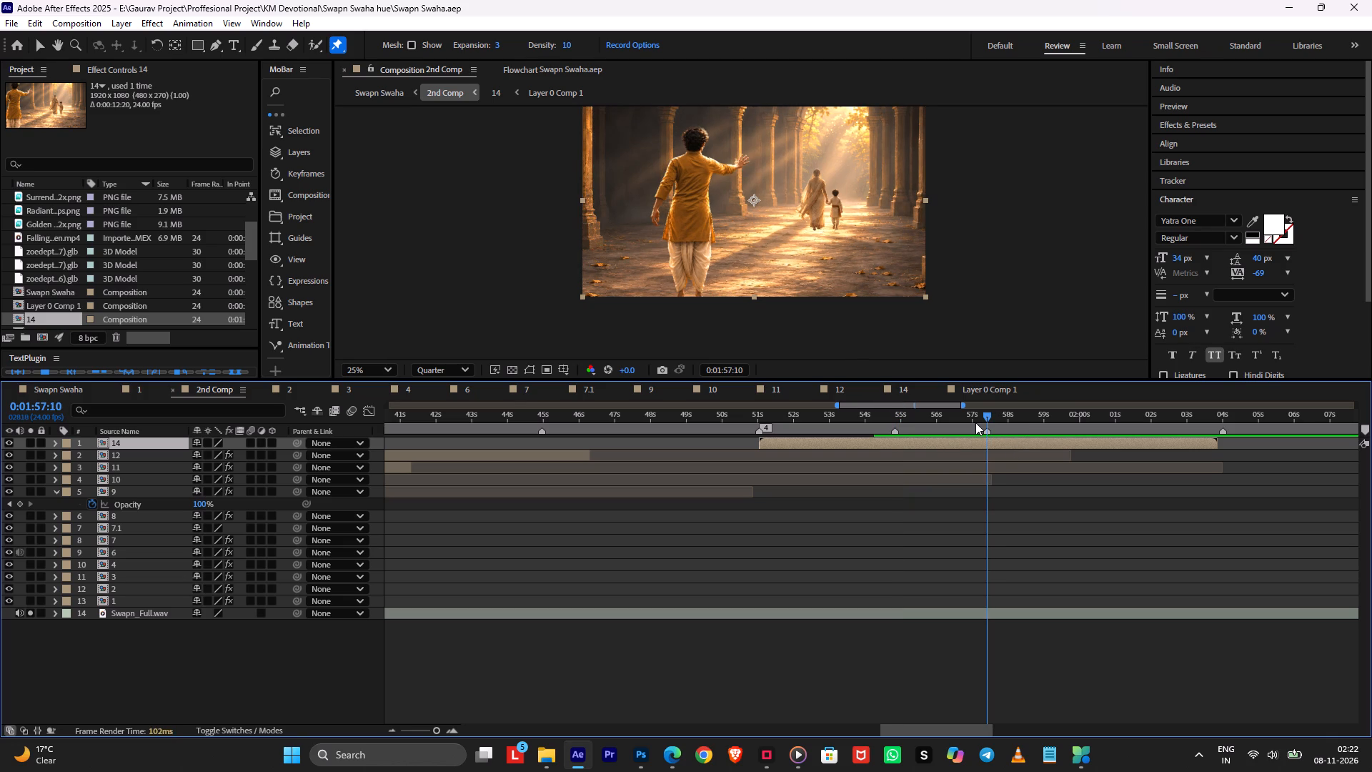
pyautogui.hotkey('alt', ']')
pyautogui.press('Return')
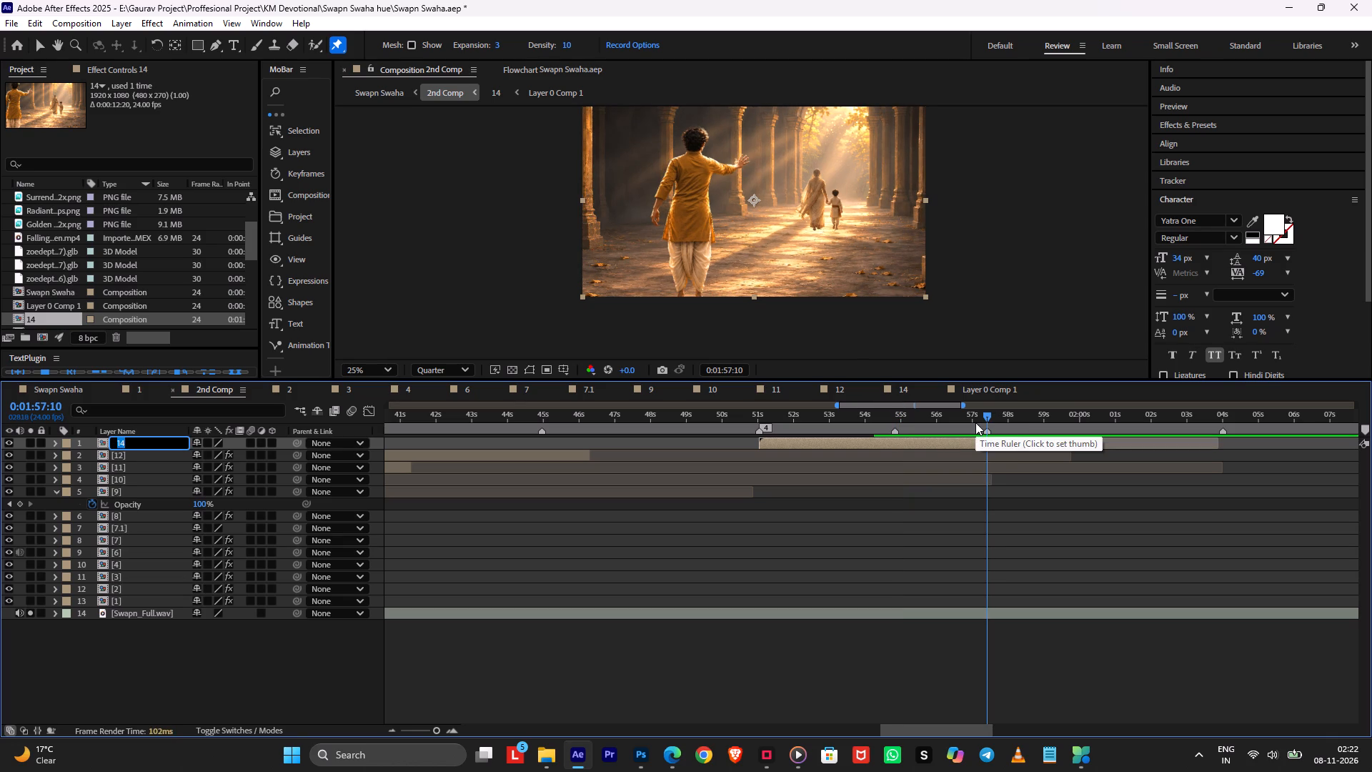
# Open composition 14 and lower the Z position of Null 5's end keyframe to about 515.
pyautogui.doubleClick(988, 446)
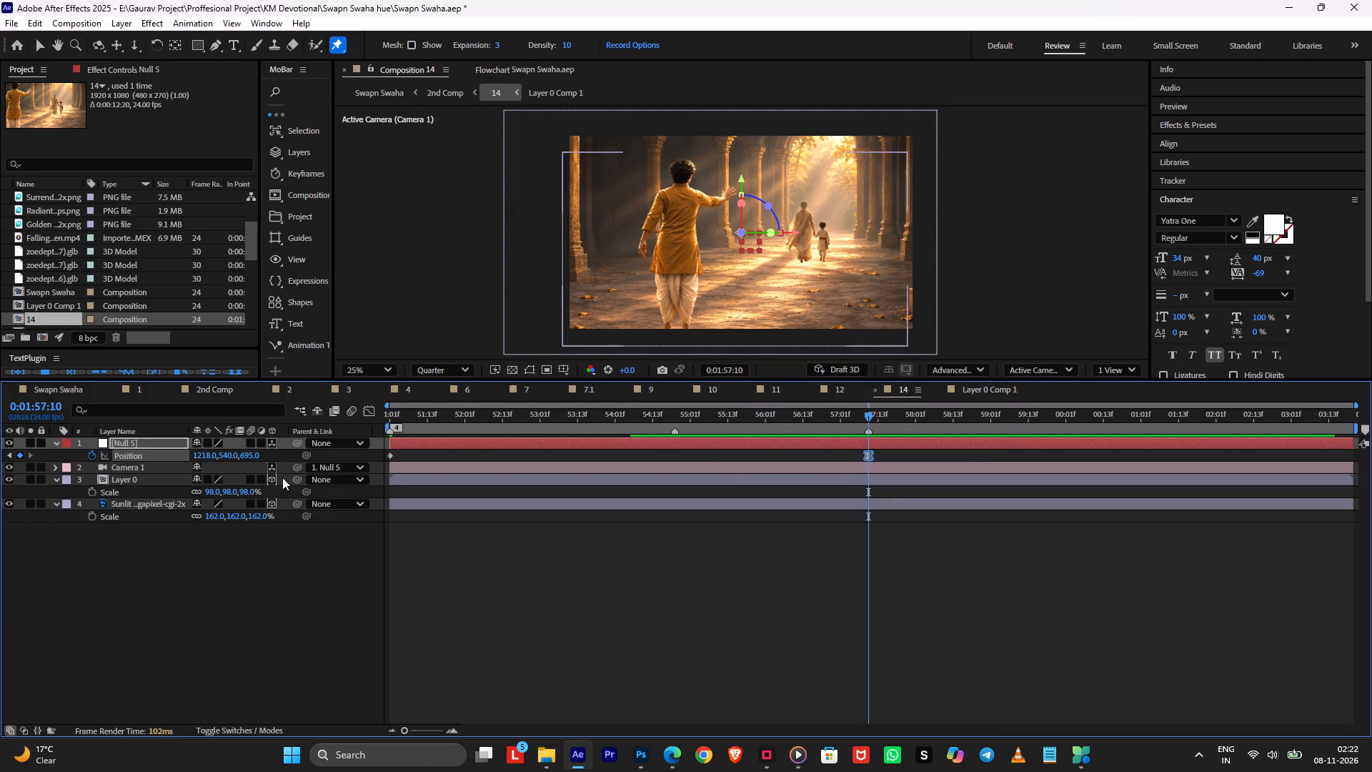
pyautogui.moveTo(242, 457); pyautogui.dragTo(131, 486)
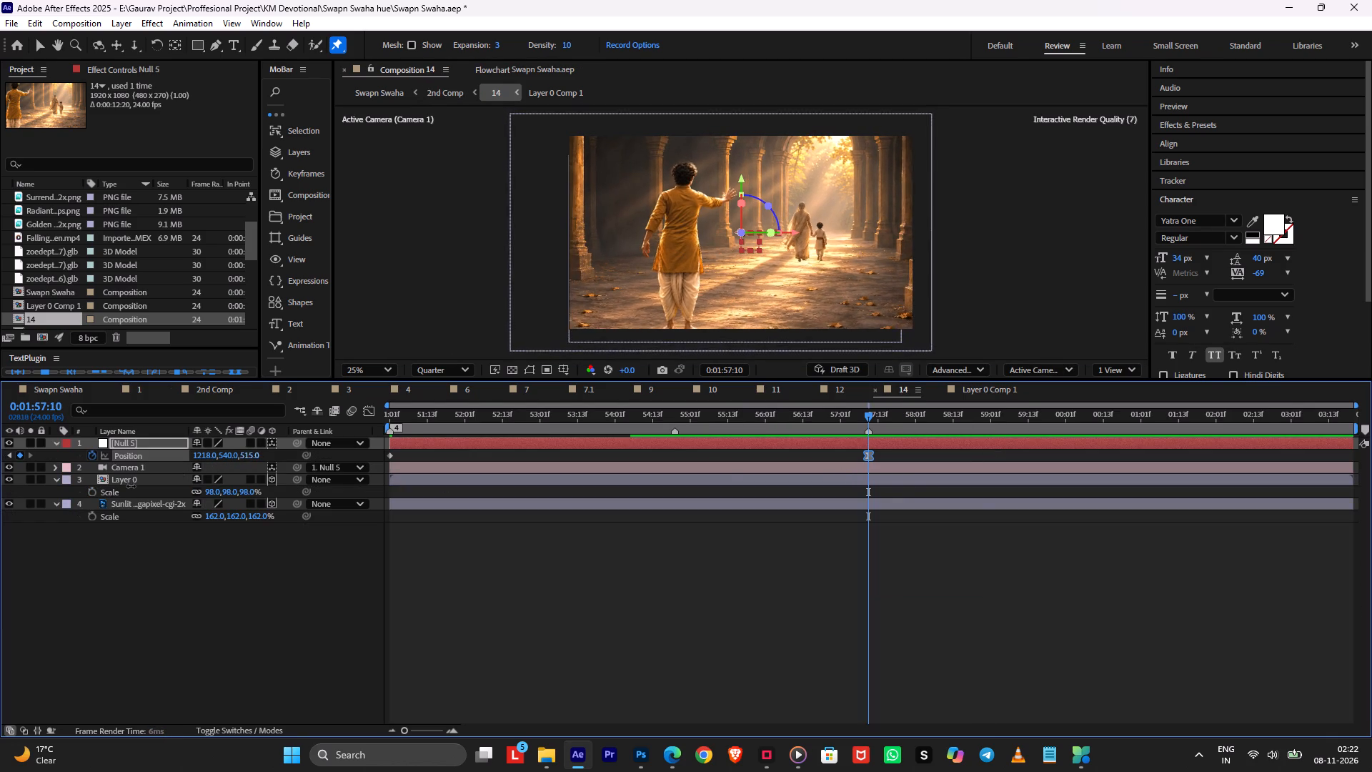
pyautogui.moveTo(131, 486); pyautogui.dragTo(129, 487)
pyautogui.moveTo(868, 452); pyautogui.dragTo(966, 455)
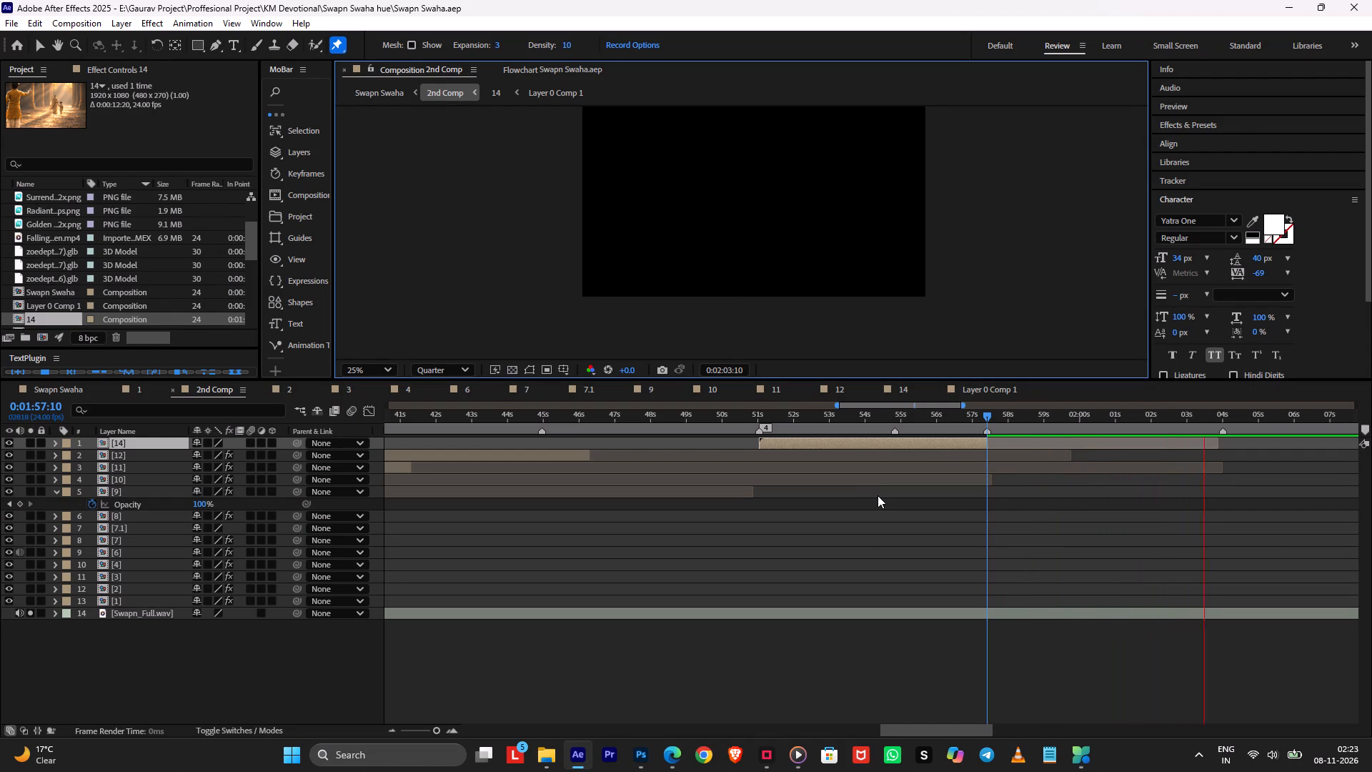
pyautogui.moveTo(813, 416); pyautogui.dragTo(836, 415)
pyautogui.moveTo(844, 413); pyautogui.dragTo(861, 415)
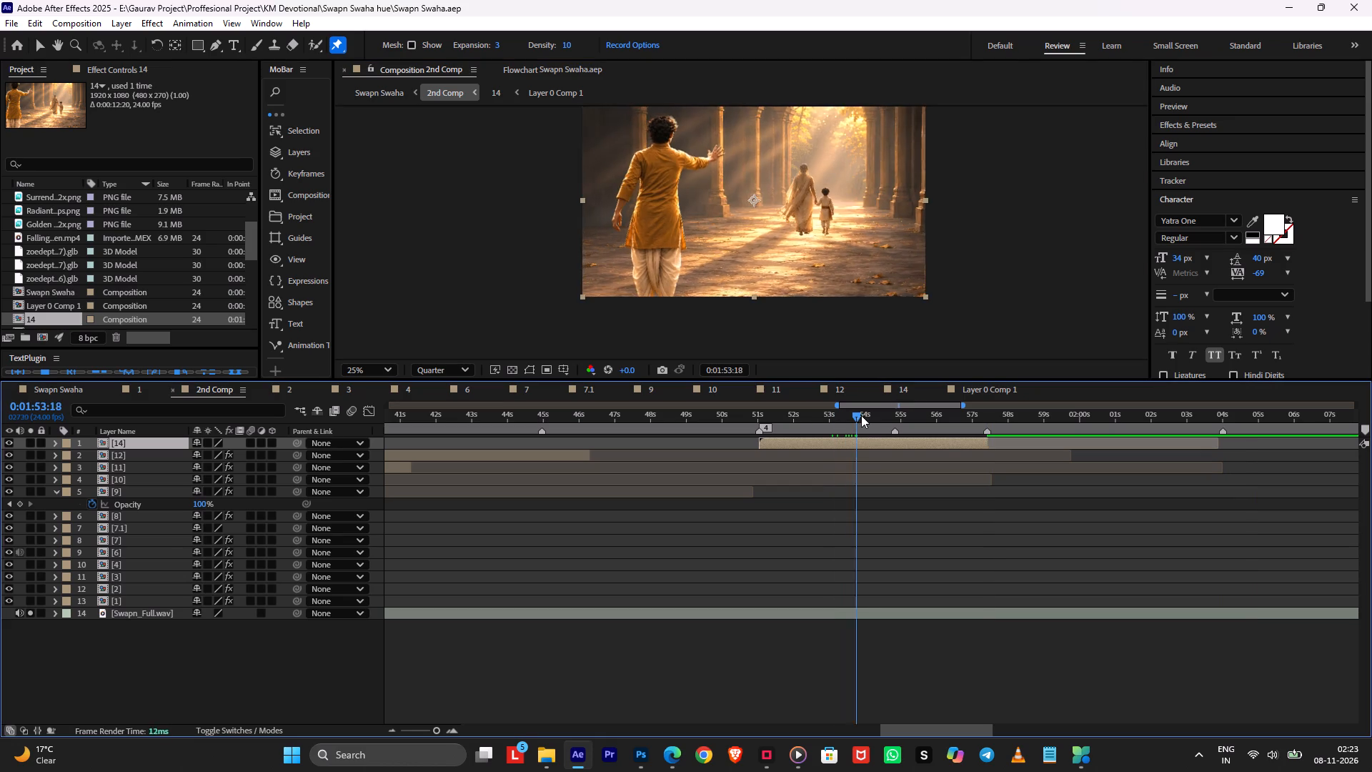
pyautogui.moveTo(861, 415); pyautogui.dragTo(865, 416)
pyautogui.press('space')
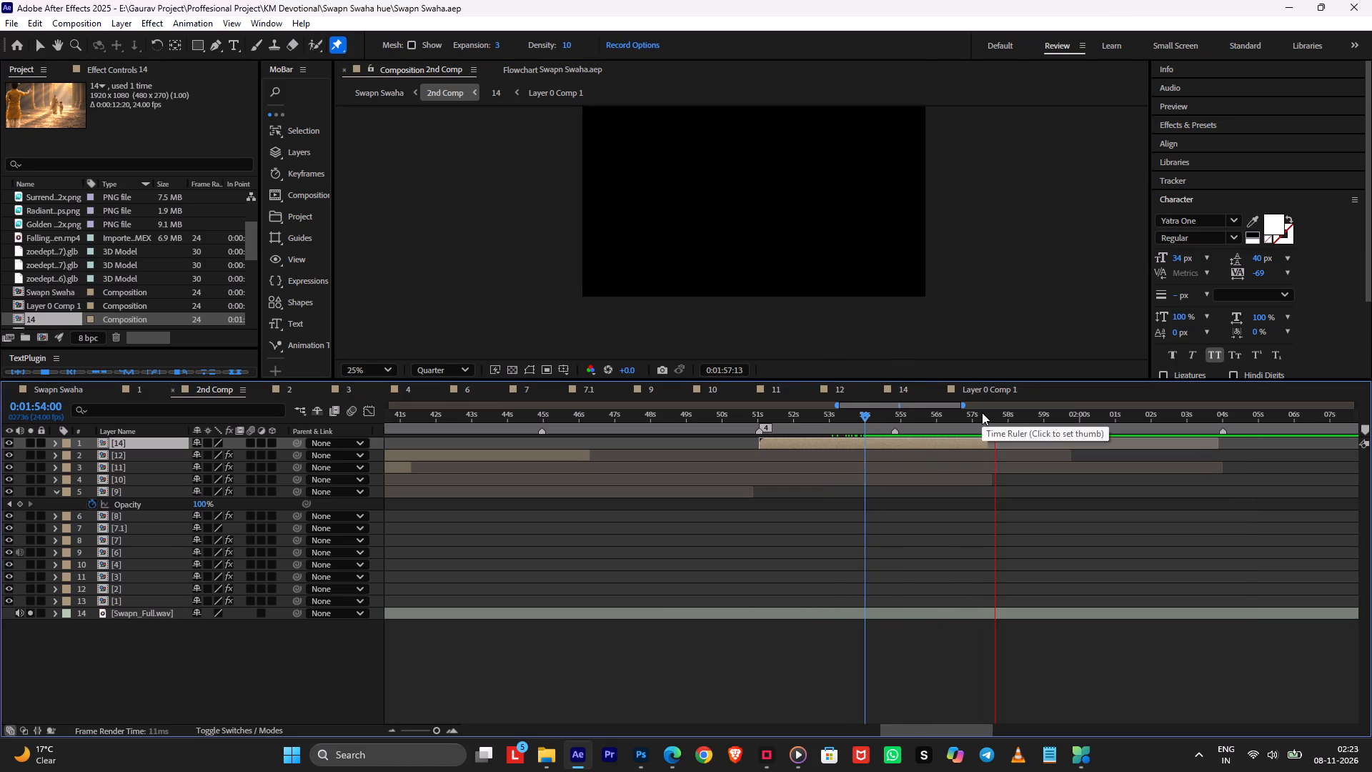
# In composition 14, move Null 5's ending position keyframe to about 0:02:02:10.
pyautogui.moveTo(982, 412); pyautogui.dragTo(988, 416)
pyautogui.doubleClick(990, 442)
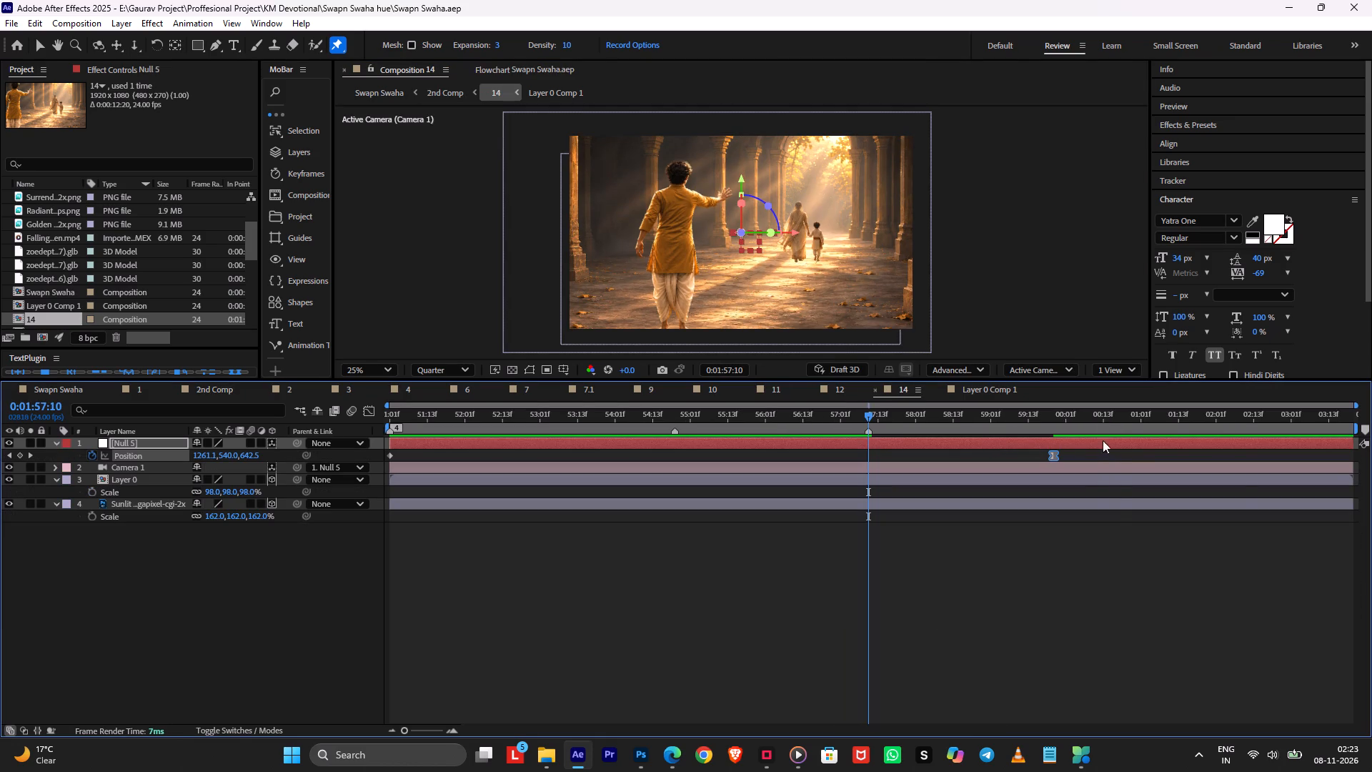
pyautogui.moveTo(1097, 415); pyautogui.dragTo(1246, 417)
pyautogui.moveTo(1054, 450); pyautogui.dragTo(1245, 463)
# Increase the X and Z position of Null 5's starting keyframe at 0:01:51:01 for a closer opening view.
pyautogui.moveTo(1220, 428); pyautogui.dragTo(367, 473)
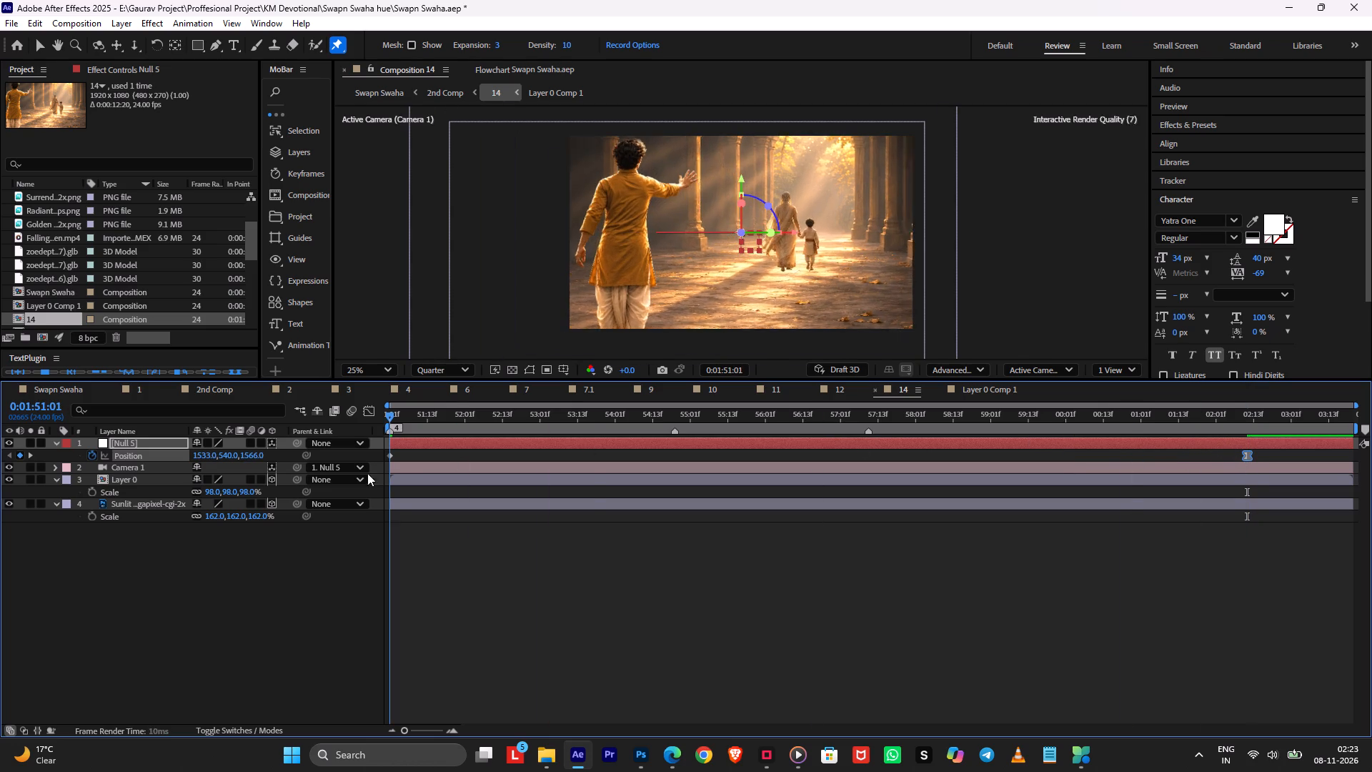
pyautogui.moveTo(367, 473); pyautogui.dragTo(356, 476)
pyautogui.moveTo(249, 452); pyautogui.dragTo(542, 457)
pyautogui.moveTo(202, 455); pyautogui.dragTo(312, 457)
# Return to 2nd Comp, save the project, and preview the revised camera move from 0:01:51:01.
pyautogui.press('Tab')
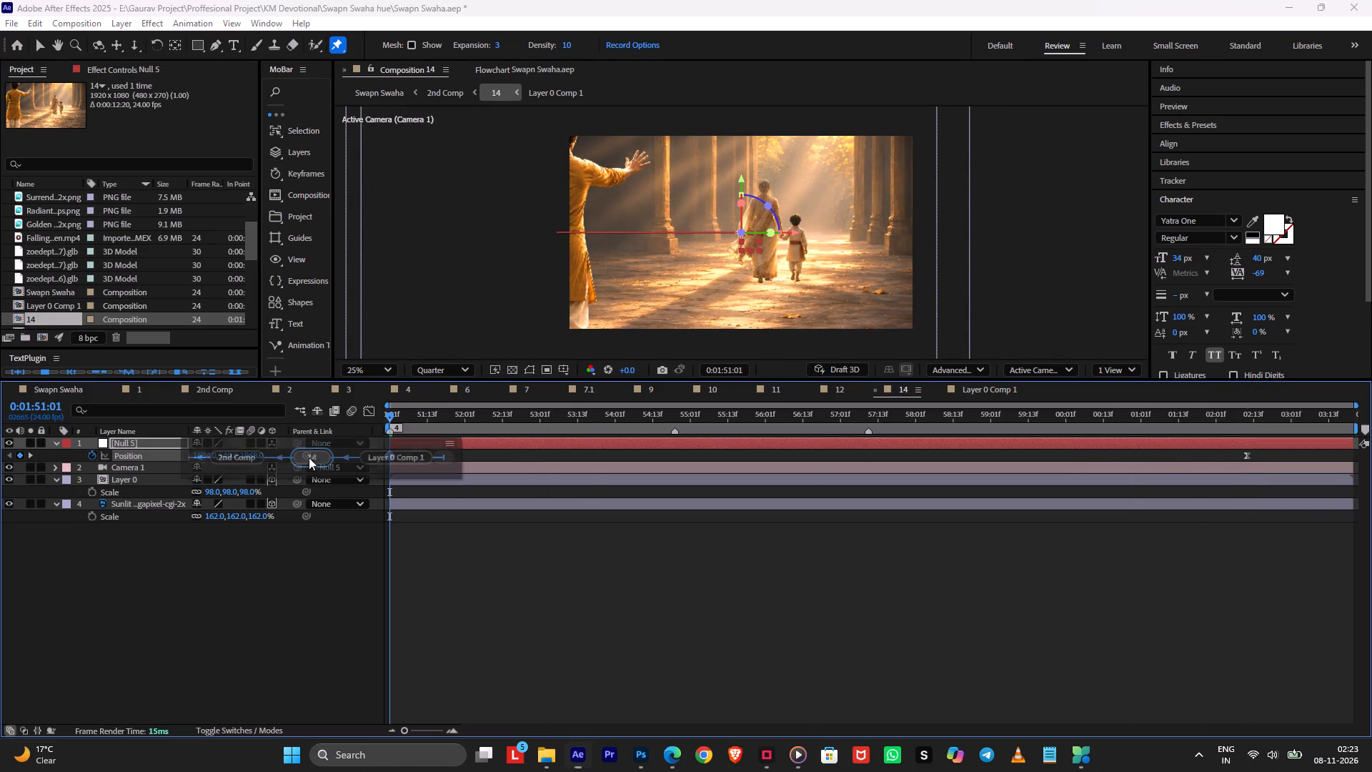
pyautogui.click(248, 455)
pyautogui.hotkey('ctrl', 's')
pyautogui.press('space')
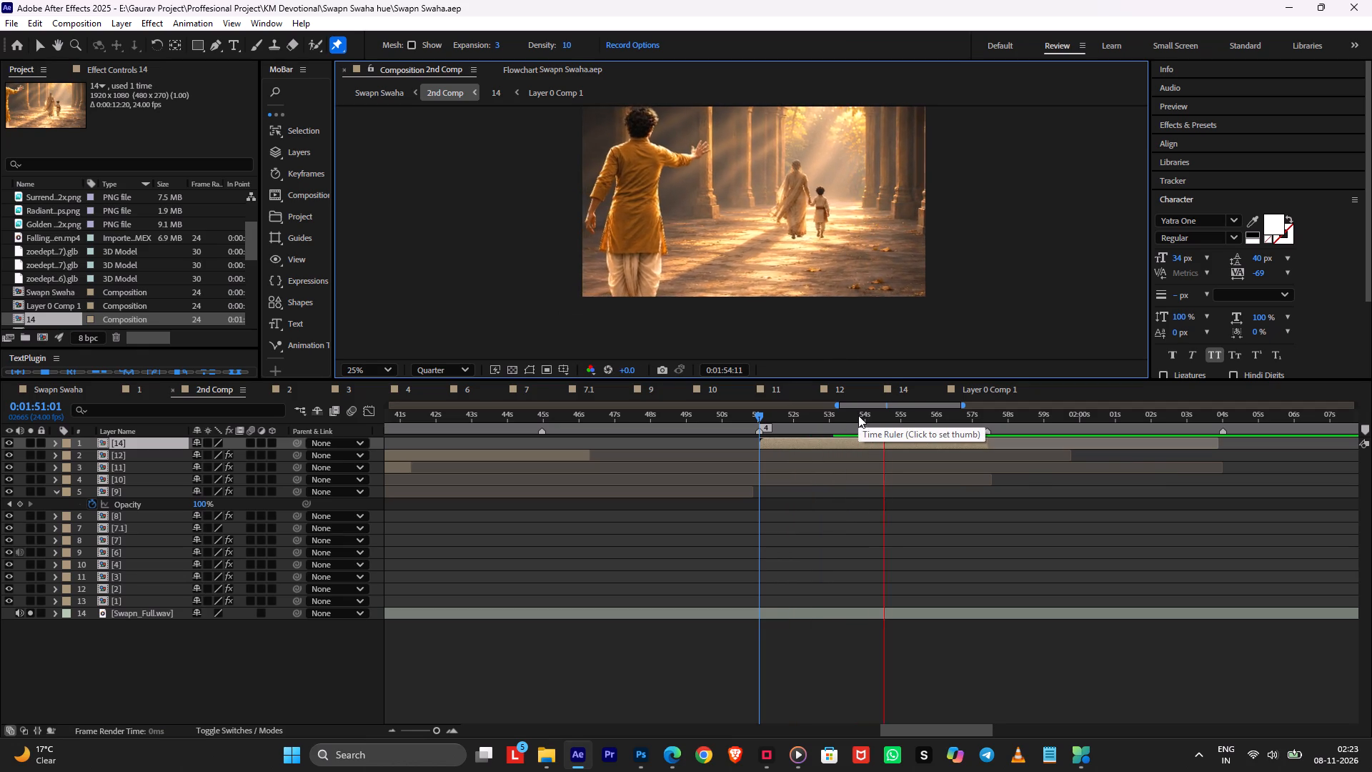
pyautogui.moveTo(935, 473); pyautogui.dragTo(798, 513, button='middle')
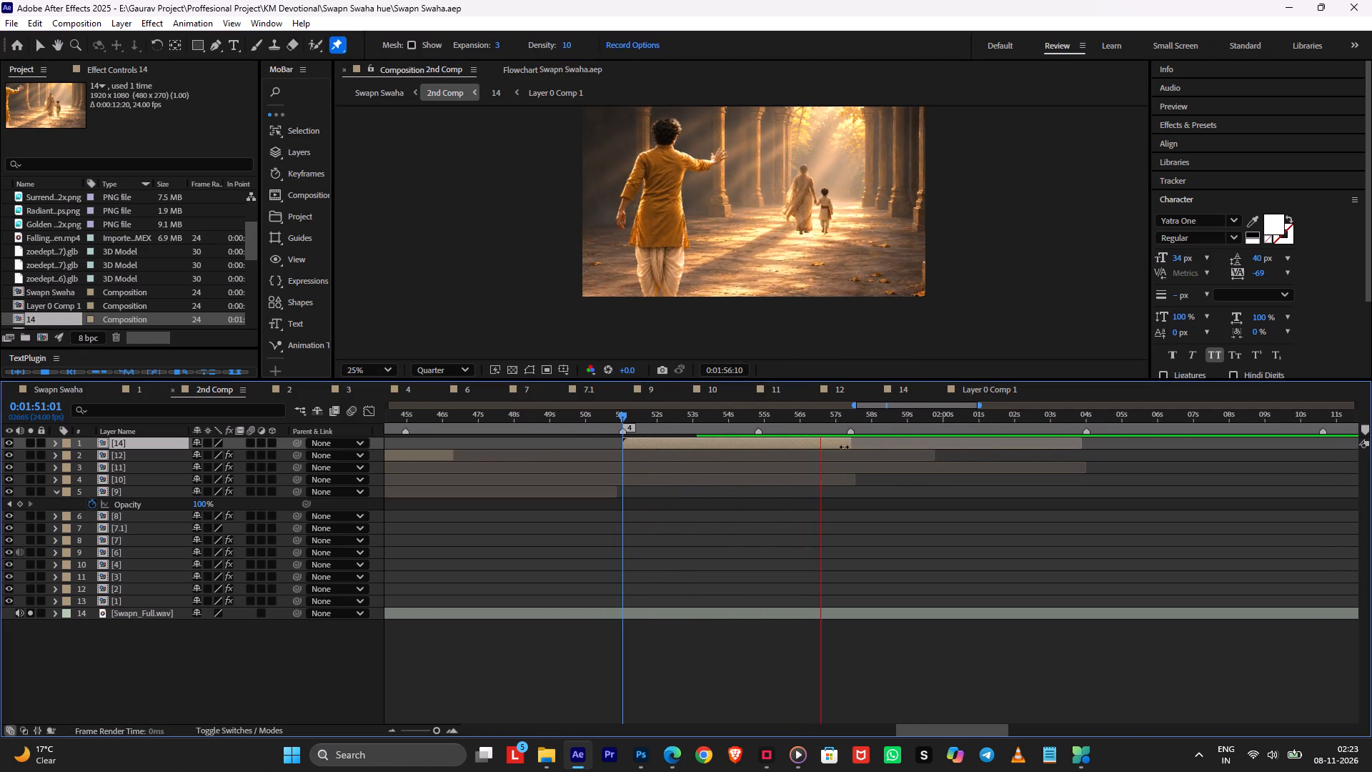
# Extend the end of layer 14 in 2nd Comp to just before 0:02:00:00 and check its playback.
pyautogui.press('space')
pyautogui.moveTo(855, 445); pyautogui.dragTo(934, 450)
pyautogui.press('space')
pyautogui.moveTo(880, 418); pyautogui.dragTo(850, 423)
pyautogui.keyDown('alt'); pyautogui.scroll(-5, 827, 493); pyautogui.keyUp('alt')
# Switch to the ChatGPT chat in Edge and review the generated images, including the hut scene.
pyautogui.hotkey('alt', 'Tab')
pyautogui.hotkey('alt', 'Tab')
pyautogui.hotkey('alt', 'Tab')
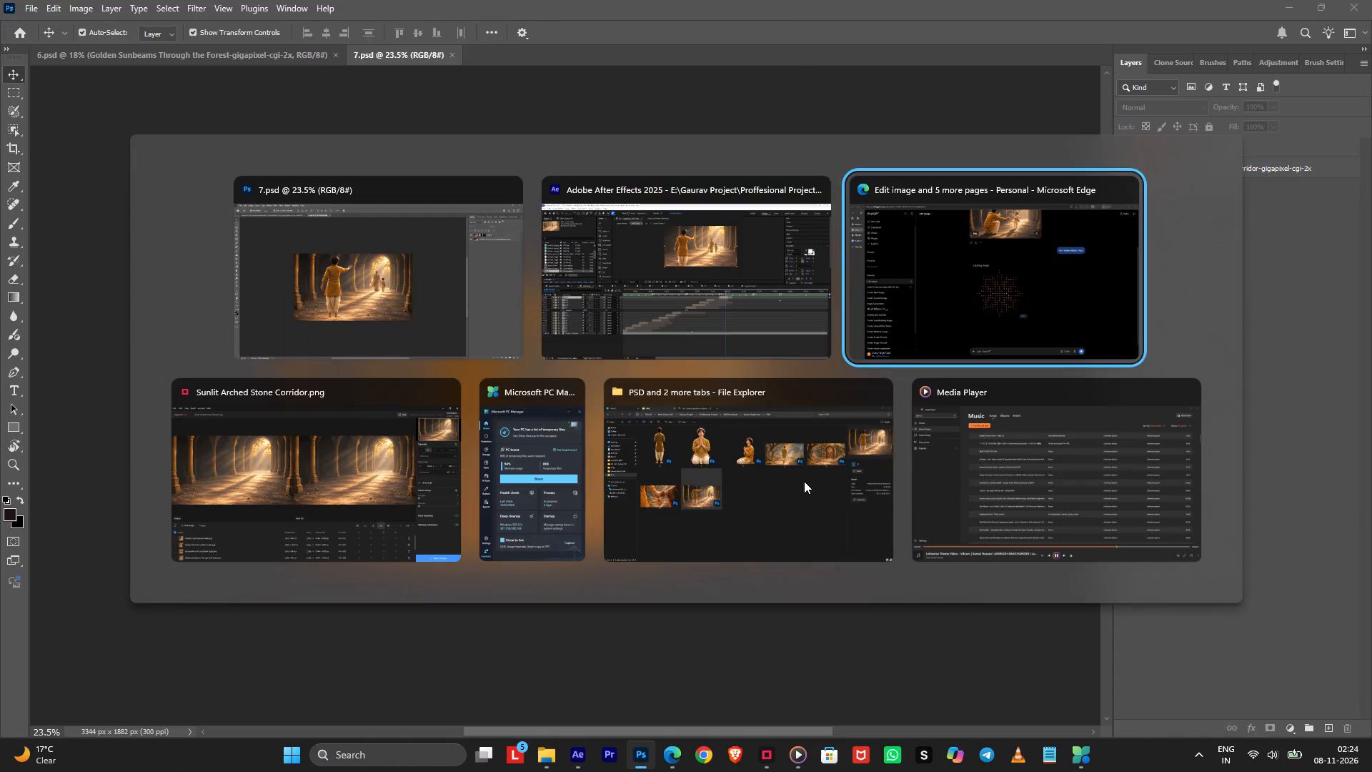
pyautogui.click(802, 505)
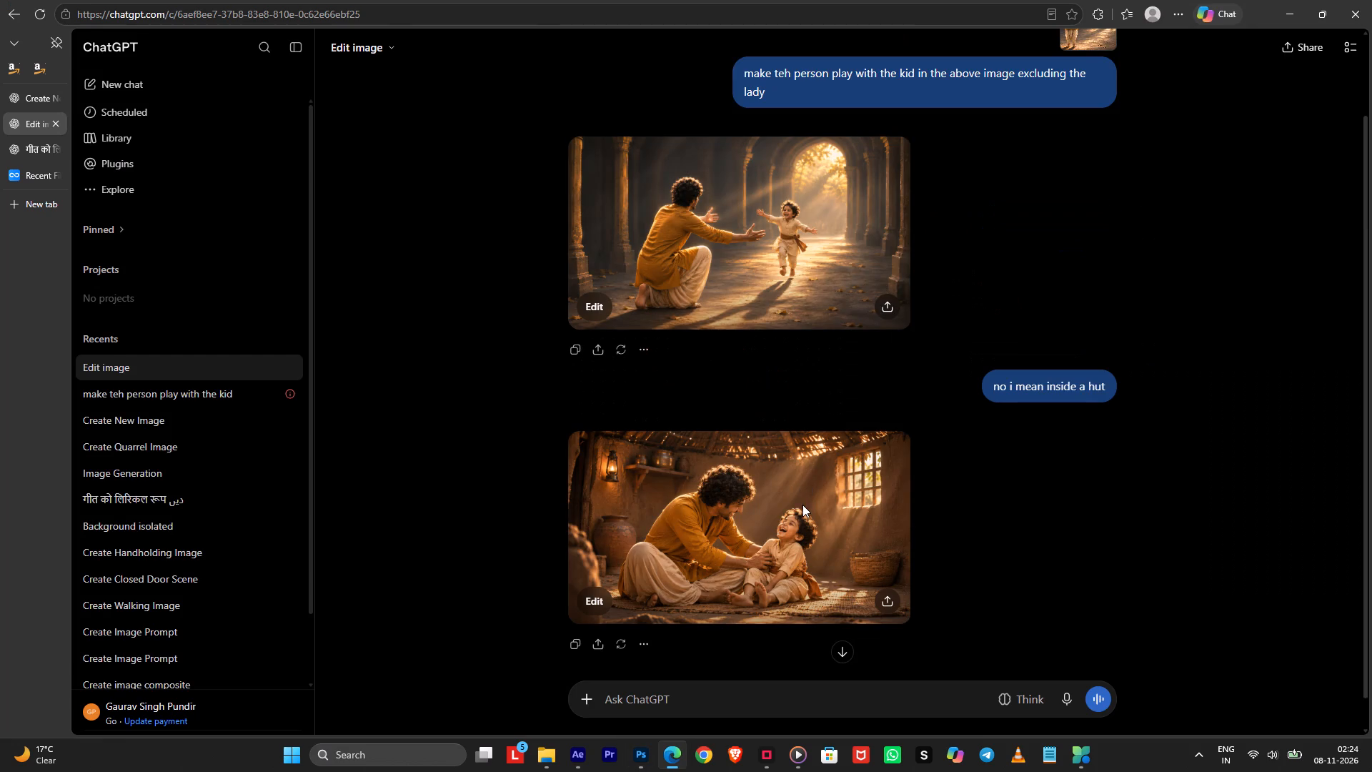
pyautogui.click(1276, 325)
pyautogui.scroll(6, 1268, 359)
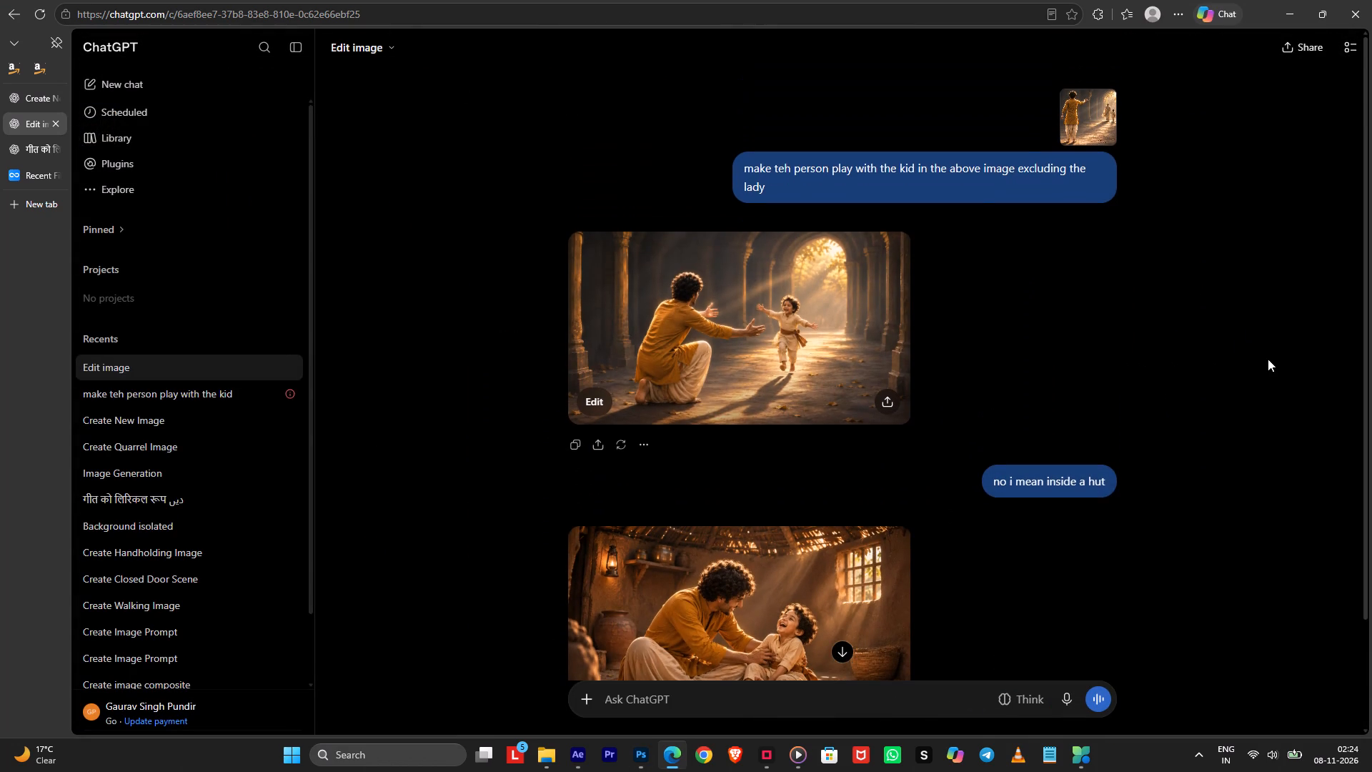
pyautogui.scroll(3, 1268, 359)
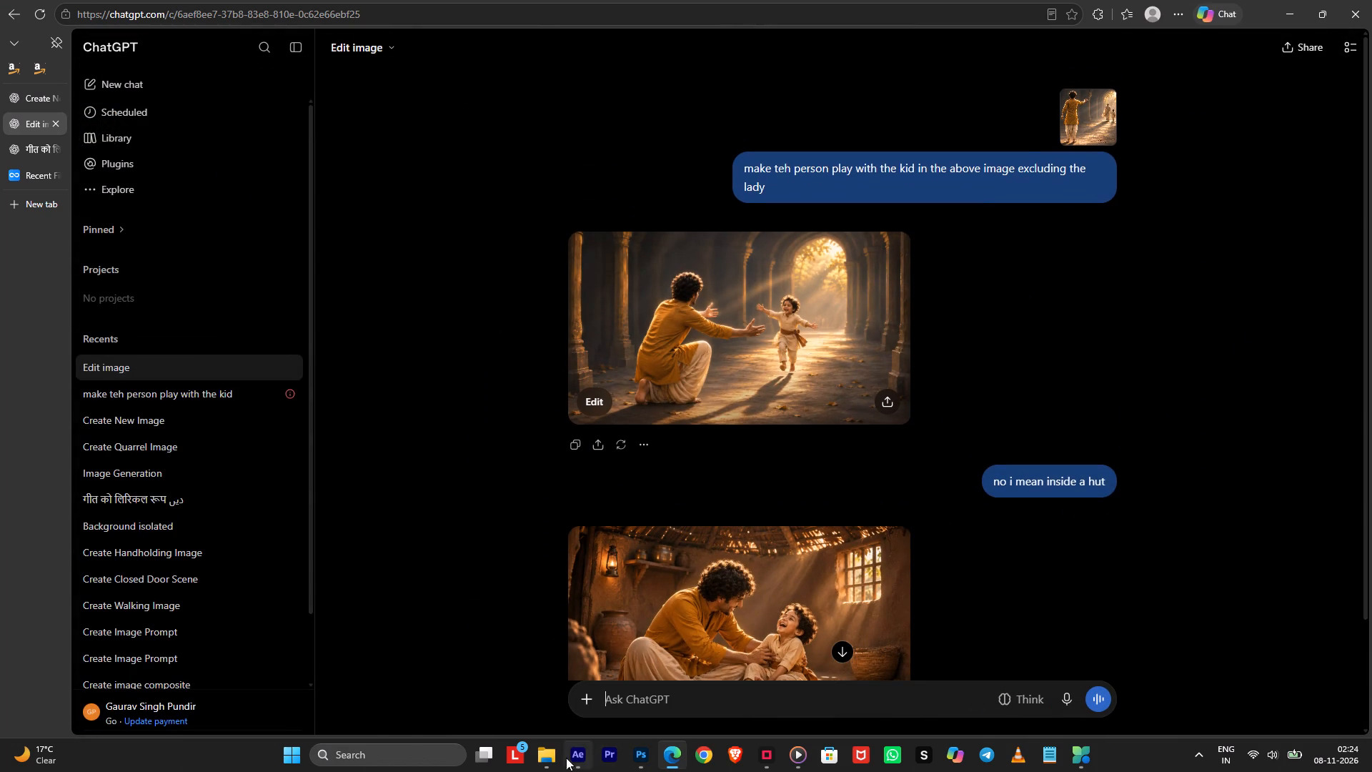
# Attach the Painterly Back View in a Temple Glow image from the Downloads folder to the Edit image chat in Edge.
pyautogui.click(560, 761)
pyautogui.click(84, 0)
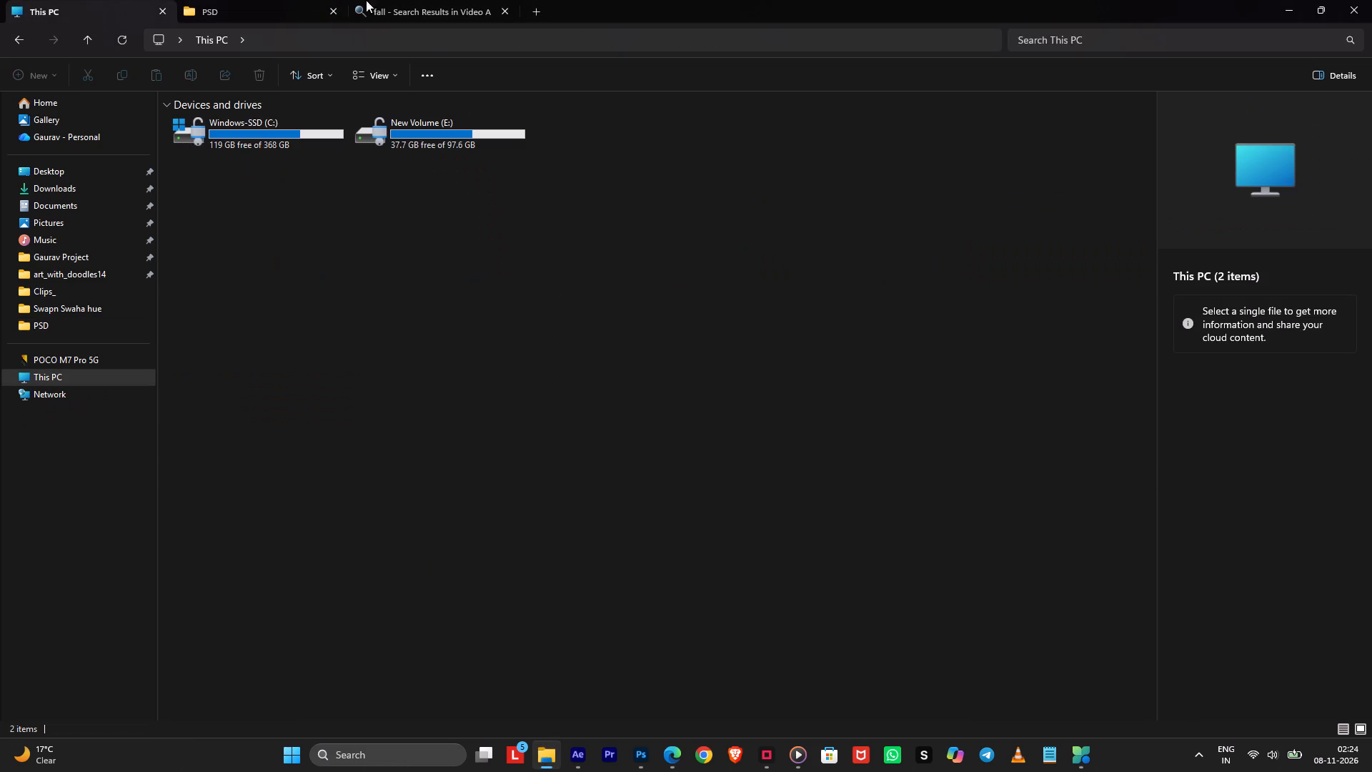
pyautogui.click(67, 190)
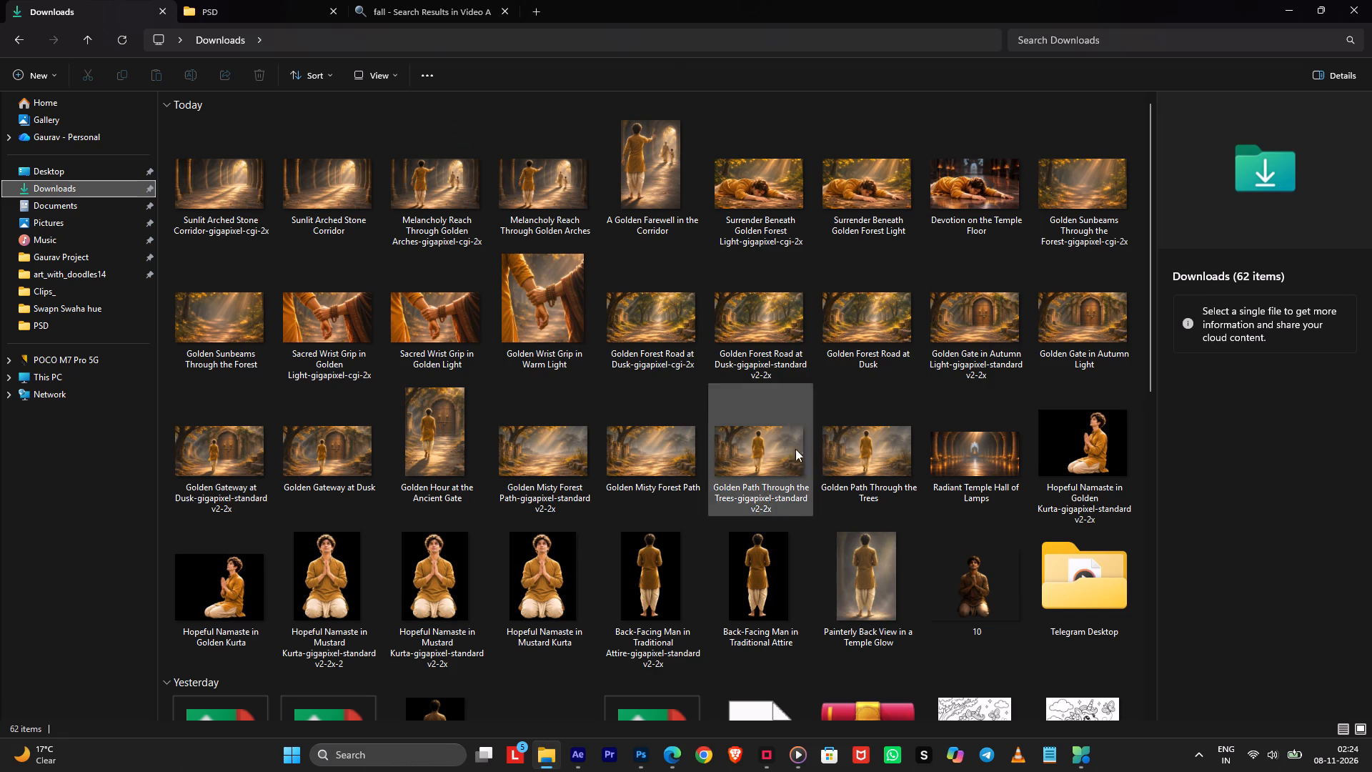
pyautogui.moveTo(847, 583); pyautogui.dragTo(647, 710)
pyautogui.hotkey('alt', 'Tab')
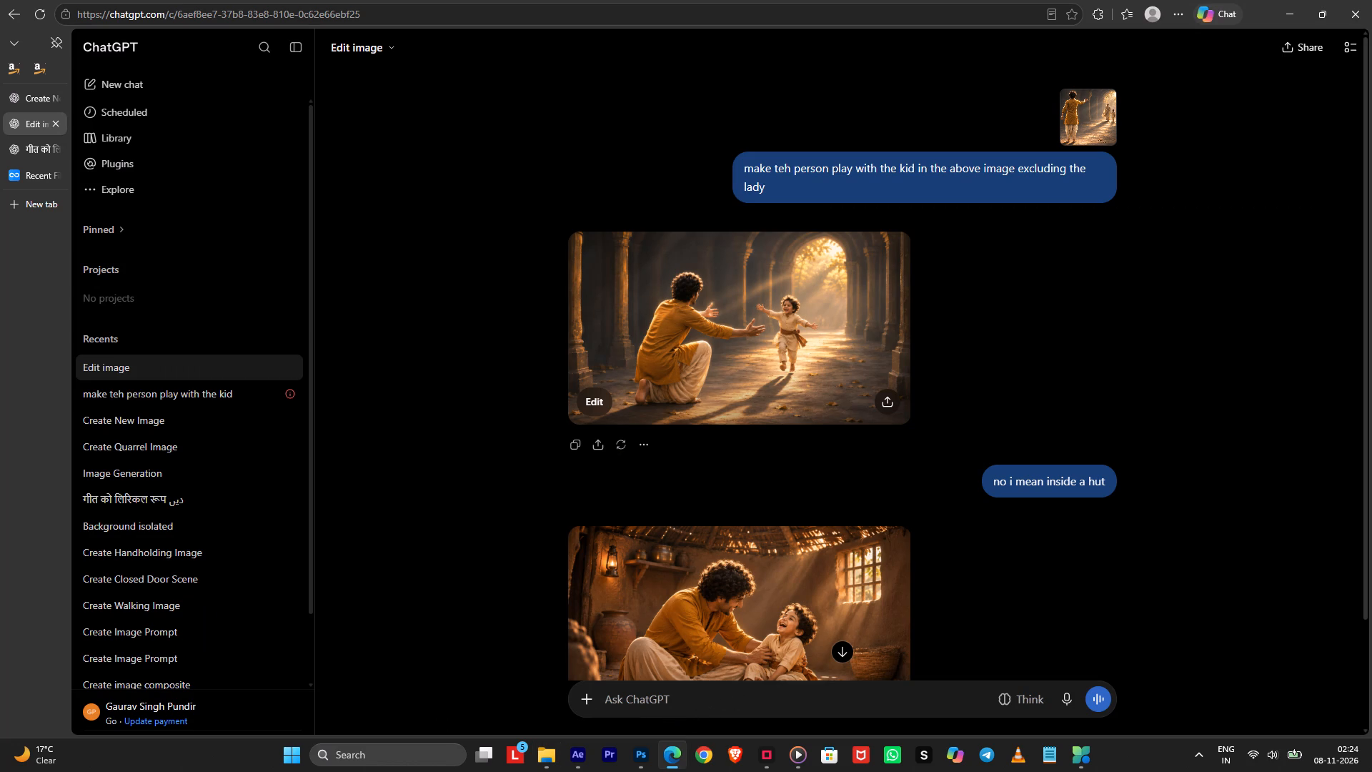
pyautogui.hotkey('alt', 'Tab')
pyautogui.click(844, 586)
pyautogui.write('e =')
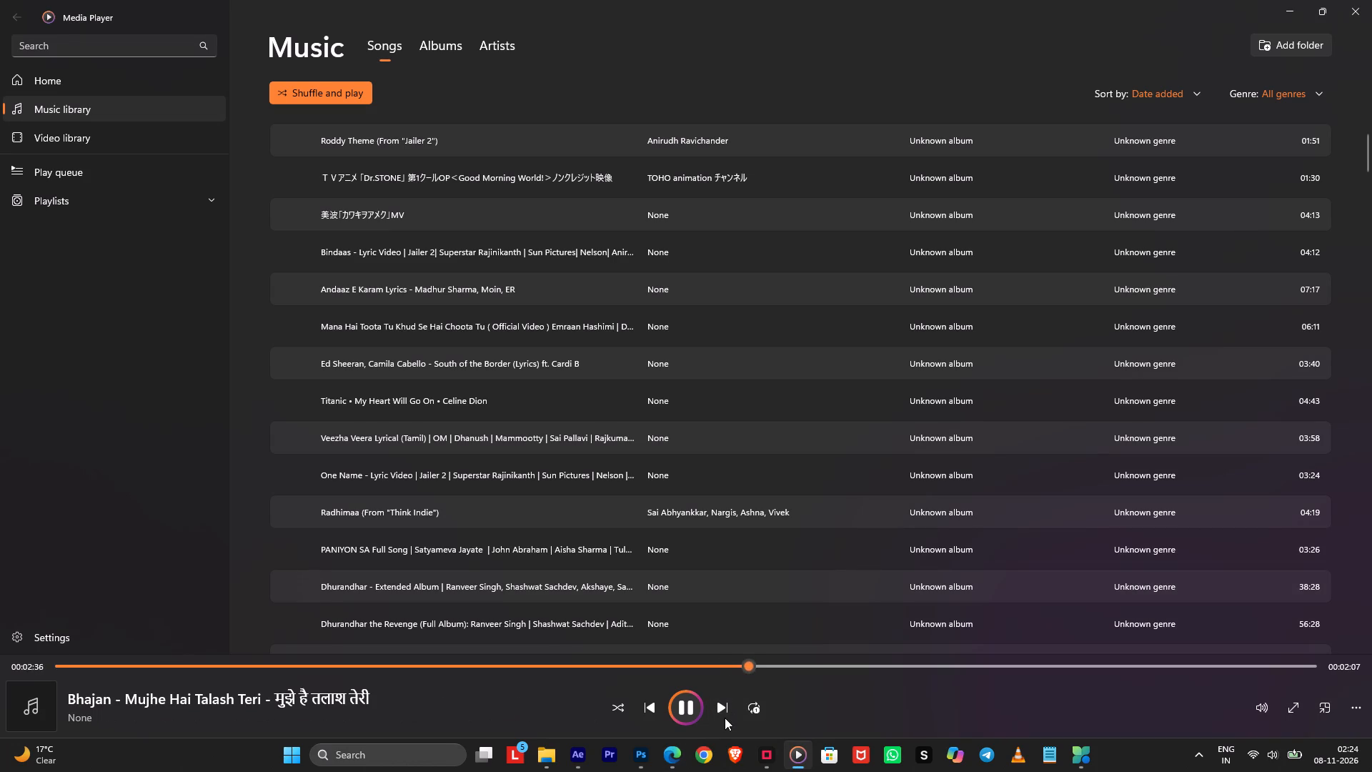
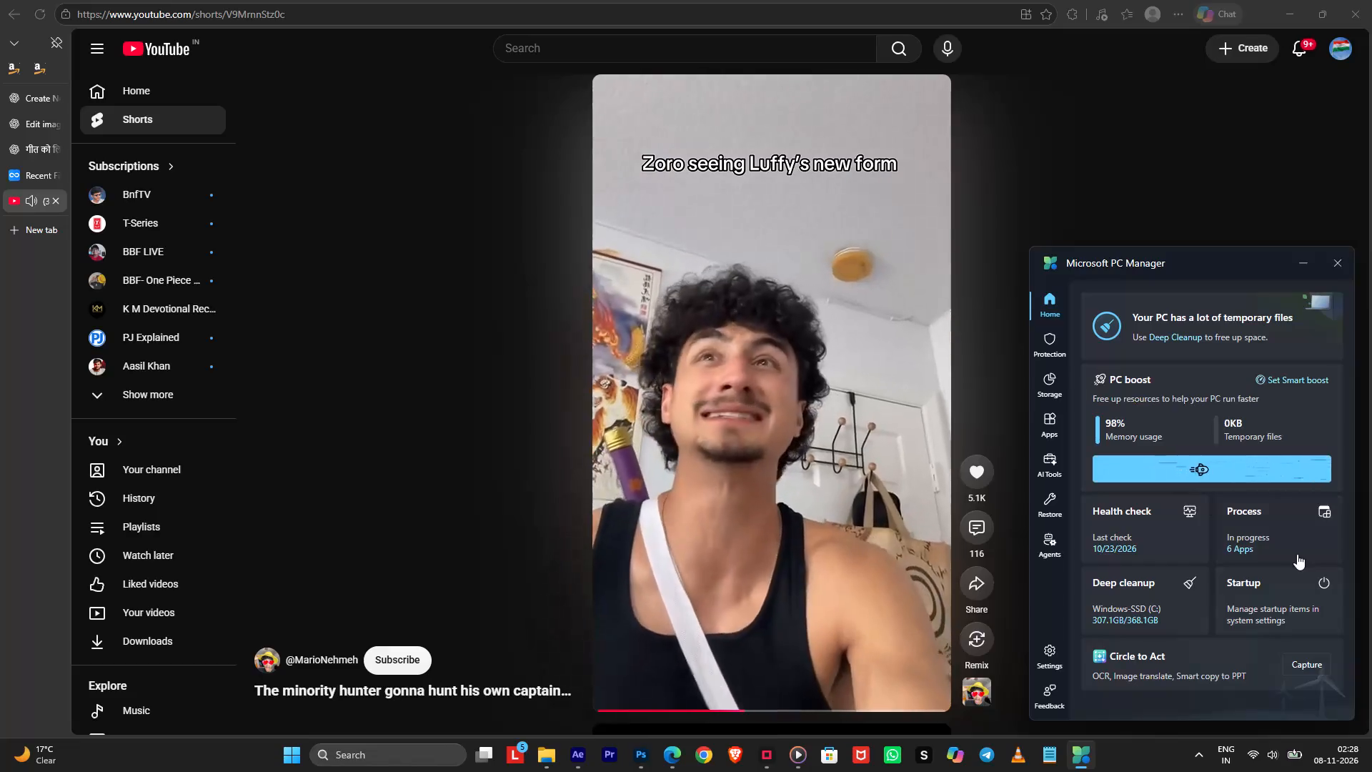
# Open PC Manager's process management and end the MicrosoftStartFeedProvider, WidgetService.exe and WidgetBoard background processes.
pyautogui.click(1297, 553)
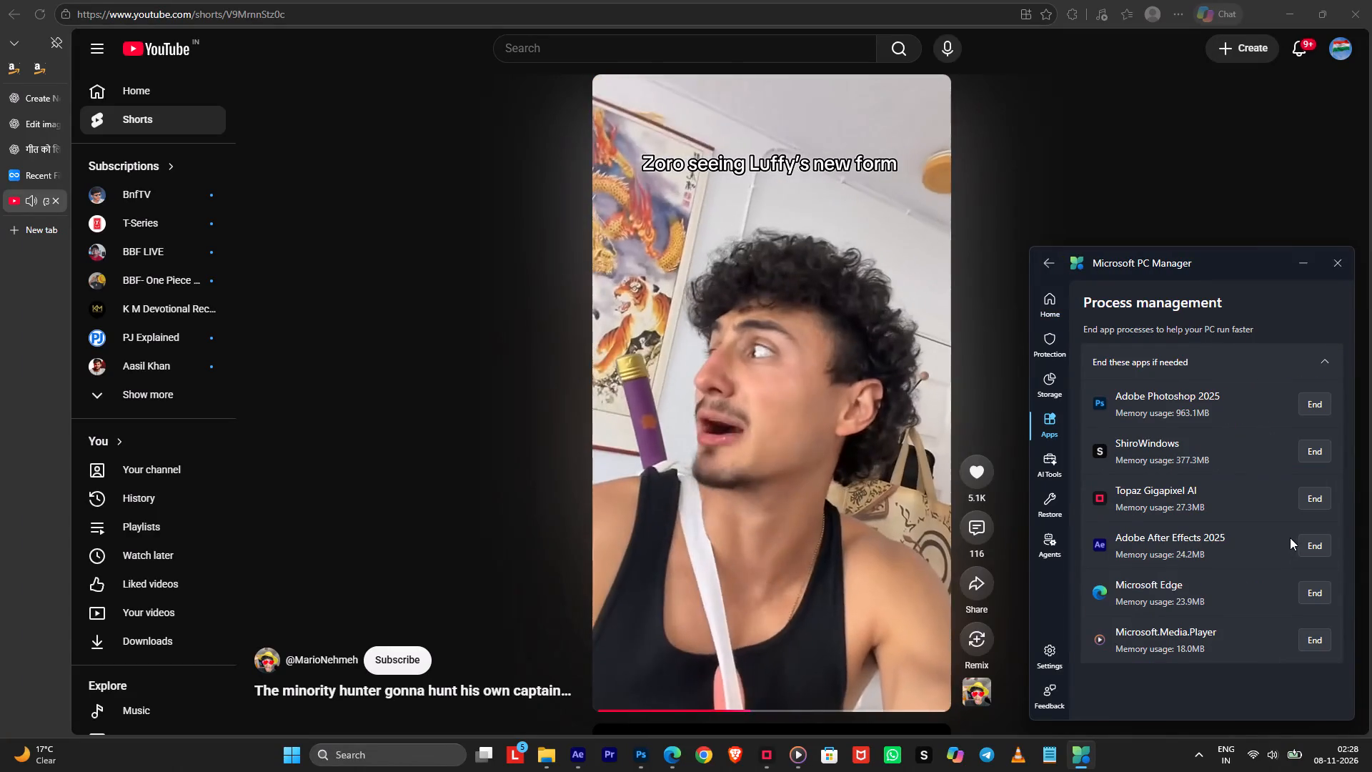
pyautogui.click(1309, 501)
pyautogui.click(1178, 528)
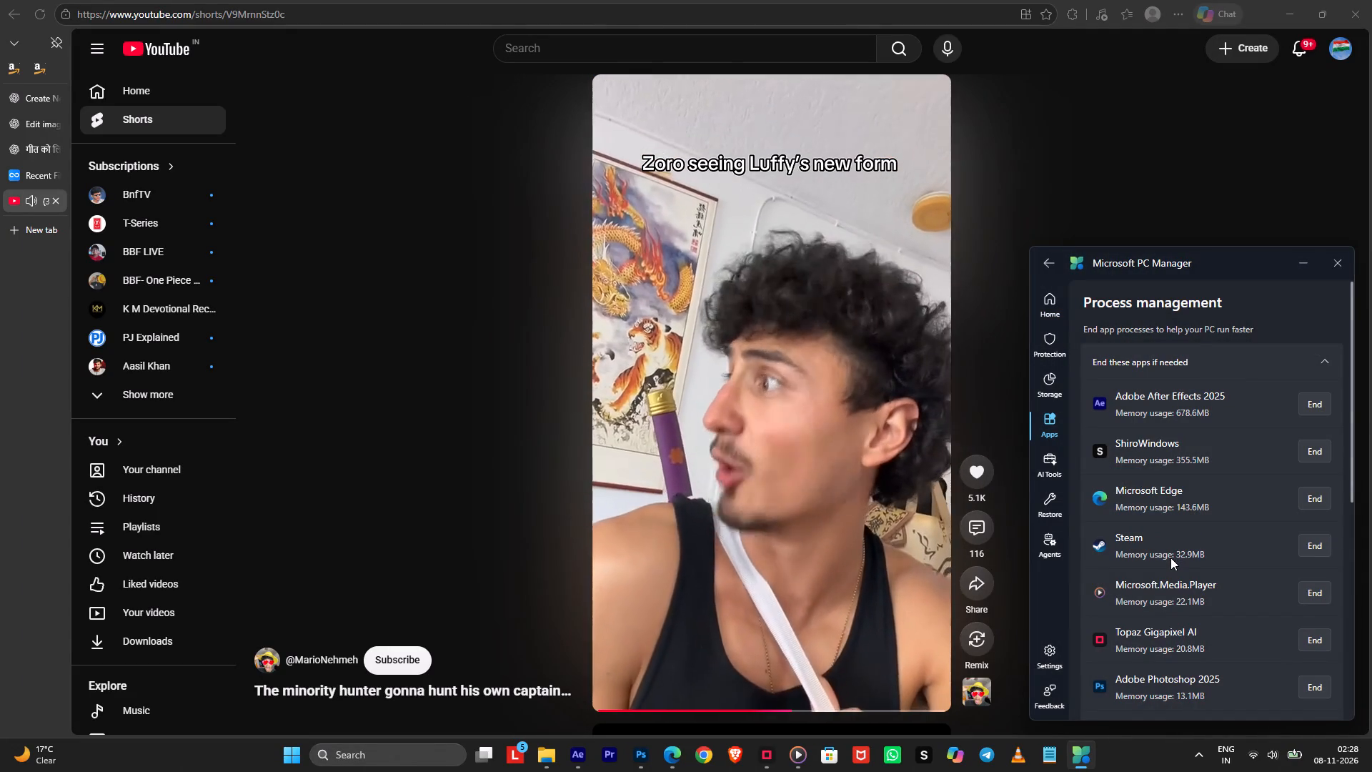
pyautogui.scroll(-8, 1171, 560)
pyautogui.scroll(-2, 1198, 616)
pyautogui.scroll(1, 1208, 626)
pyautogui.scroll(-1, 1212, 629)
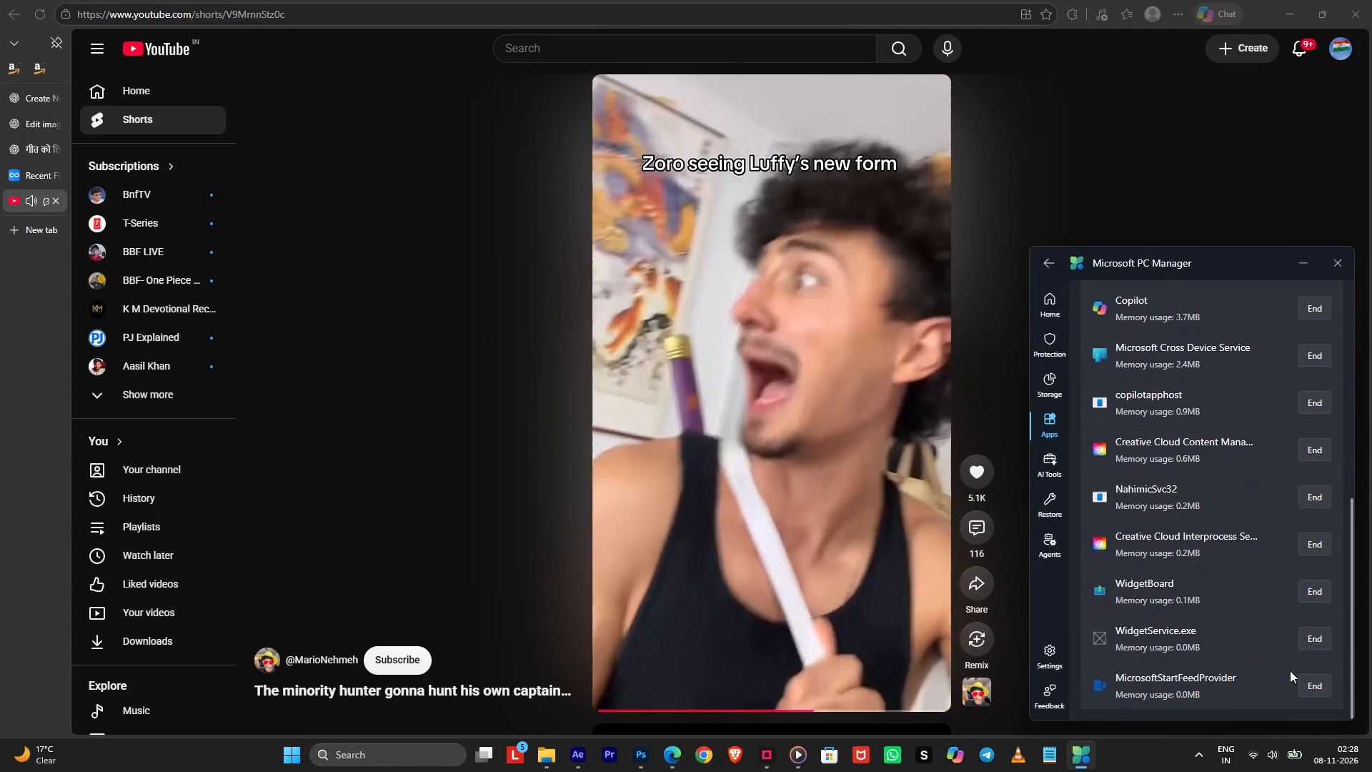
pyautogui.click(1310, 680)
pyautogui.press('Return')
pyautogui.click(1311, 681)
pyautogui.press('Return')
pyautogui.click(1311, 681)
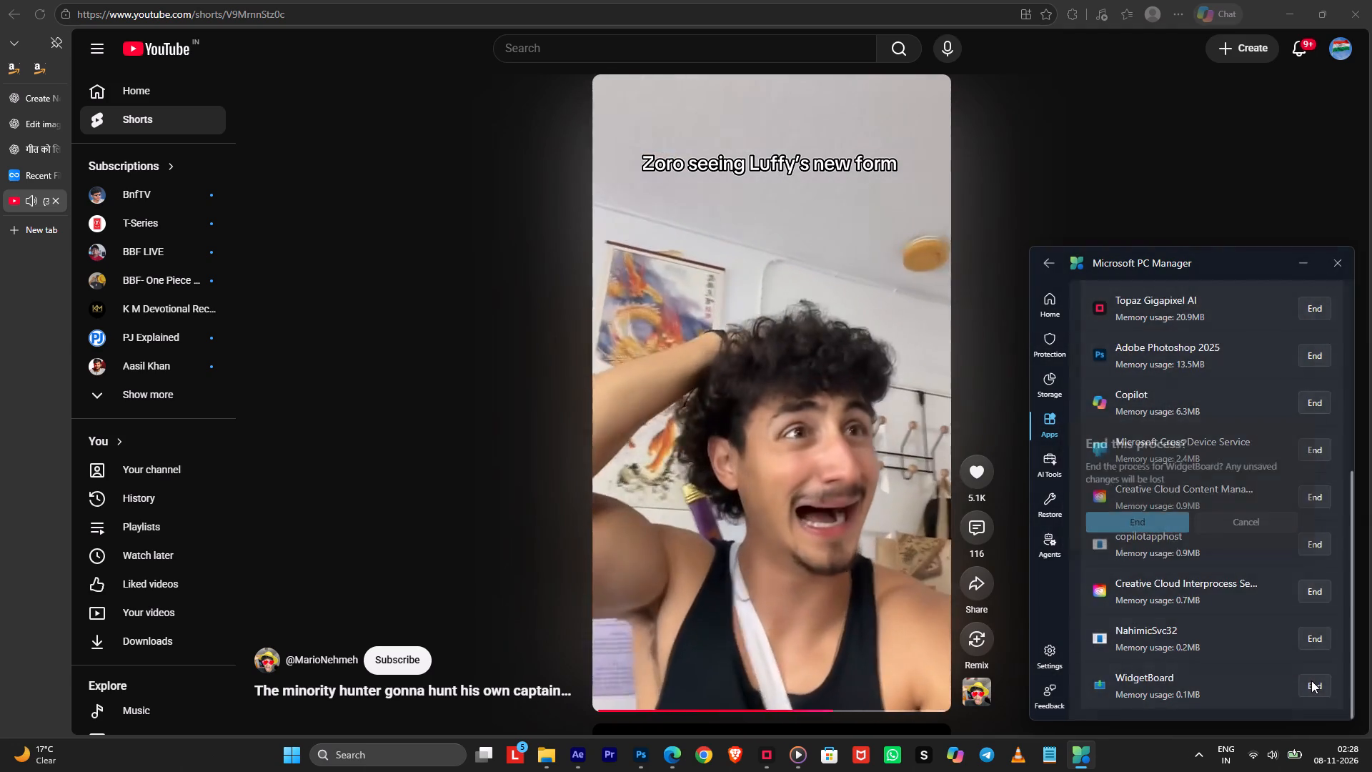
pyautogui.press('Return')
# End the NahimicSvc32, Creative Cloud, copilotapphost, Microsoft Cross Device Service and Copilot background processes.
pyautogui.click(1311, 681)
pyautogui.press('Return')
pyautogui.click(1311, 681)
pyautogui.press('Return')
pyautogui.click(1311, 681)
pyautogui.press('Return')
pyautogui.click(1311, 681)
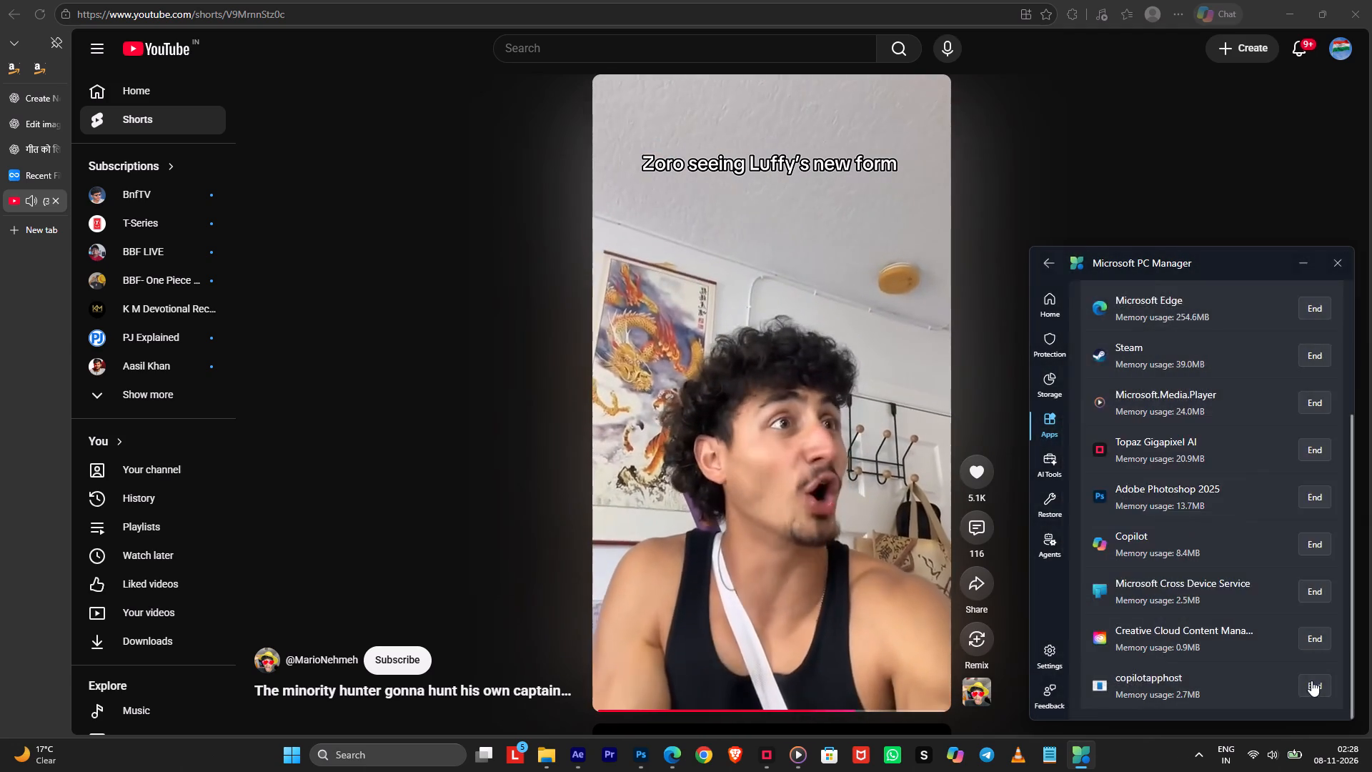
pyautogui.press('Return')
pyautogui.click(1311, 681)
pyautogui.press('Return')
pyautogui.click(1311, 681)
pyautogui.press('Return')
pyautogui.click(1311, 681)
pyautogui.press('Return')
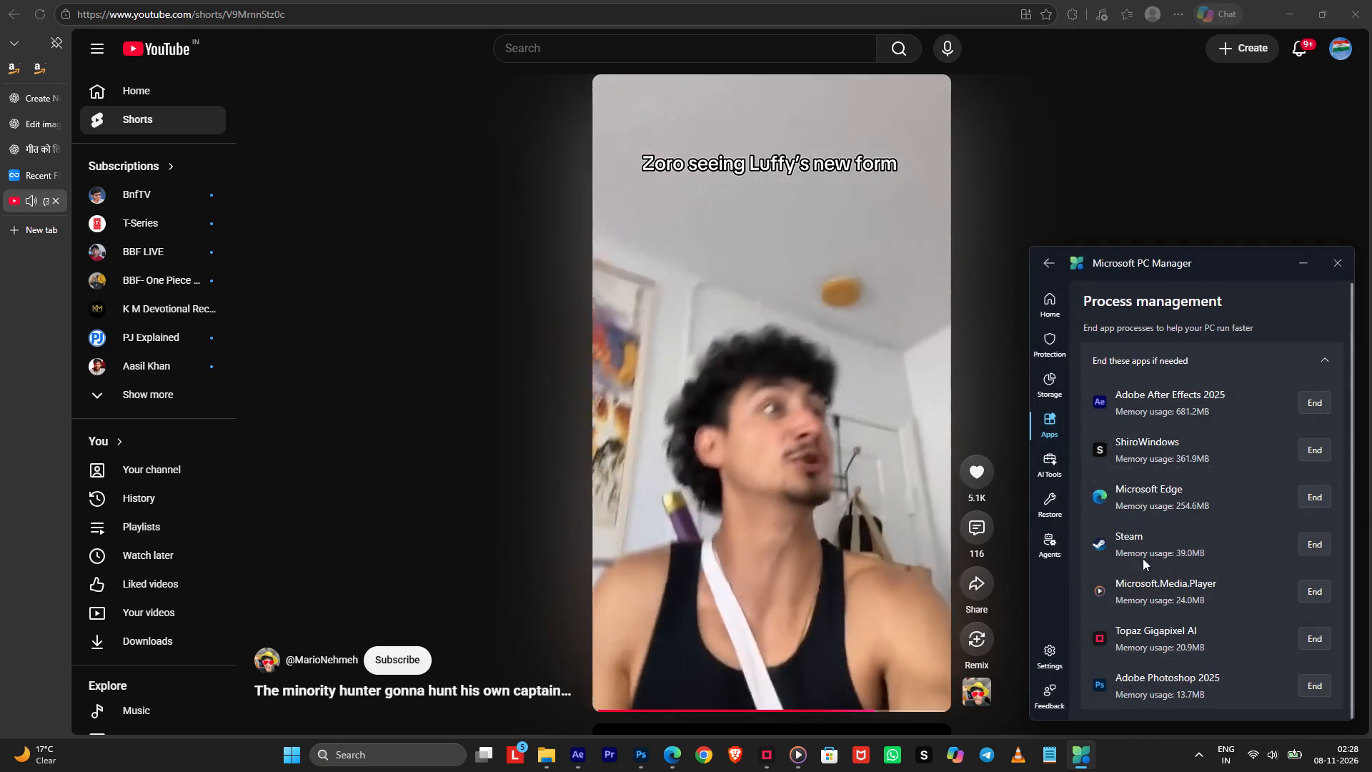
# Return to the PC Manager home page and run the PC boost to free up memory.
pyautogui.click(1035, 302)
pyautogui.press('Return')
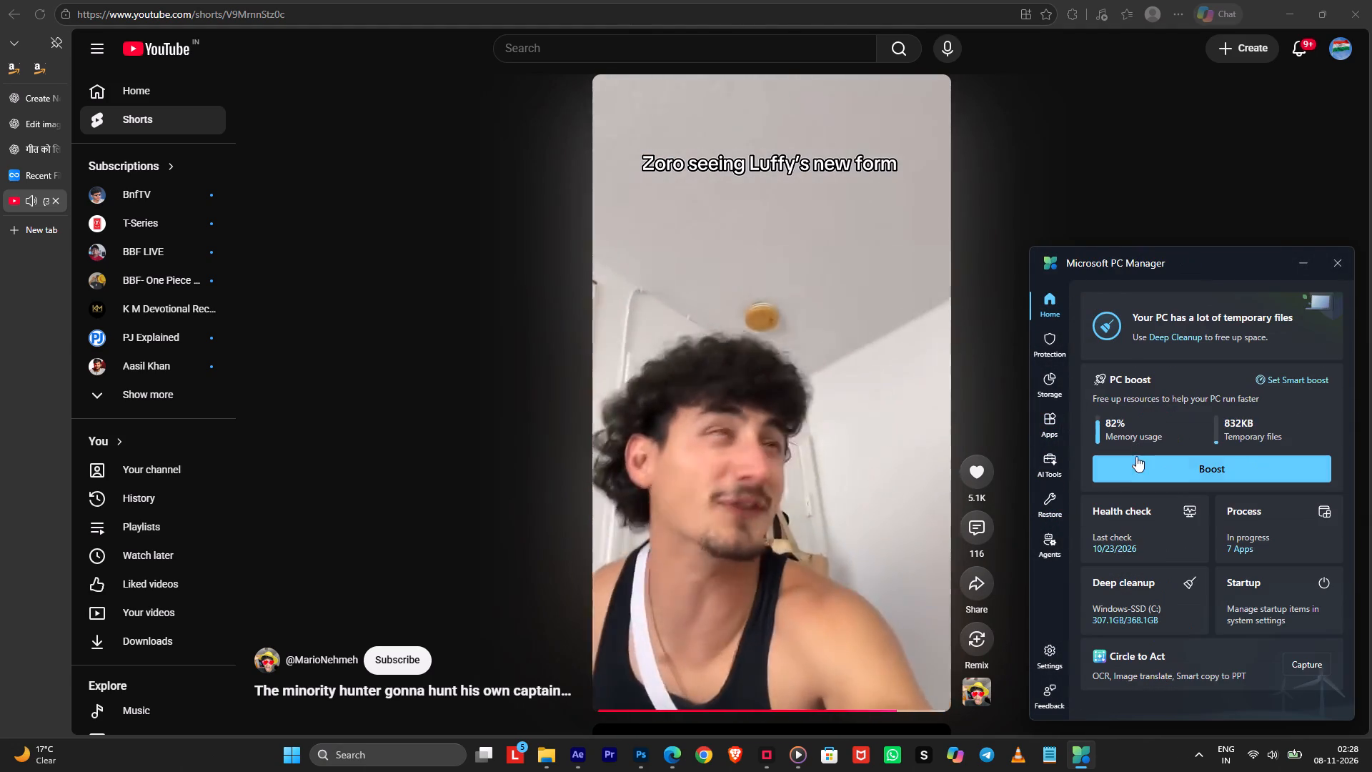
pyautogui.click(1131, 467)
# Switch to YouTube in Edge, advance to the next Short and like it.
pyautogui.click(1149, 182)
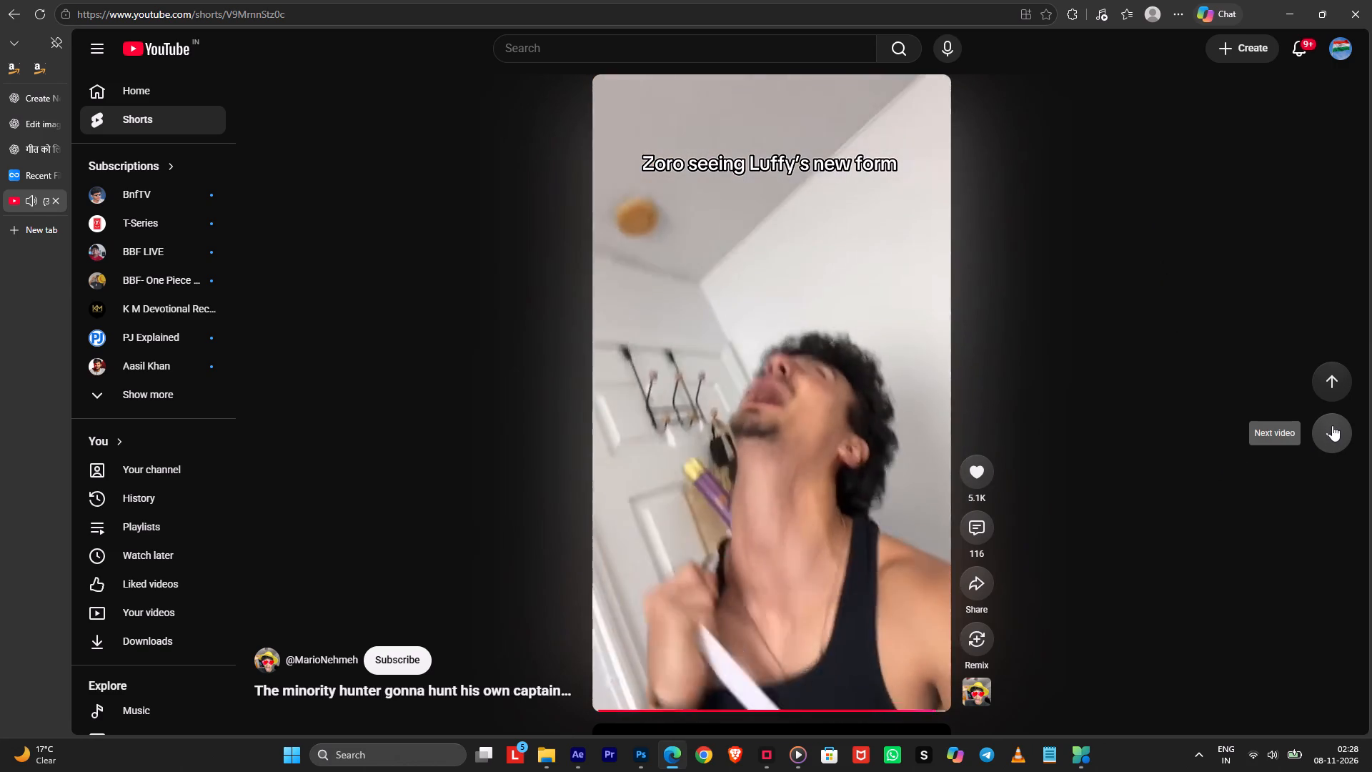
pyautogui.click(1331, 425)
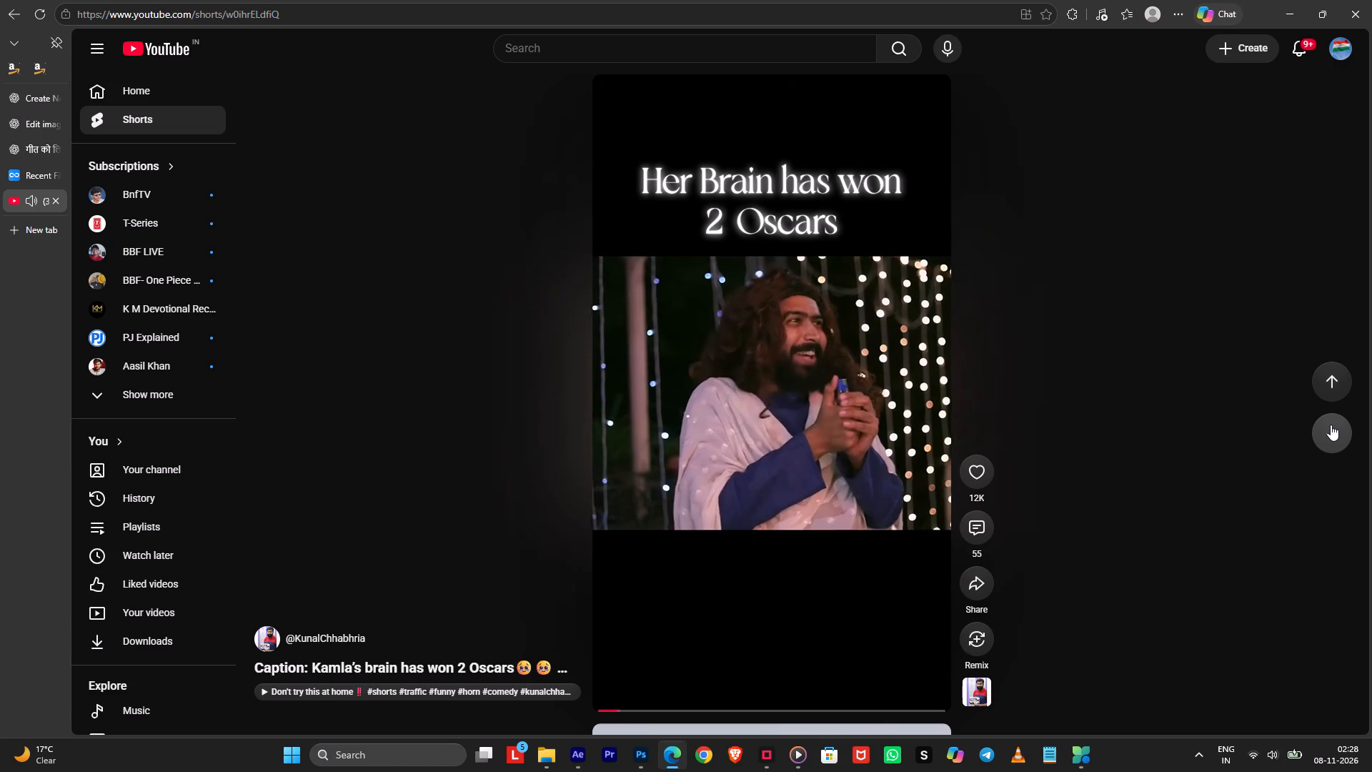
pyautogui.click(1145, 472)
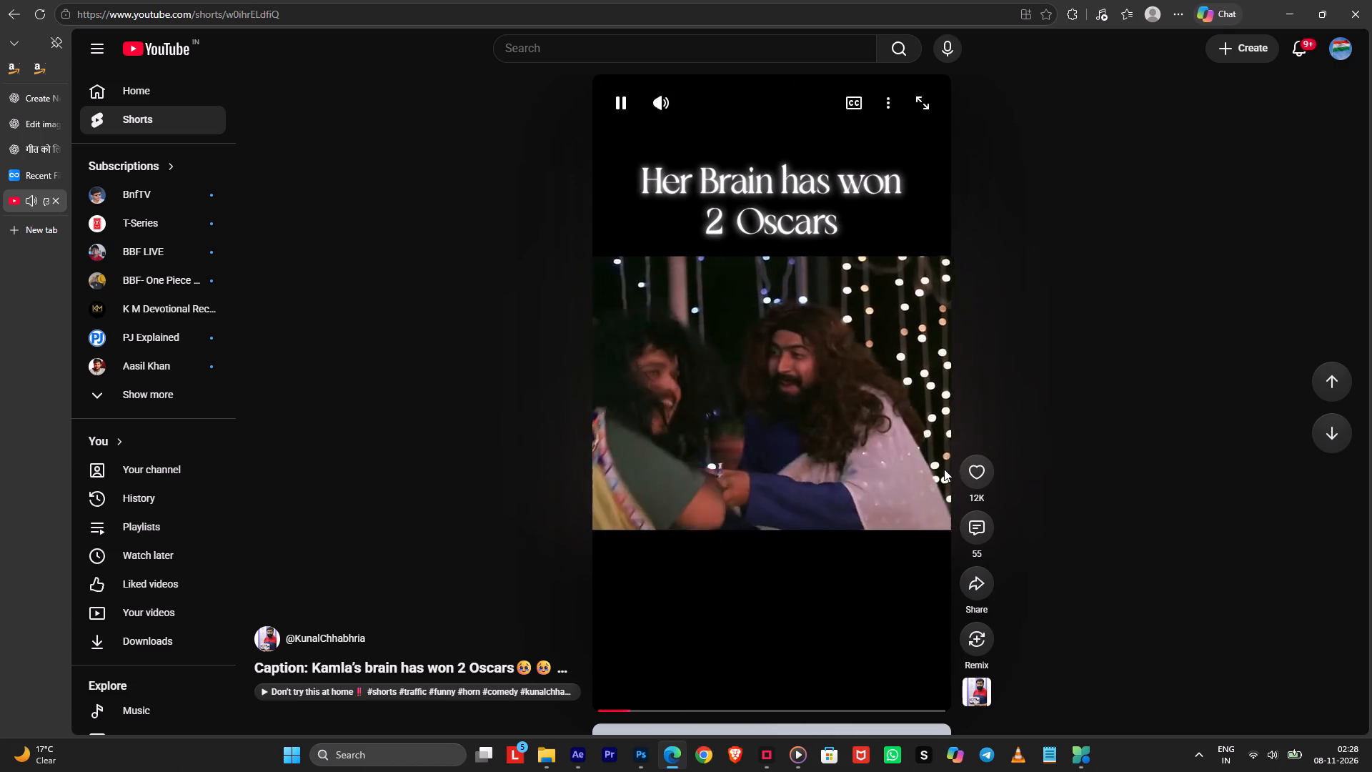
pyautogui.click(968, 475)
pyautogui.moveTo(1193, 460); pyautogui.dragTo(1177, 463, button='right')
pyautogui.click(1179, 518)
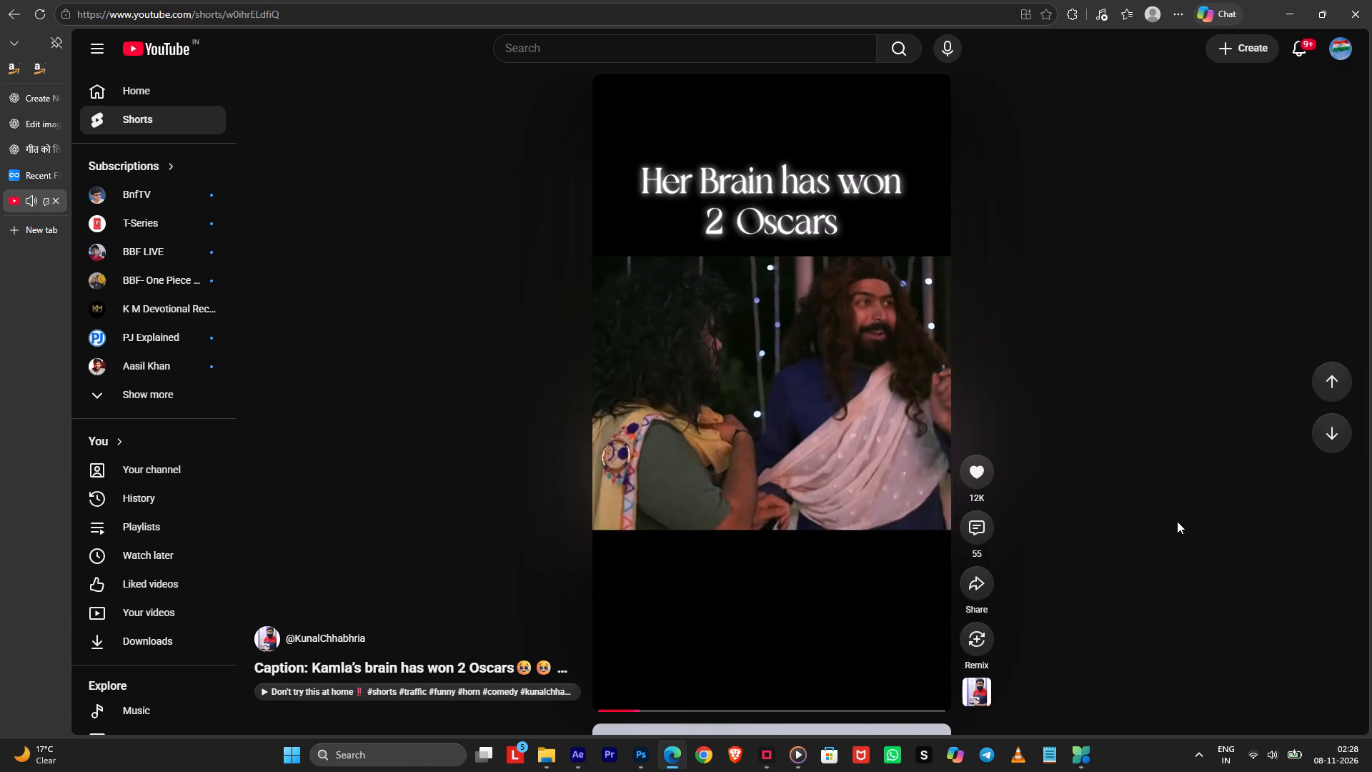
# Switch back to PC Manager and run the PC boost again.
pyautogui.hotkey('alt', 'Tab')
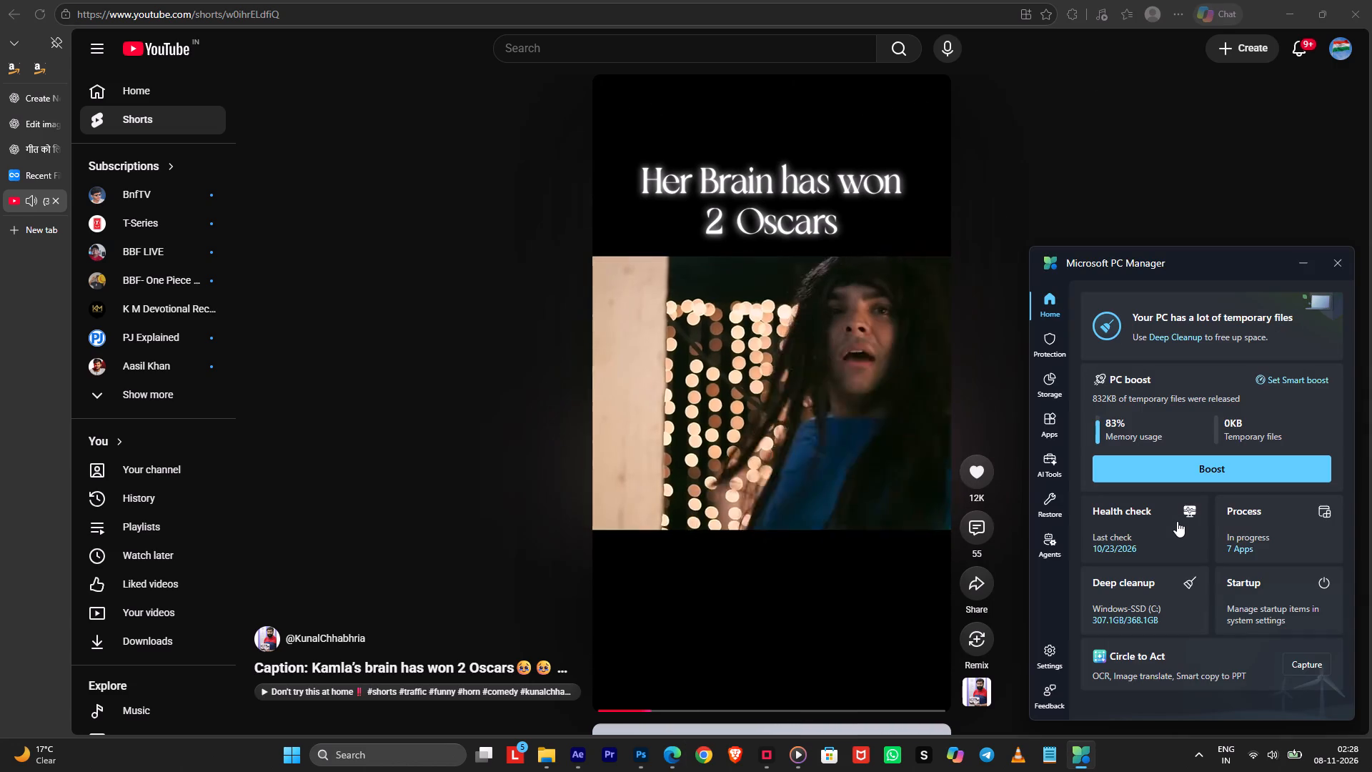
pyautogui.press('Tab')
pyautogui.click(1185, 478)
# Return to YouTube in Edge, watch the current Short and skip forward through the following ones.
pyautogui.hotkey('alt', 'Tab')
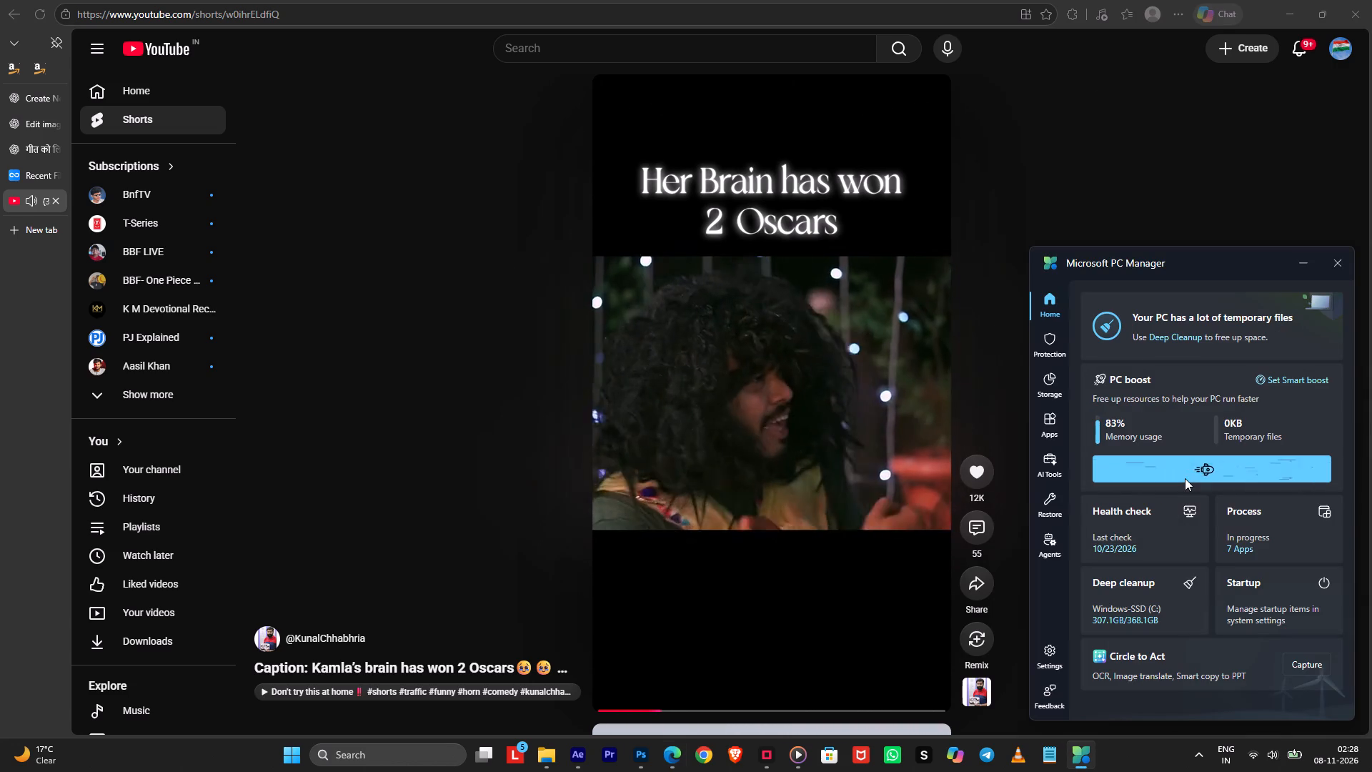
pyautogui.click(1185, 478)
pyautogui.moveTo(1175, 482); pyautogui.dragTo(1169, 485, button='right')
pyautogui.click(1173, 552)
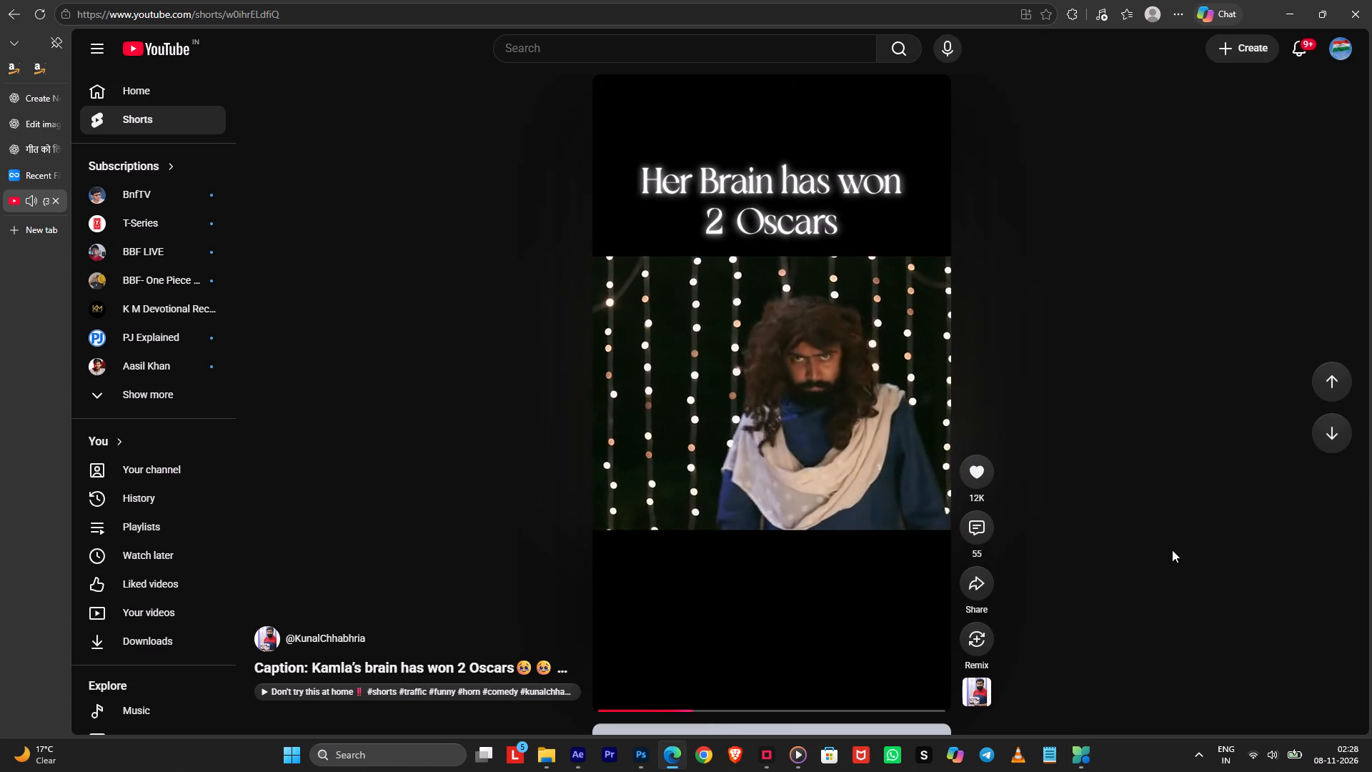
pyautogui.rightClick(1173, 550)
pyautogui.click(1164, 578)
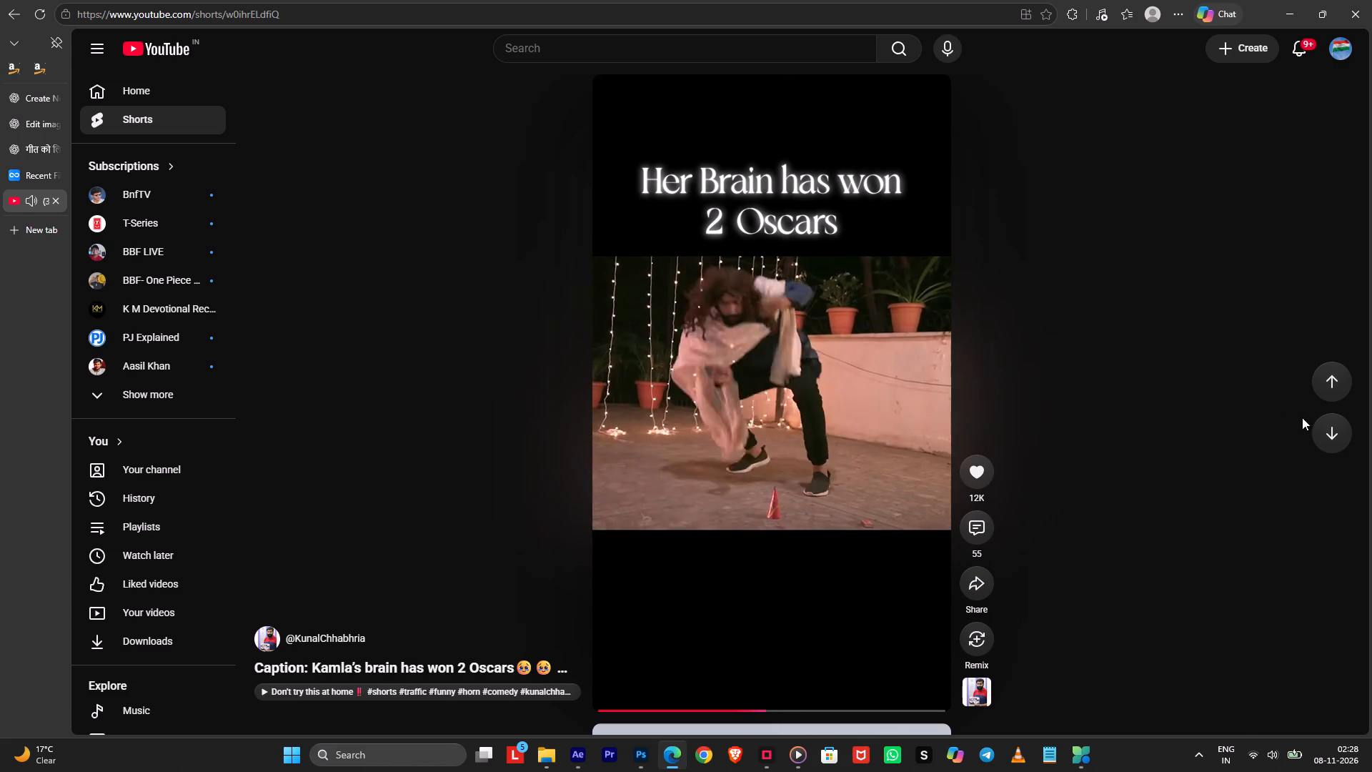
pyautogui.click(1326, 425)
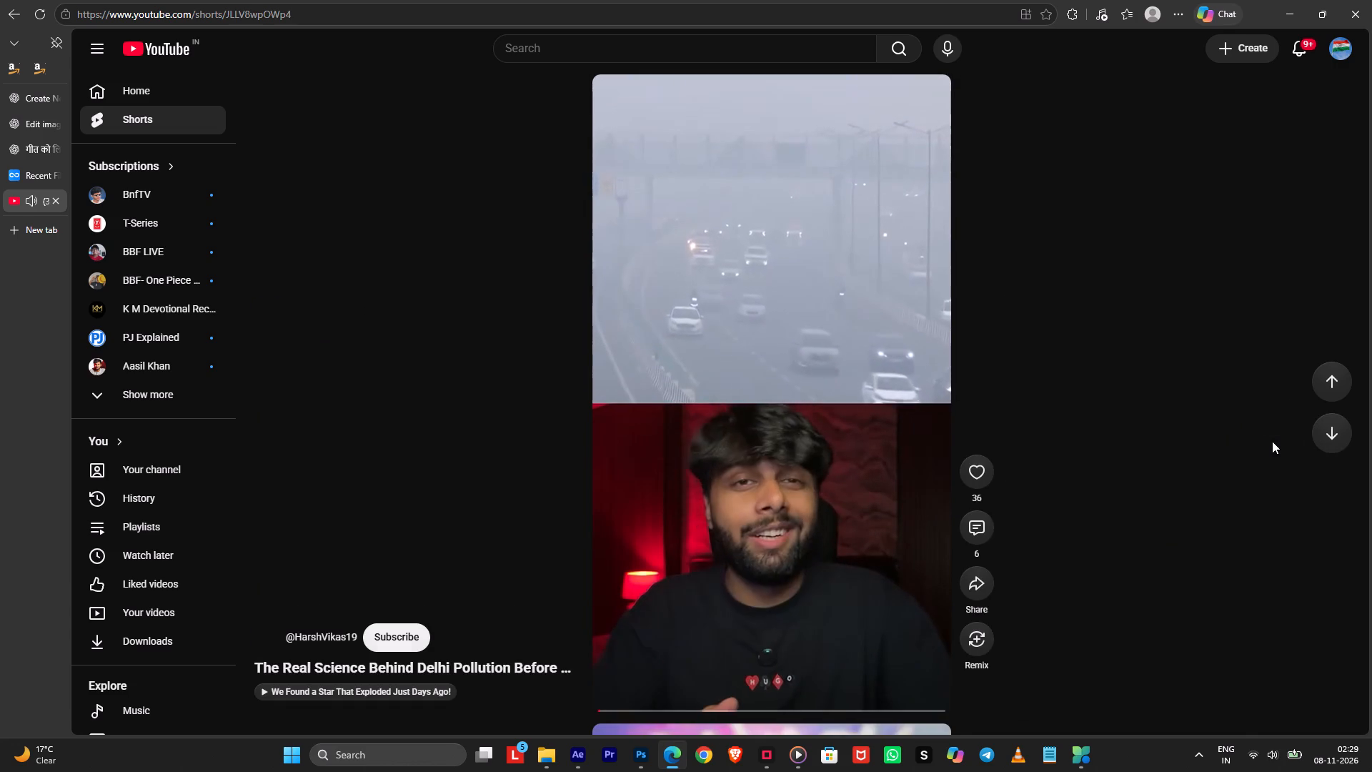
pyautogui.click(1316, 434)
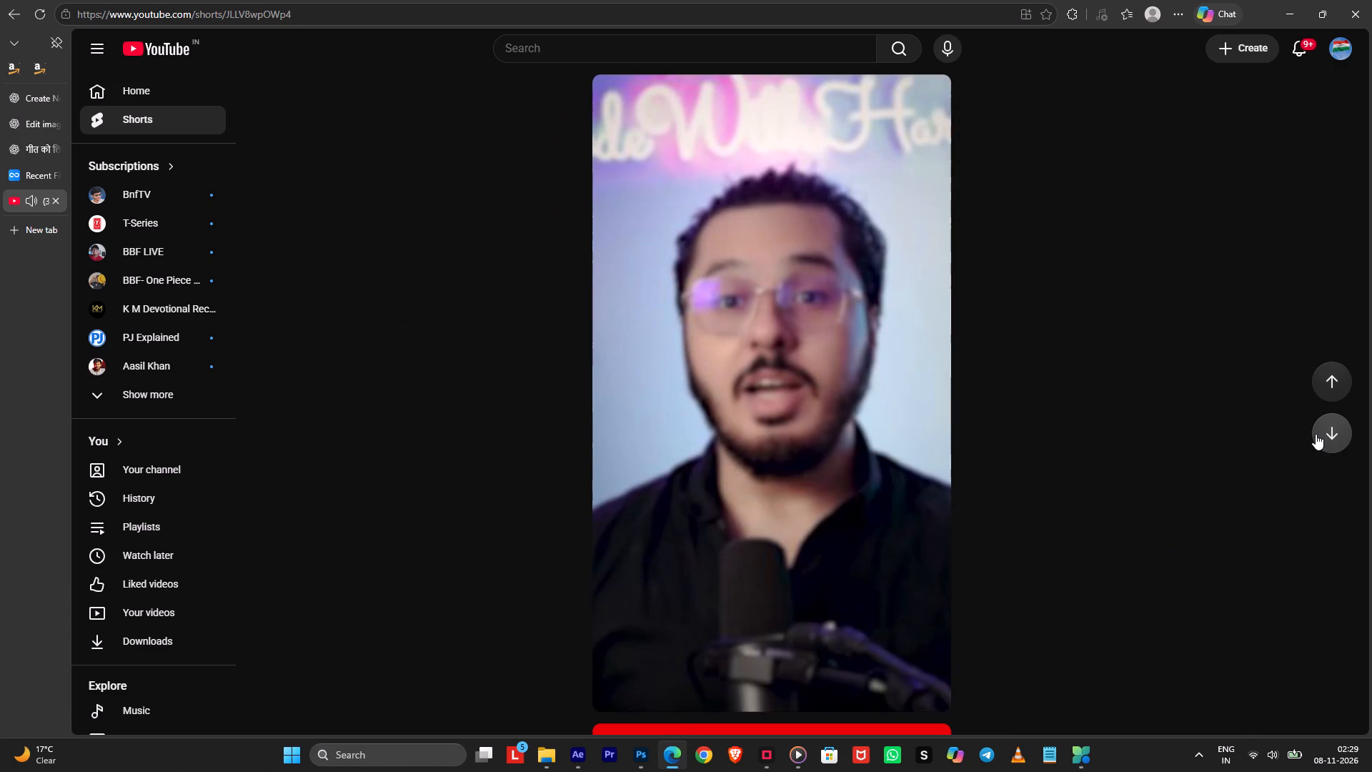
pyautogui.click(841, 420)
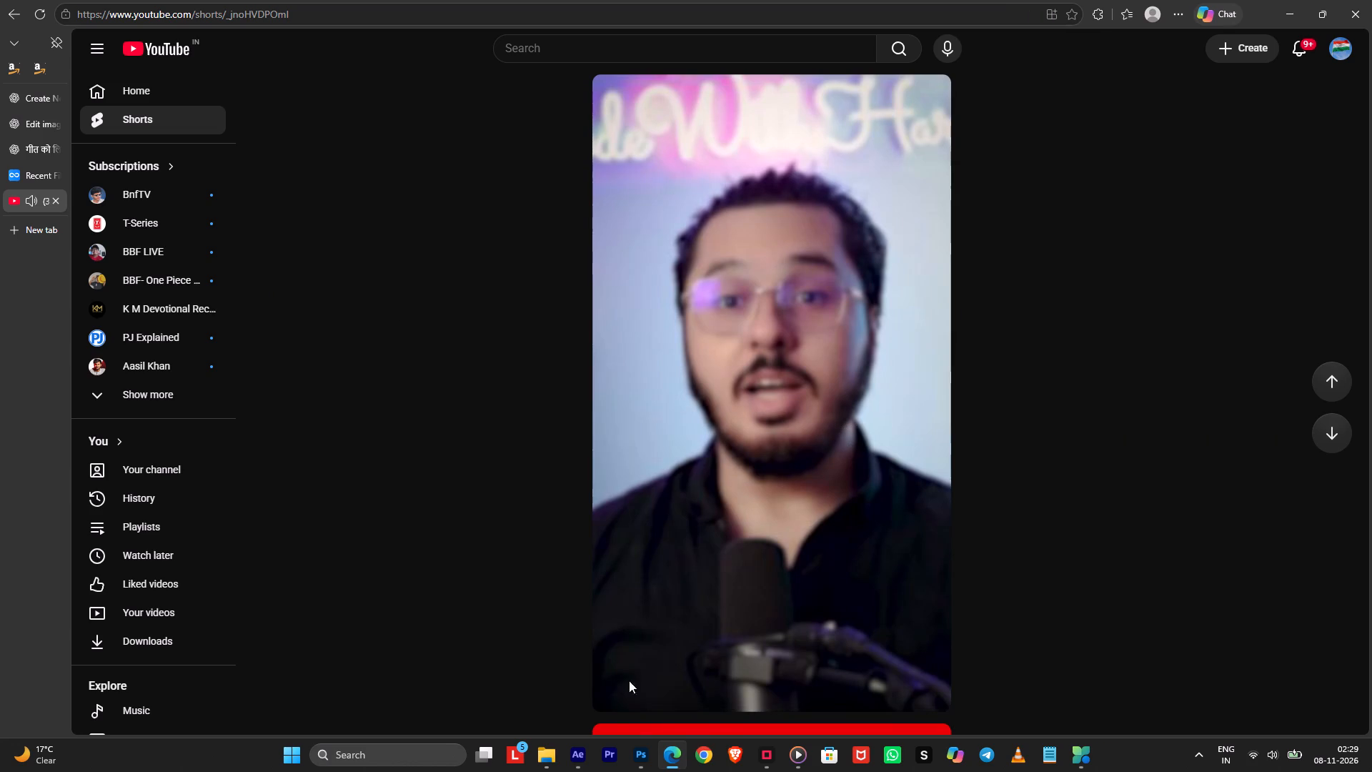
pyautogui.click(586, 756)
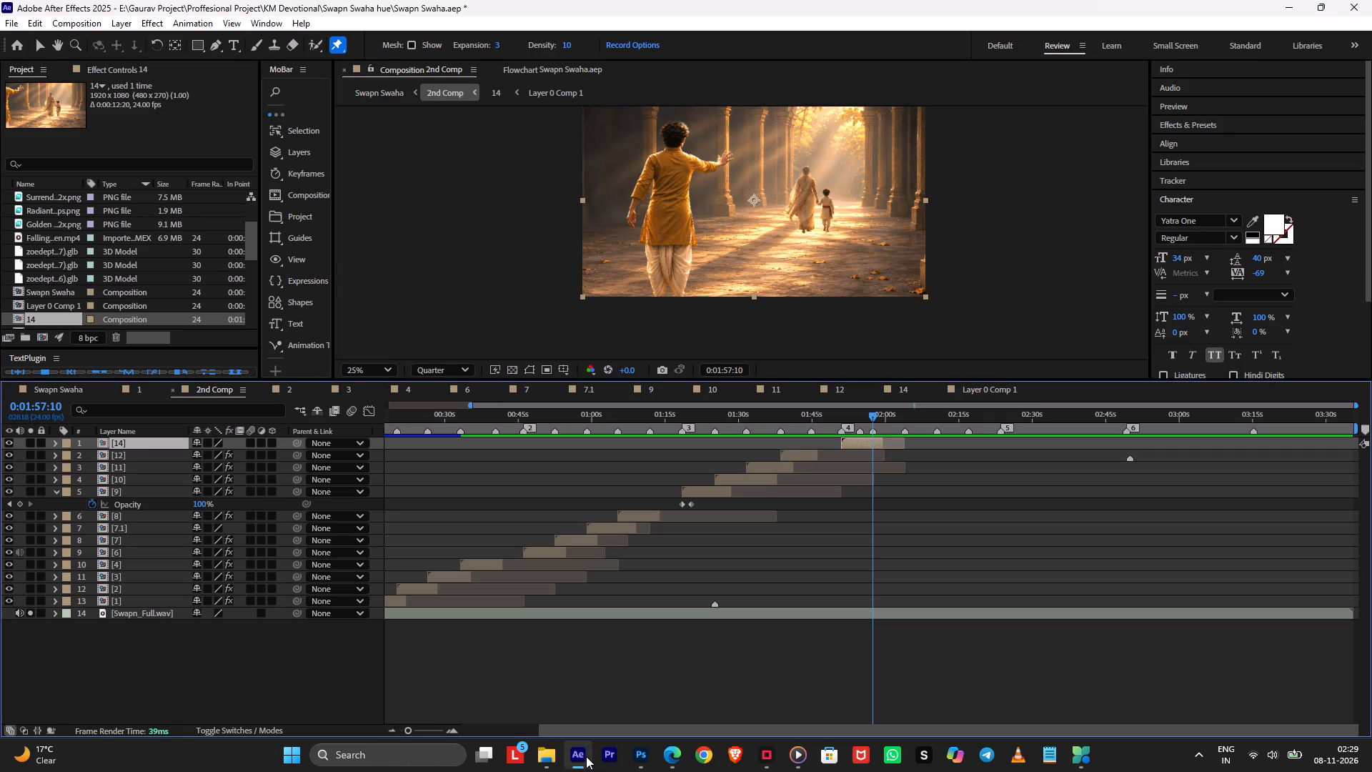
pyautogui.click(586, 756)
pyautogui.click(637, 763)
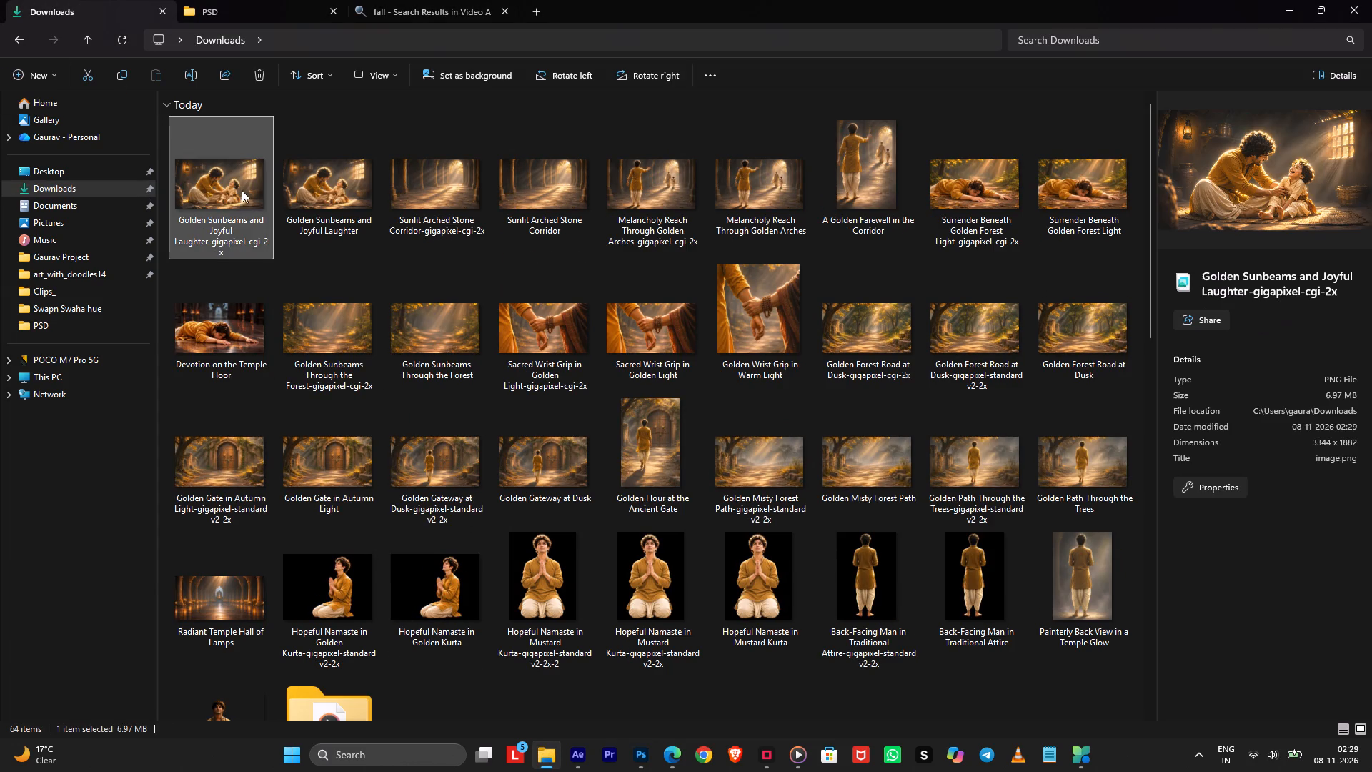
pyautogui.moveTo(225, 178); pyautogui.dragTo(1200, 425)
pyautogui.press('Tab')
pyautogui.hotkey('alt', 'Tab')
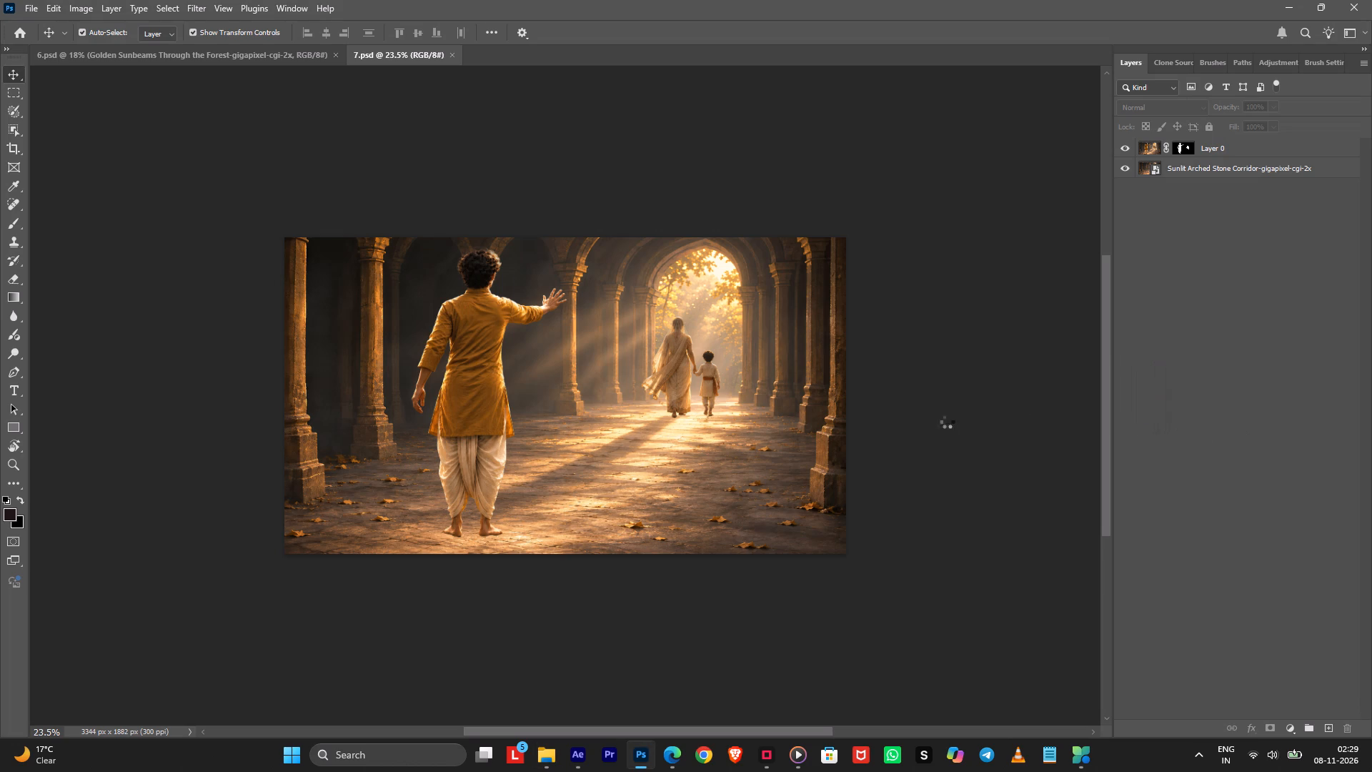
pyautogui.hotkey('shift', 'w')
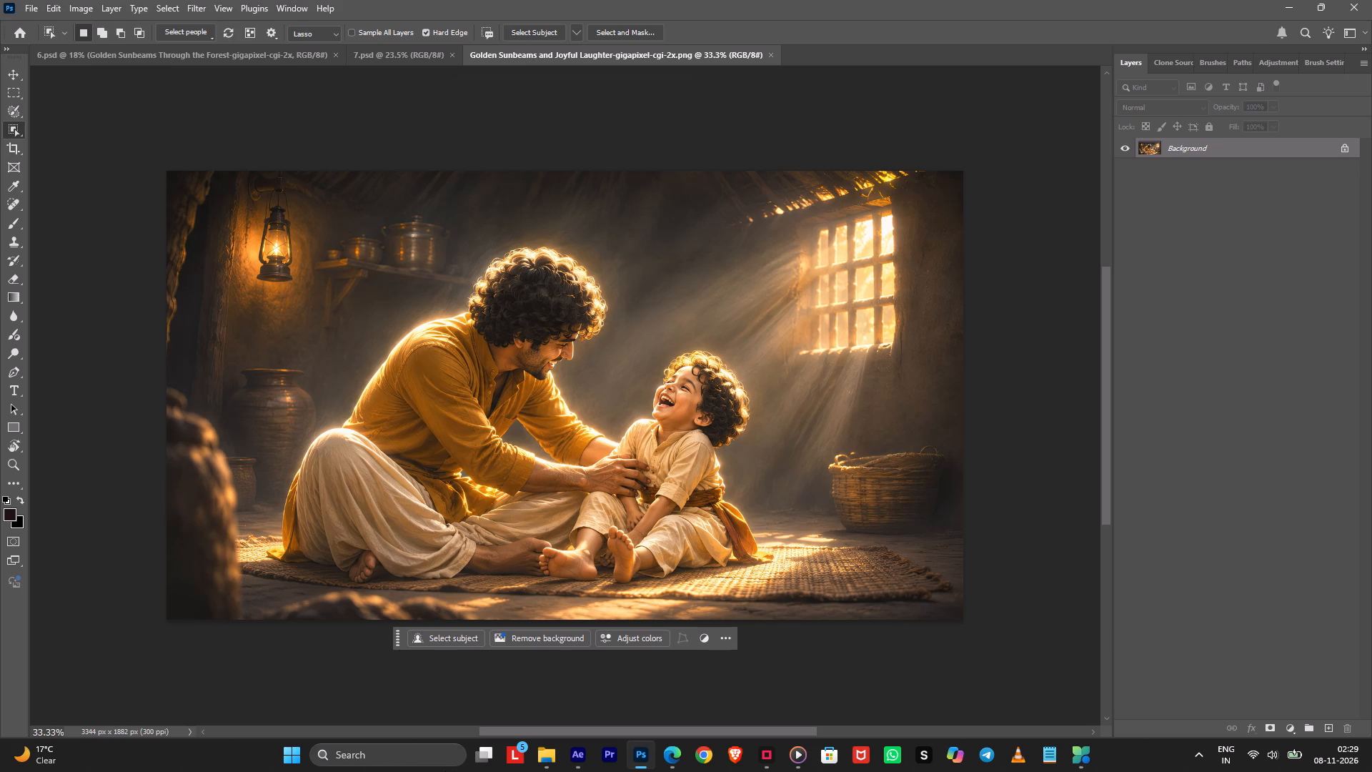
# Import the upscaled Golden Sunbeams and Joyful Laughter PNG from Downloads into After Effects as the top layer of 2nd Comp.
pyautogui.click(580, 750)
pyautogui.click(549, 758)
pyautogui.moveTo(230, 207); pyautogui.dragTo(232, 207)
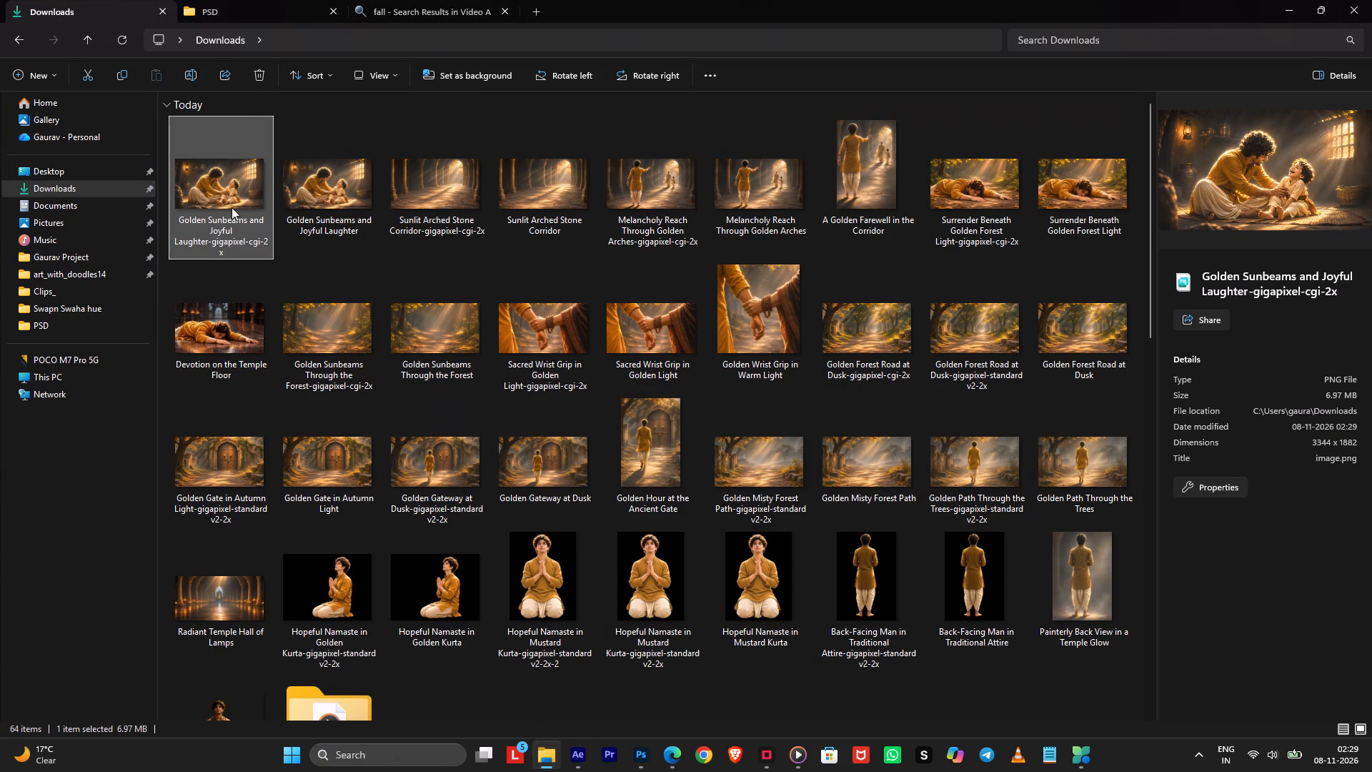
pyautogui.moveTo(232, 207); pyautogui.dragTo(933, 571)
pyautogui.hotkey('alt', 'Tab')
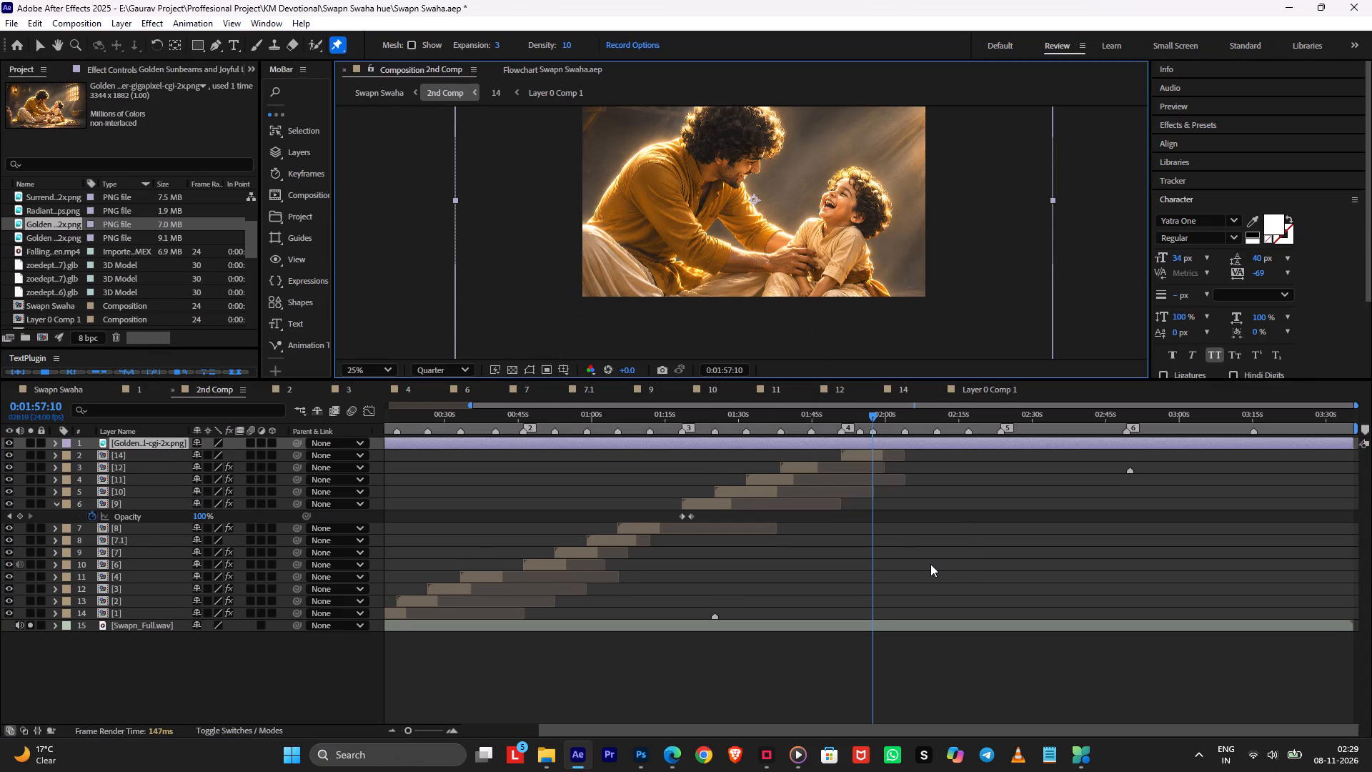
# Trim the hut image layer to run from 0:01:57:10 to 0:02:10:15 and fit it to the comp size.
pyautogui.hotkey('alt', '[')
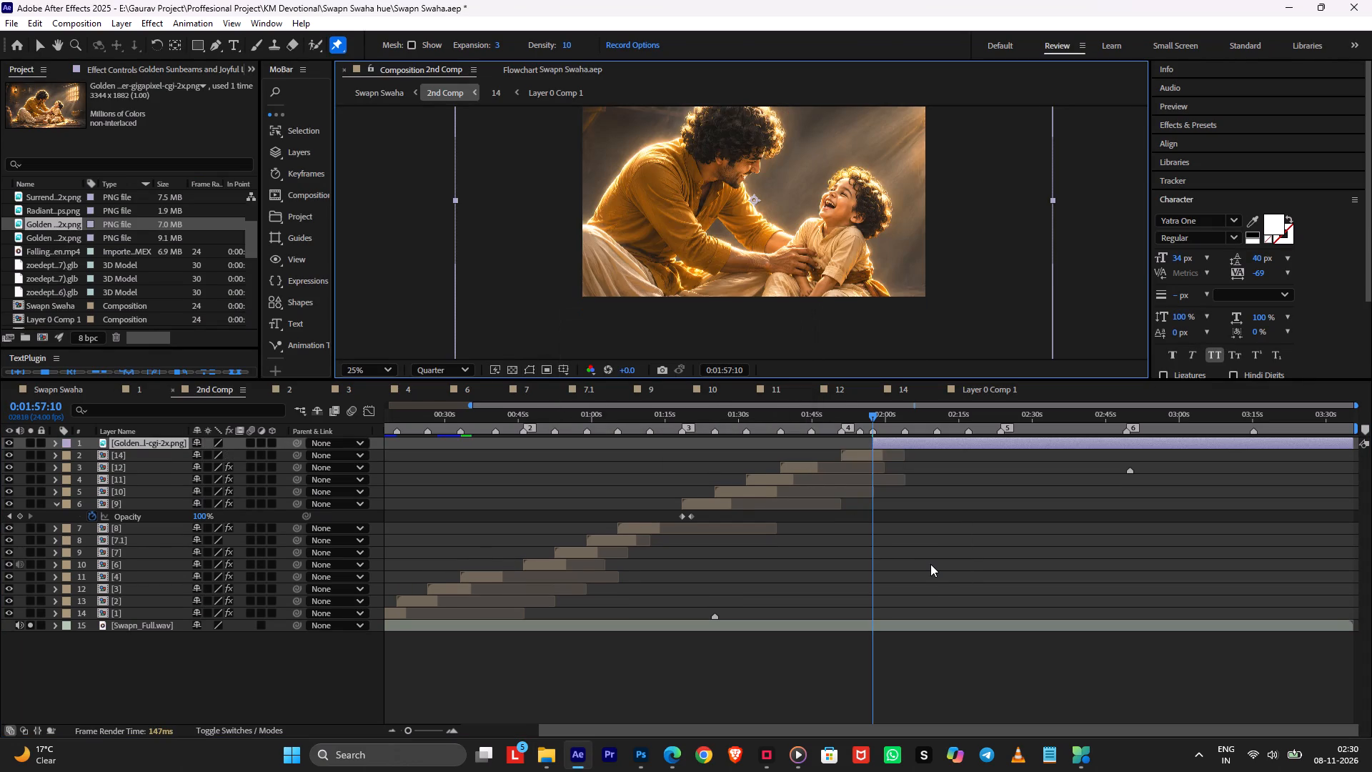
pyautogui.hotkey('ctrl', 'alt', 'f')
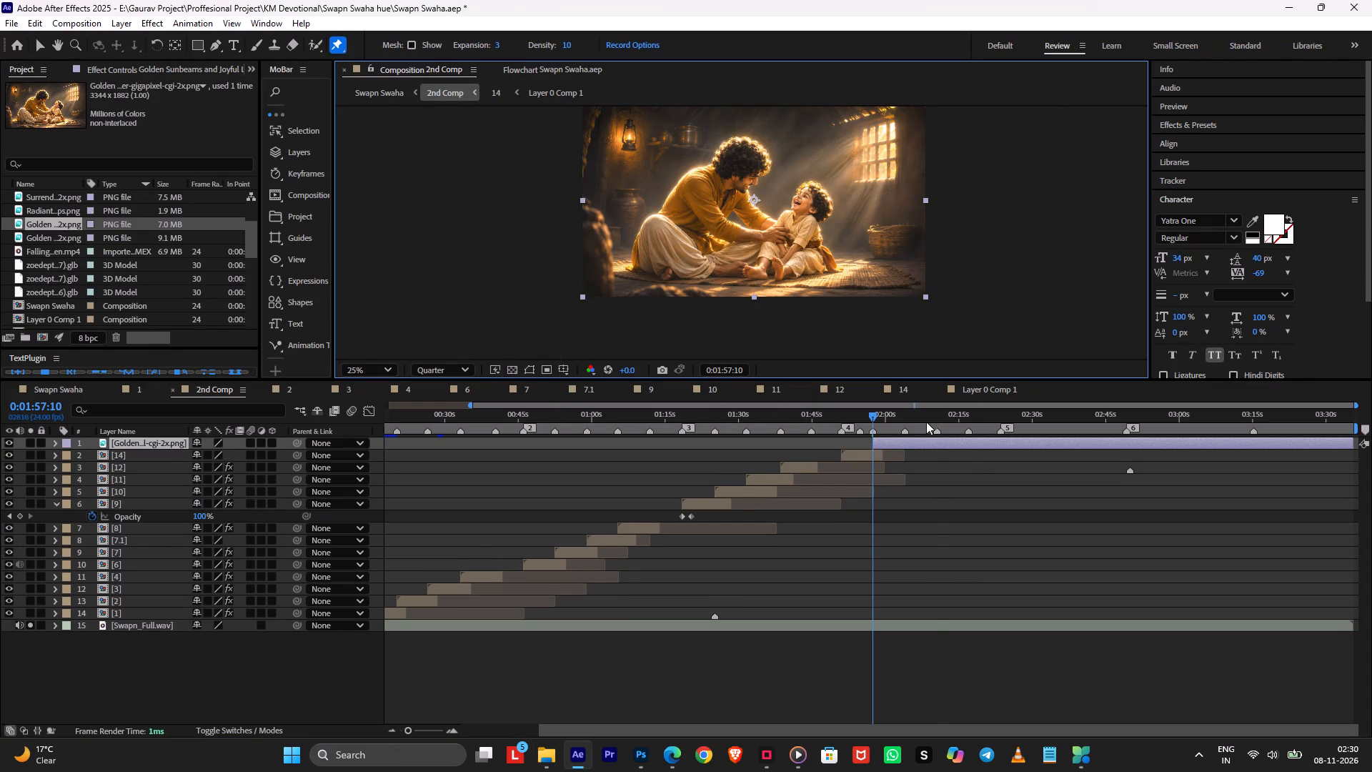
pyautogui.click(925, 419)
pyautogui.hotkey('alt', ']')
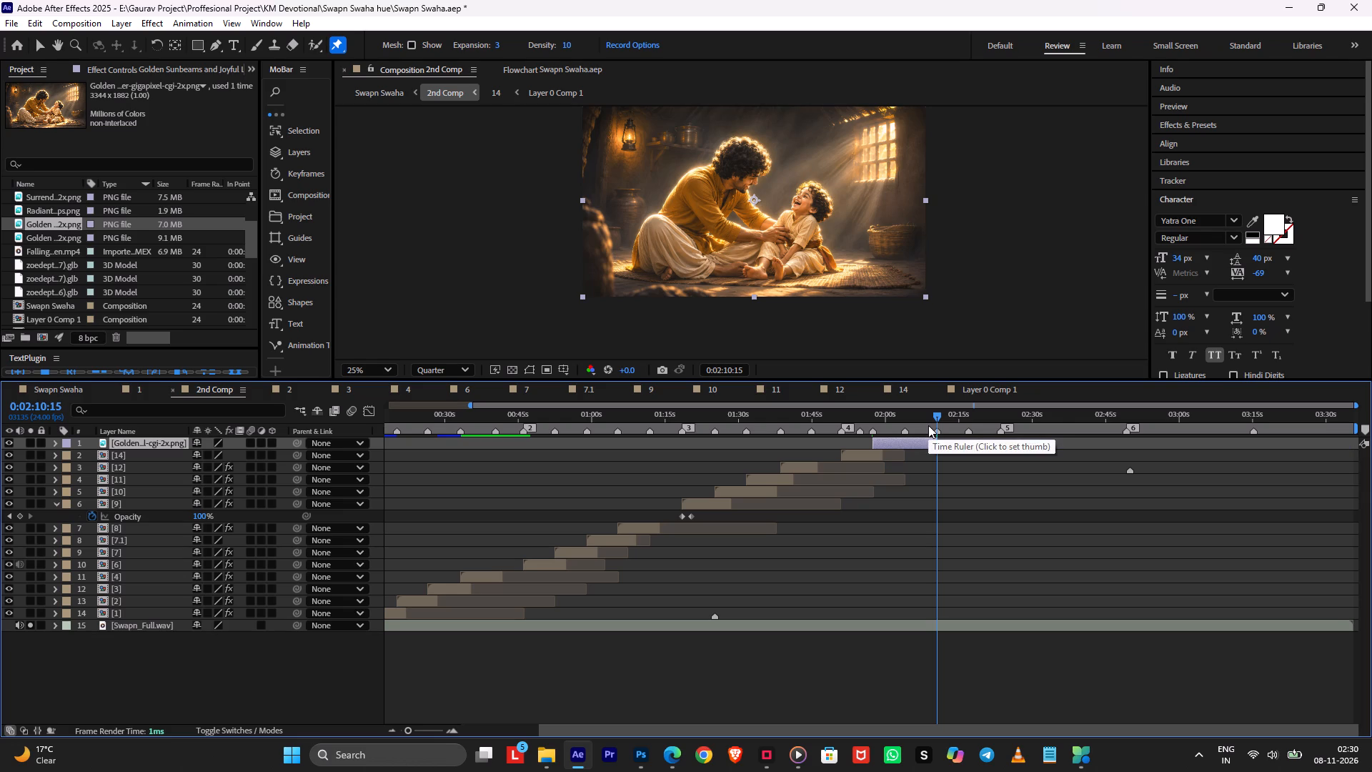
# Pre-compose the hut image layer as 15, moving all attributes into the new composition.
pyautogui.hotkey('ctrl', 'shift', 'c')
pyautogui.click(621, 376)
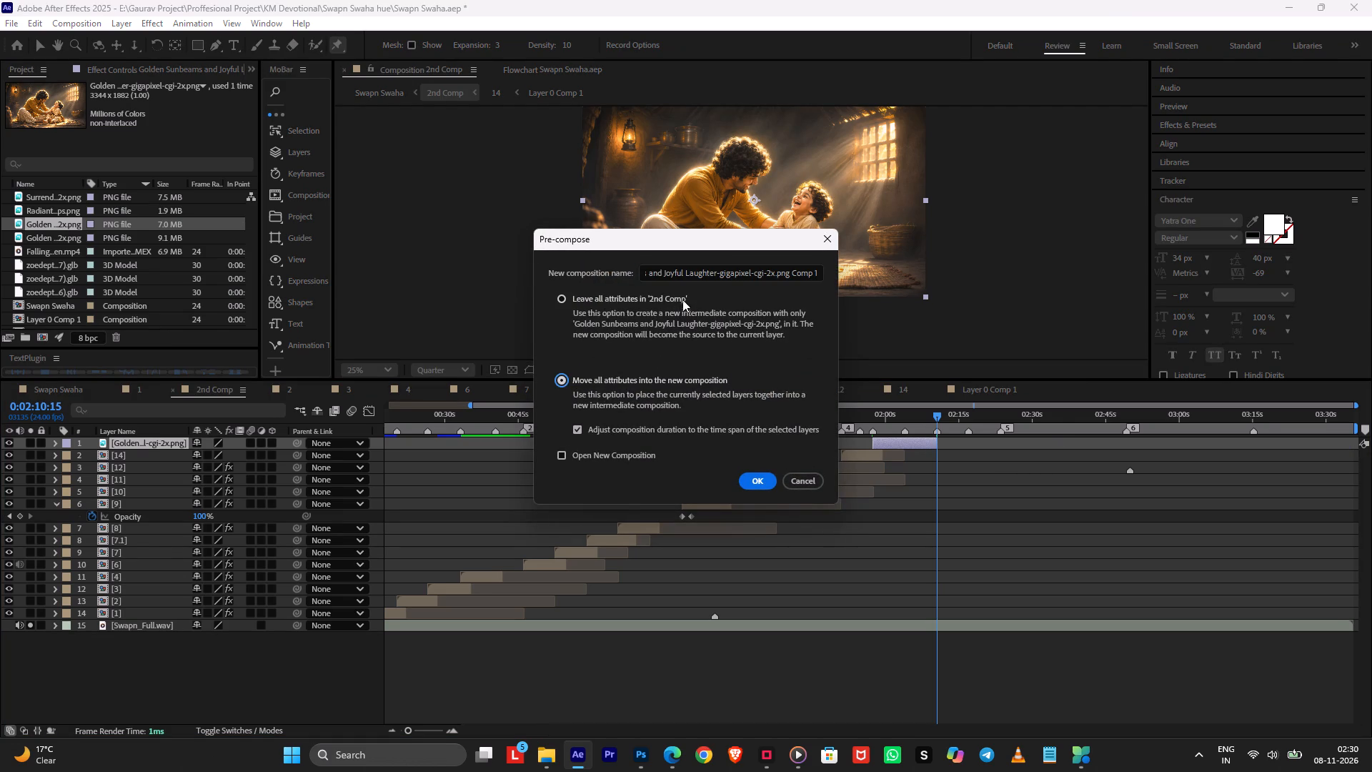
pyautogui.tripleClick(696, 270)
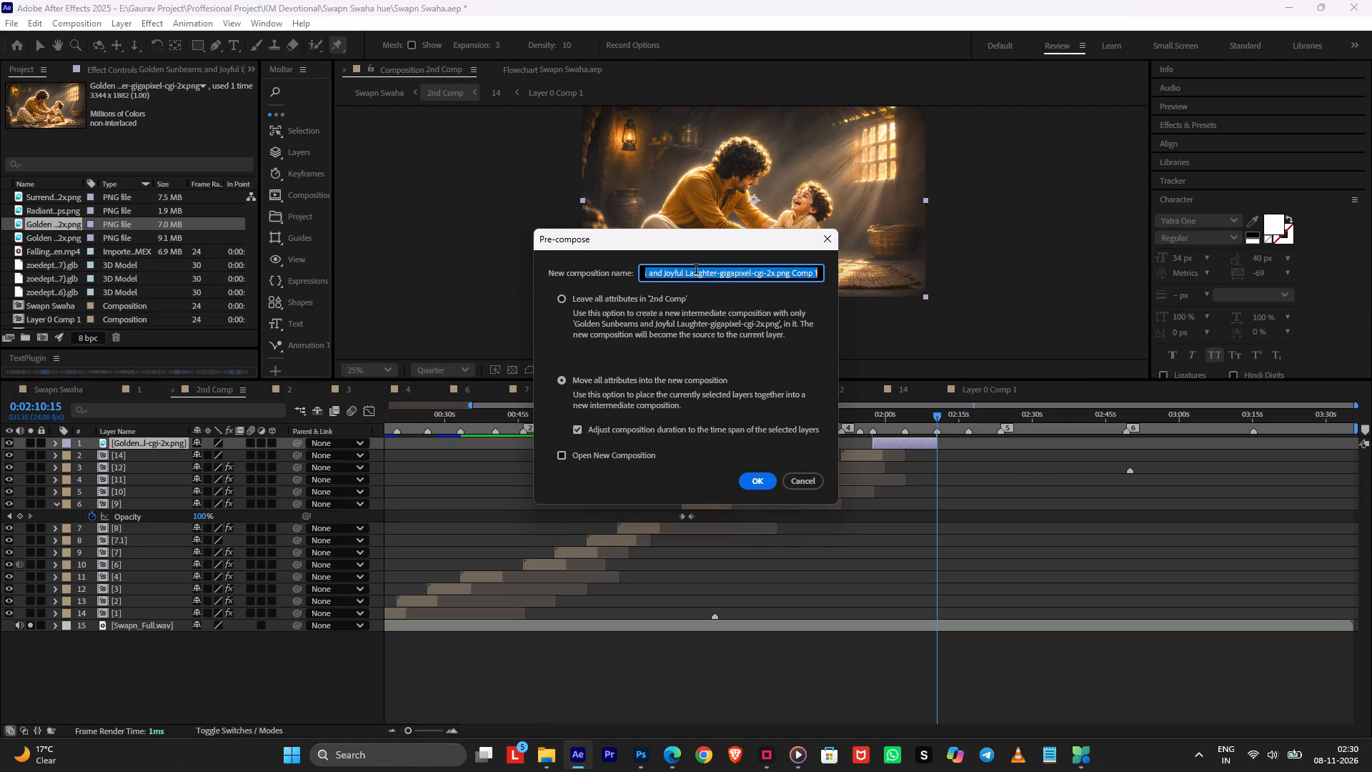
pyautogui.write('15')
pyautogui.press('Return')
pyautogui.press('Return')
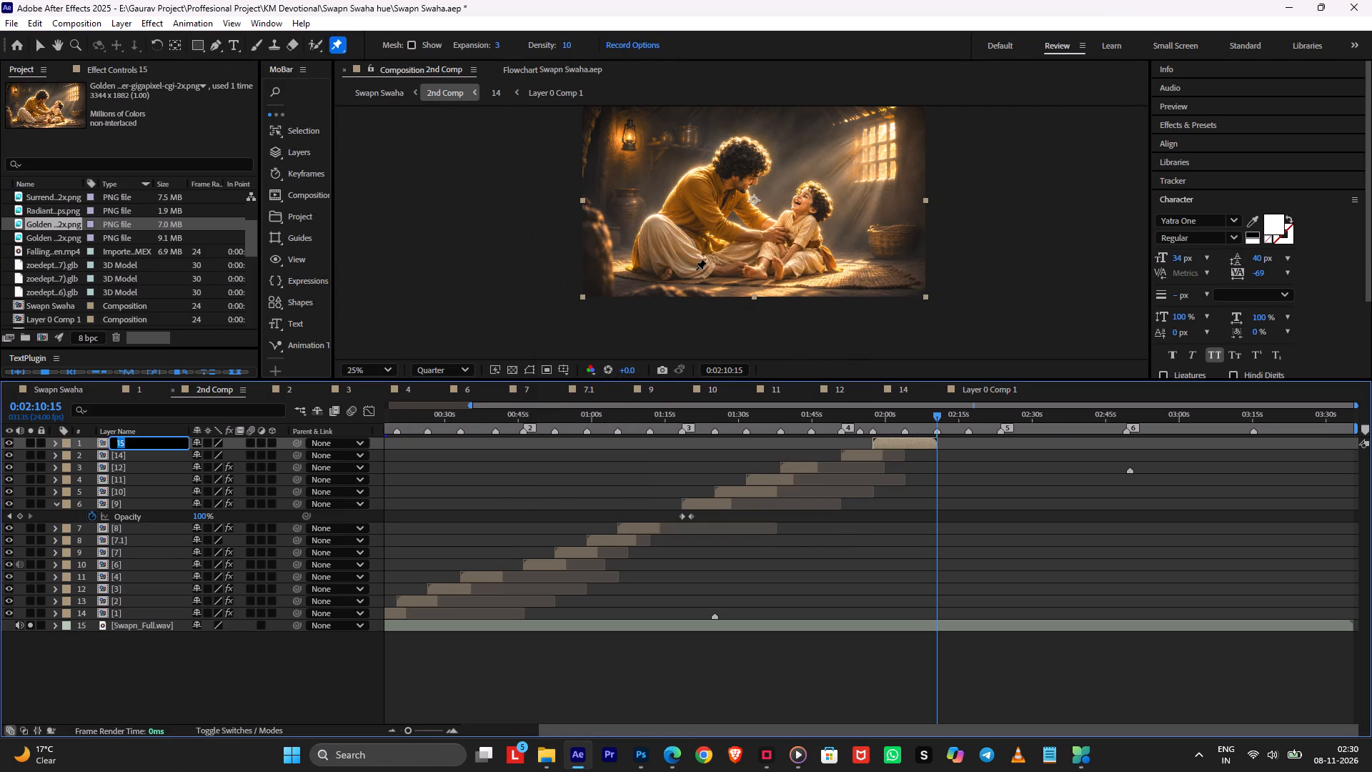
pyautogui.click(935, 489)
# Open composition 15 and add a null object above the hut image.
pyautogui.doubleClick(885, 442)
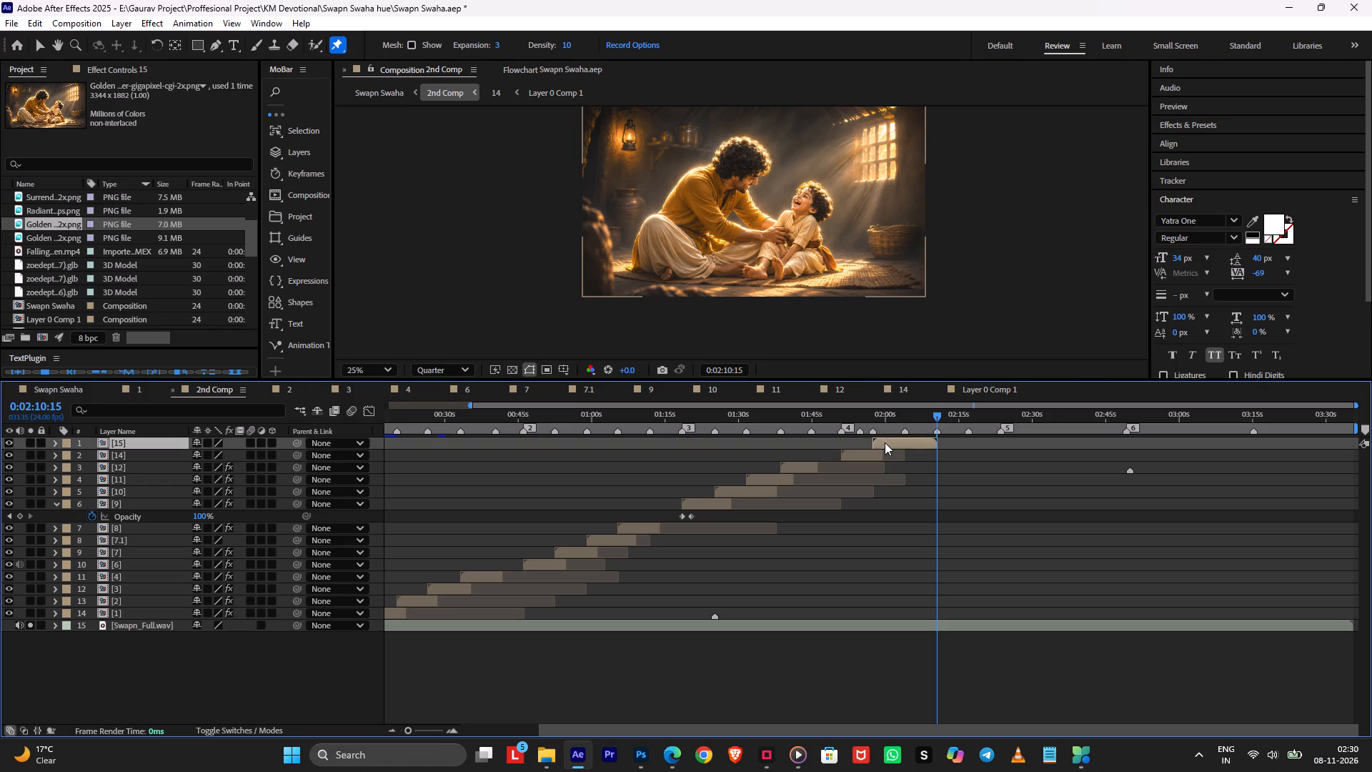
pyautogui.hotkey('ctrl', 'alt', 'shift', 'y')
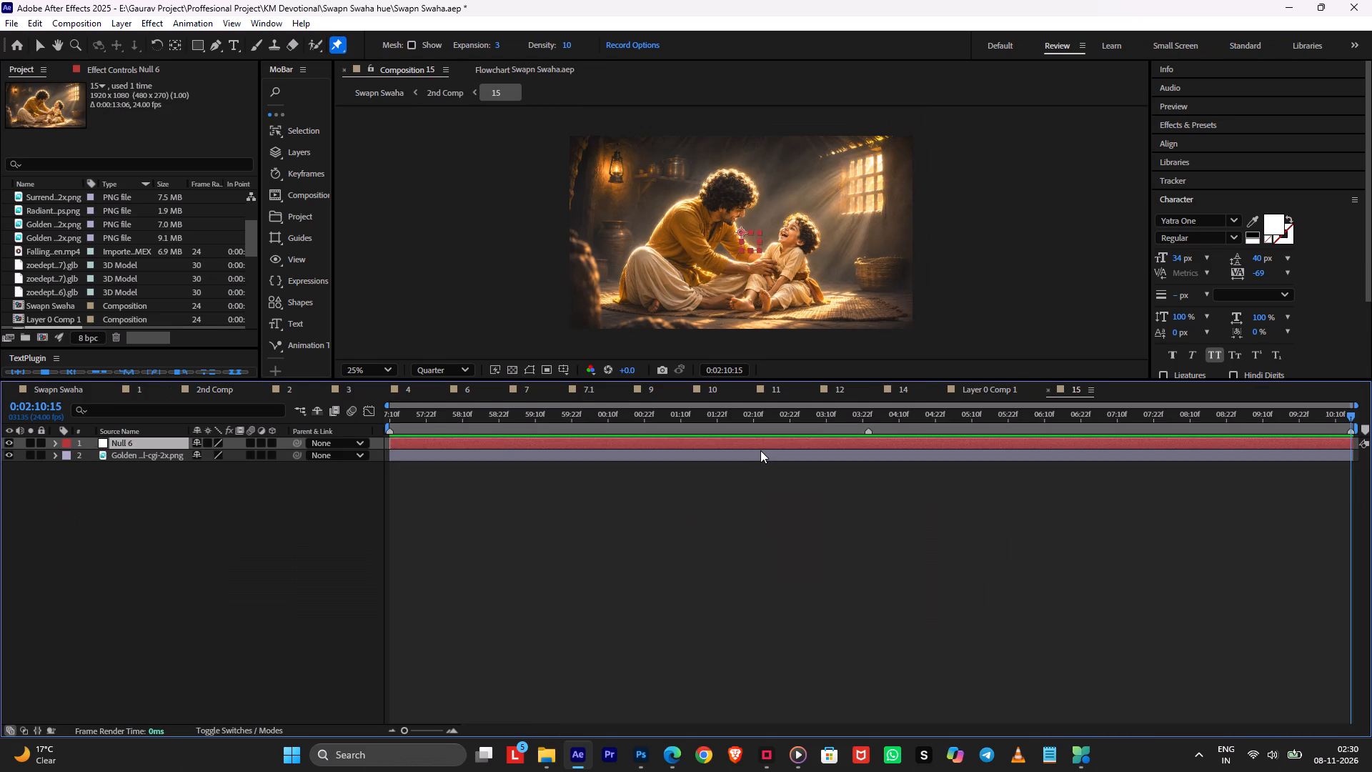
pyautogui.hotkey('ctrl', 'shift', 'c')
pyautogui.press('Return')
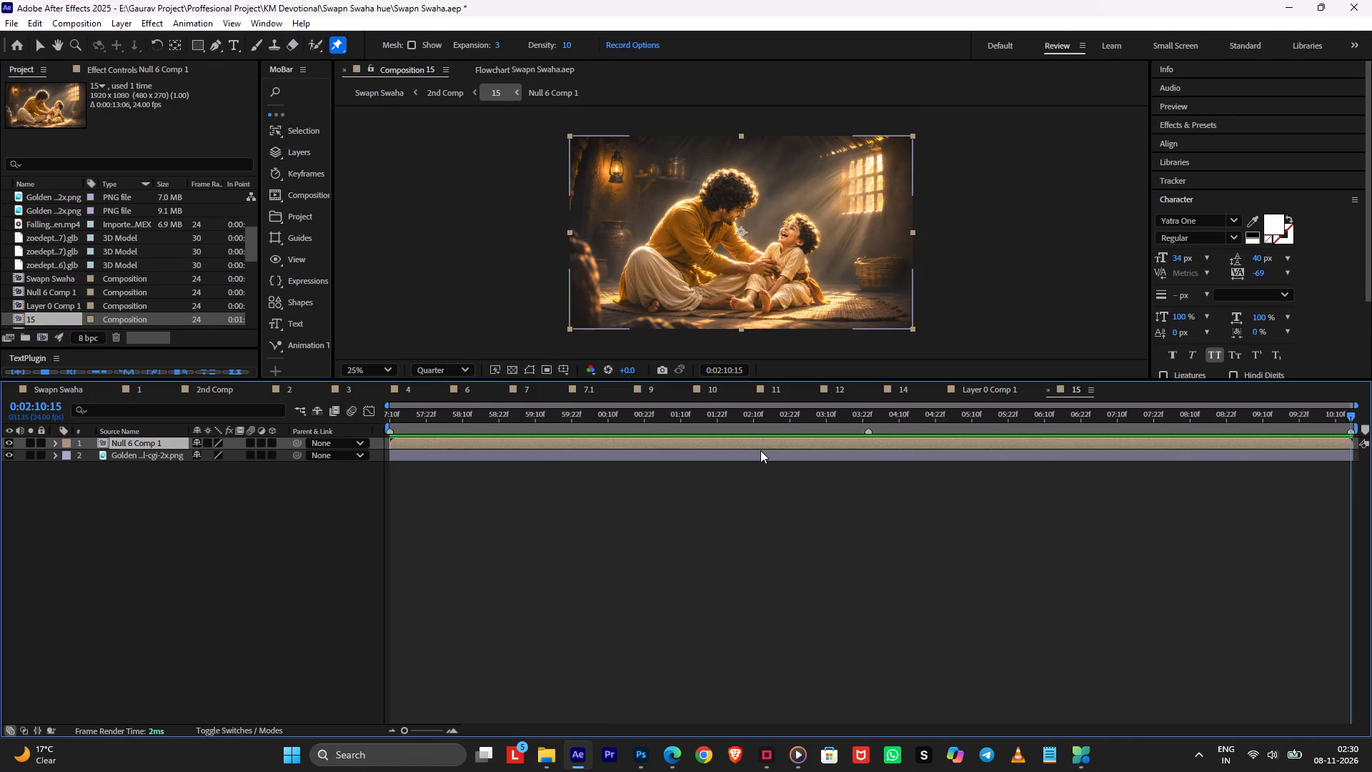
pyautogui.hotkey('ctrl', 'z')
# Add a two-node camera with the default settings to composition 15.
pyautogui.hotkey('ctrl', 'alt', 'shift', 'c')
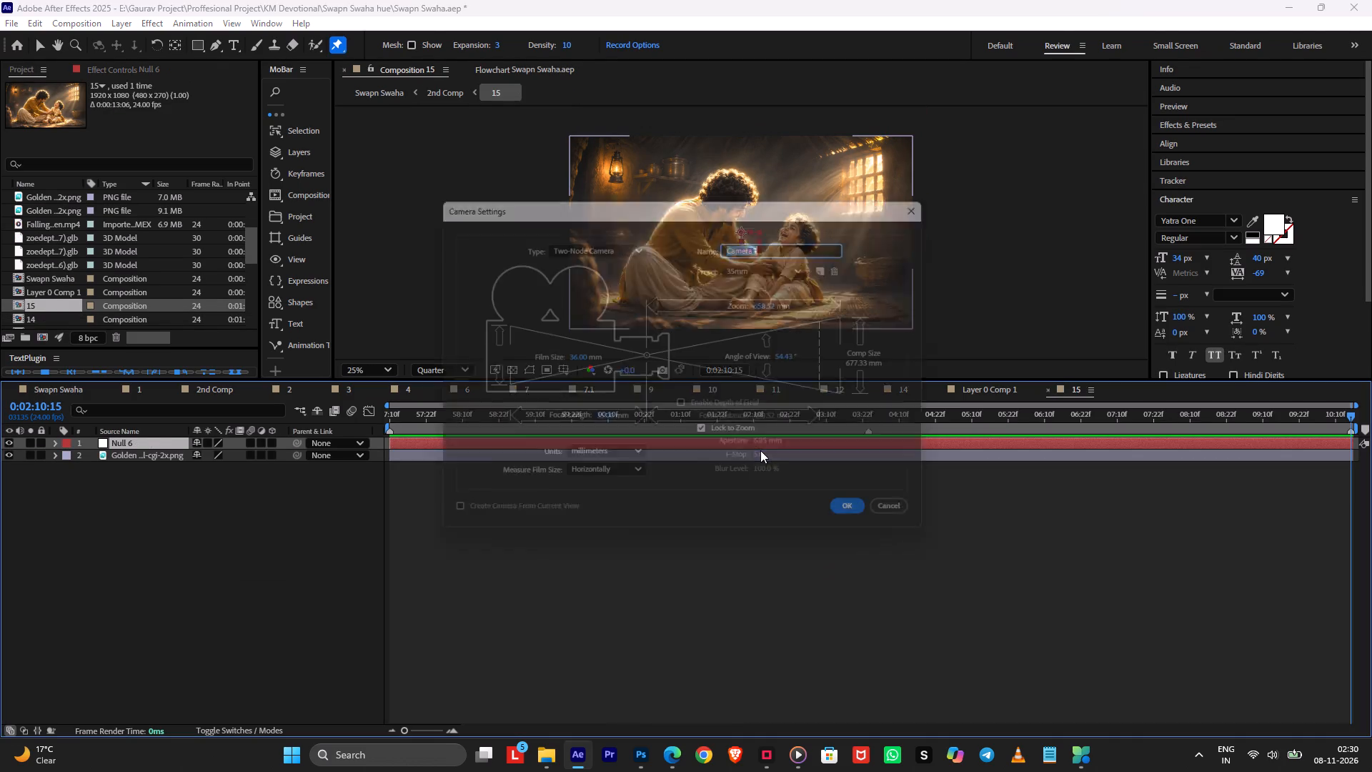
pyautogui.press('Return')
# Switch to Edge and close the YouTube Shorts tab.
pyautogui.hotkey('alt', 'Tab')
pyautogui.hotkey('alt', 'Tab')
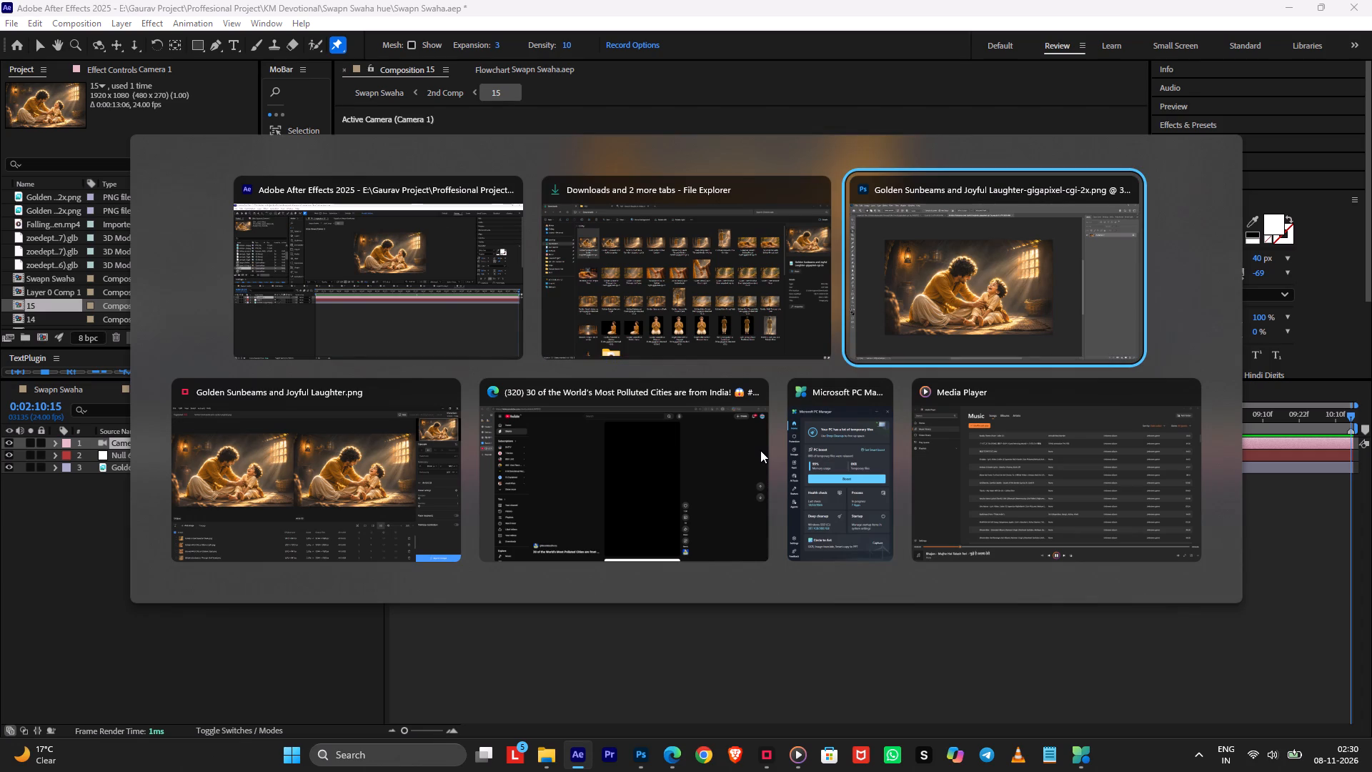
pyautogui.hotkey('alt', 'Tab')
pyautogui.hotkey('alt', 'Tab')
pyautogui.click(60, 195)
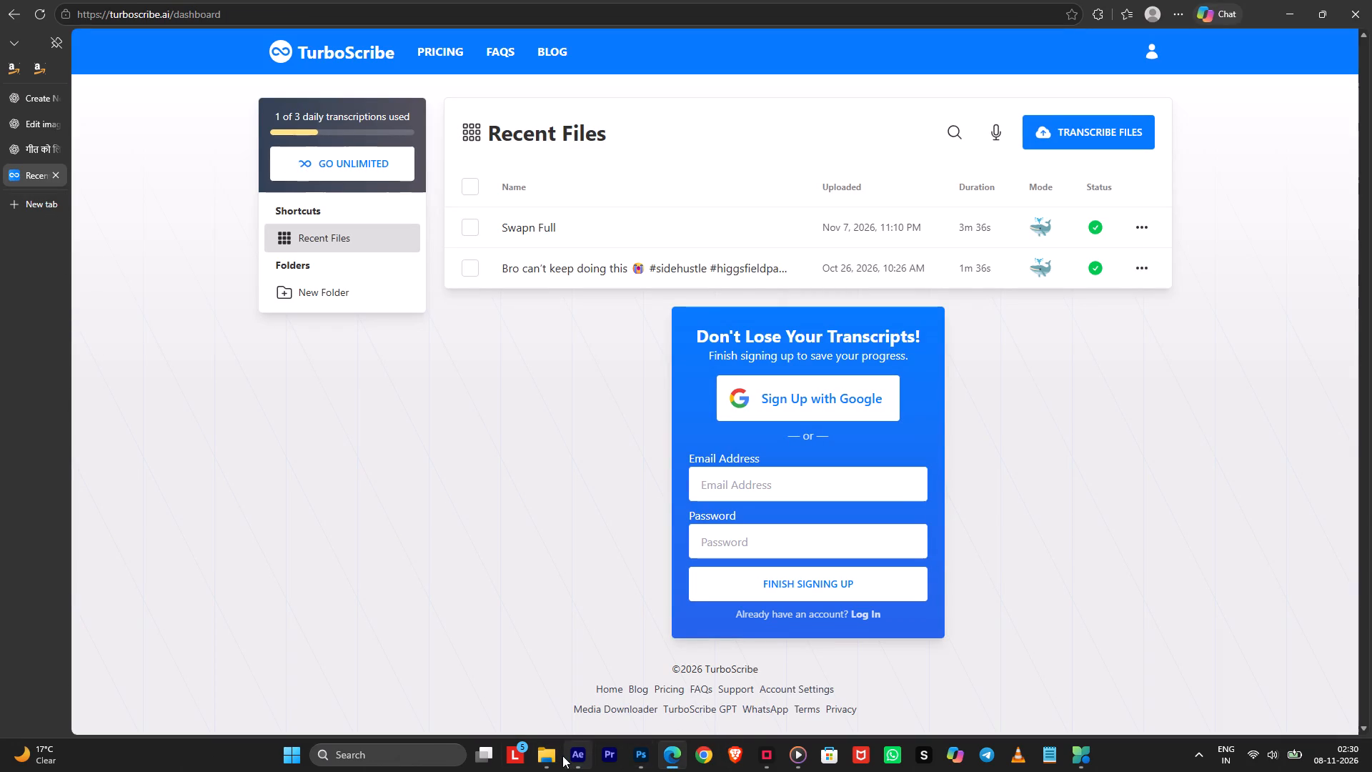
# Back in After Effects, make the null and hut image layers 3D and place the camera below the null, with the playhead at 0:01:57:10.
pyautogui.click(562, 755)
pyautogui.moveTo(712, 415); pyautogui.dragTo(0, 428)
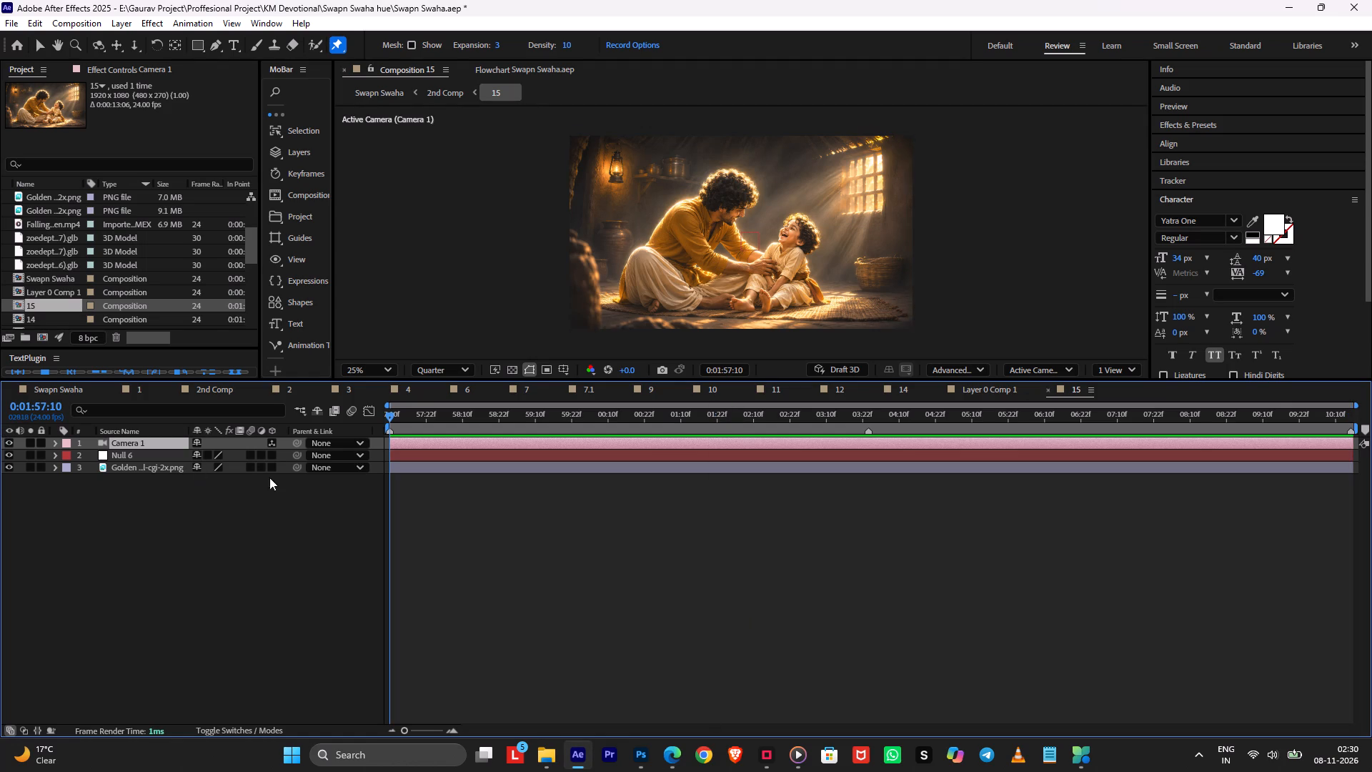
pyautogui.moveTo(277, 450); pyautogui.dragTo(274, 487)
pyautogui.moveTo(134, 447); pyautogui.dragTo(134, 466)
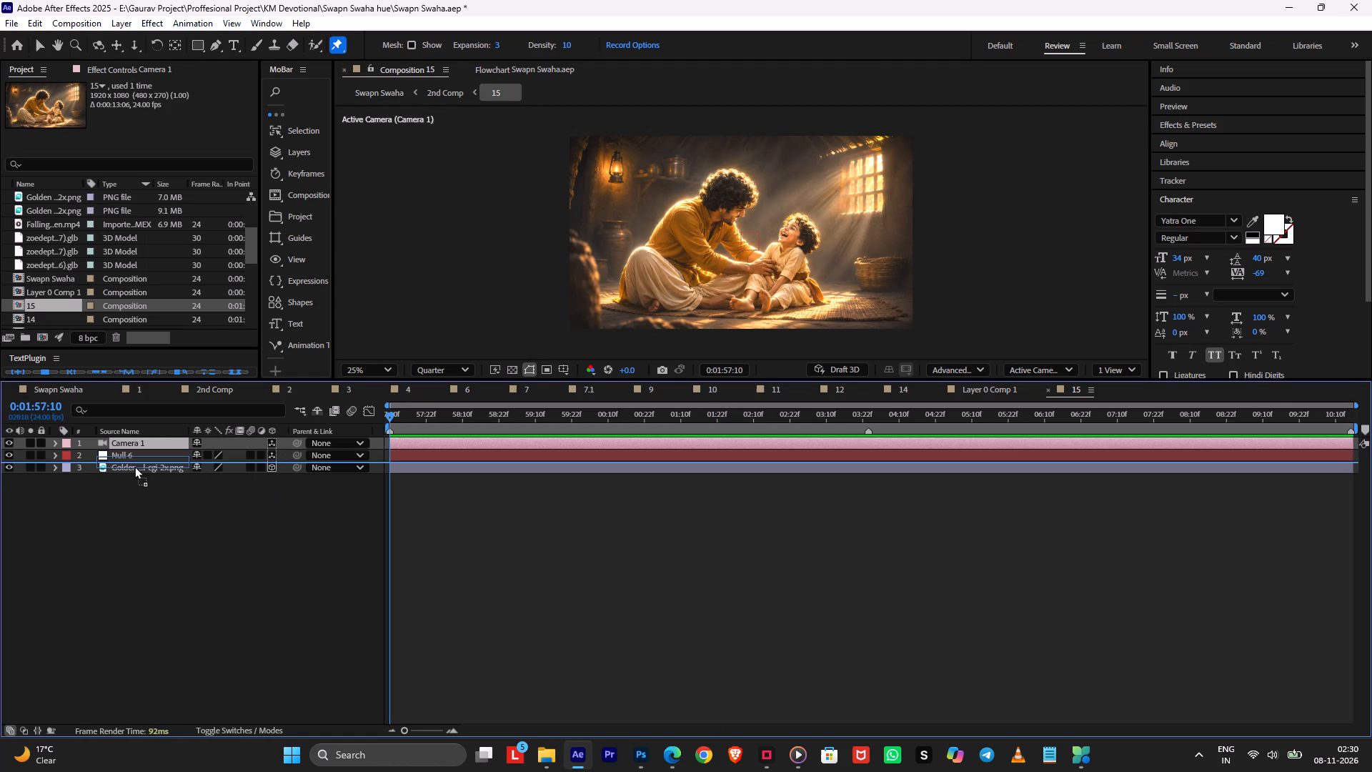
pyautogui.moveTo(134, 466); pyautogui.dragTo(141, 456)
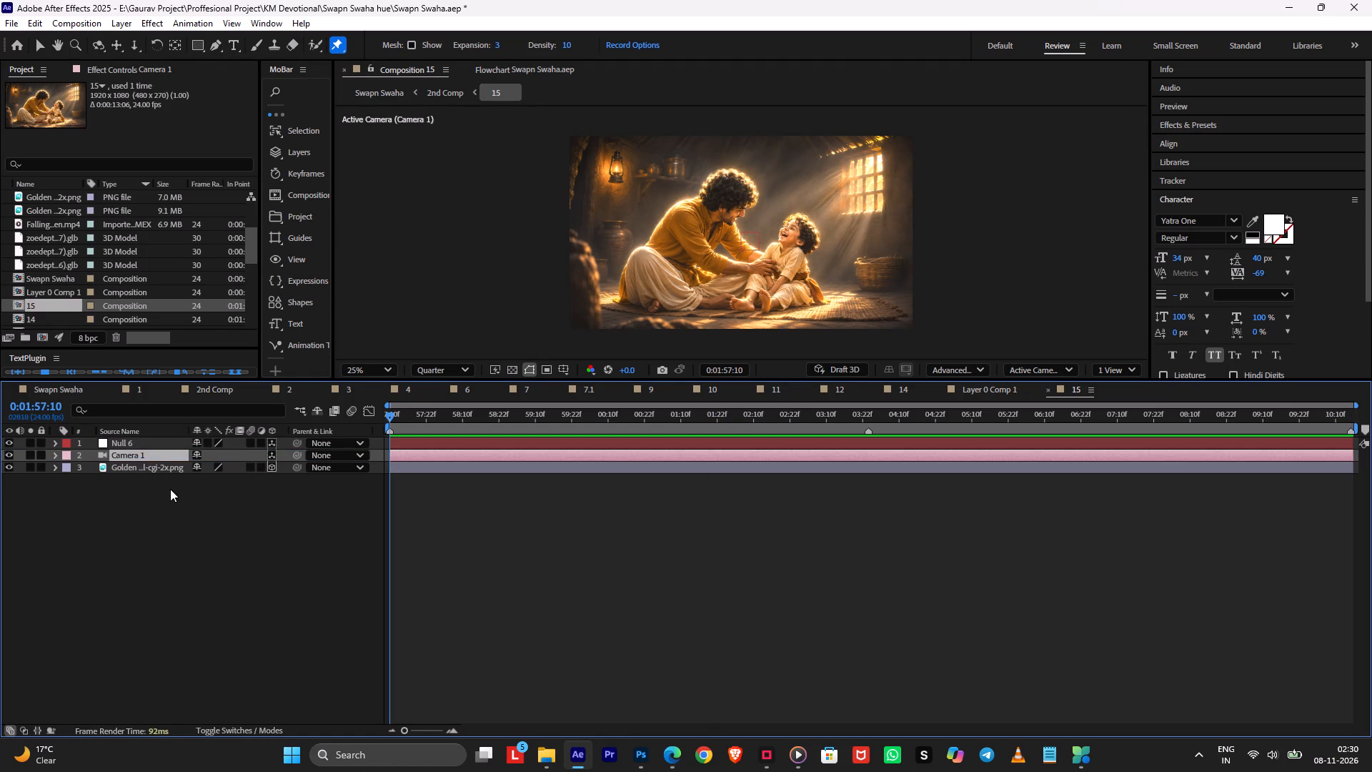
pyautogui.click(170, 489)
pyautogui.click(292, 468)
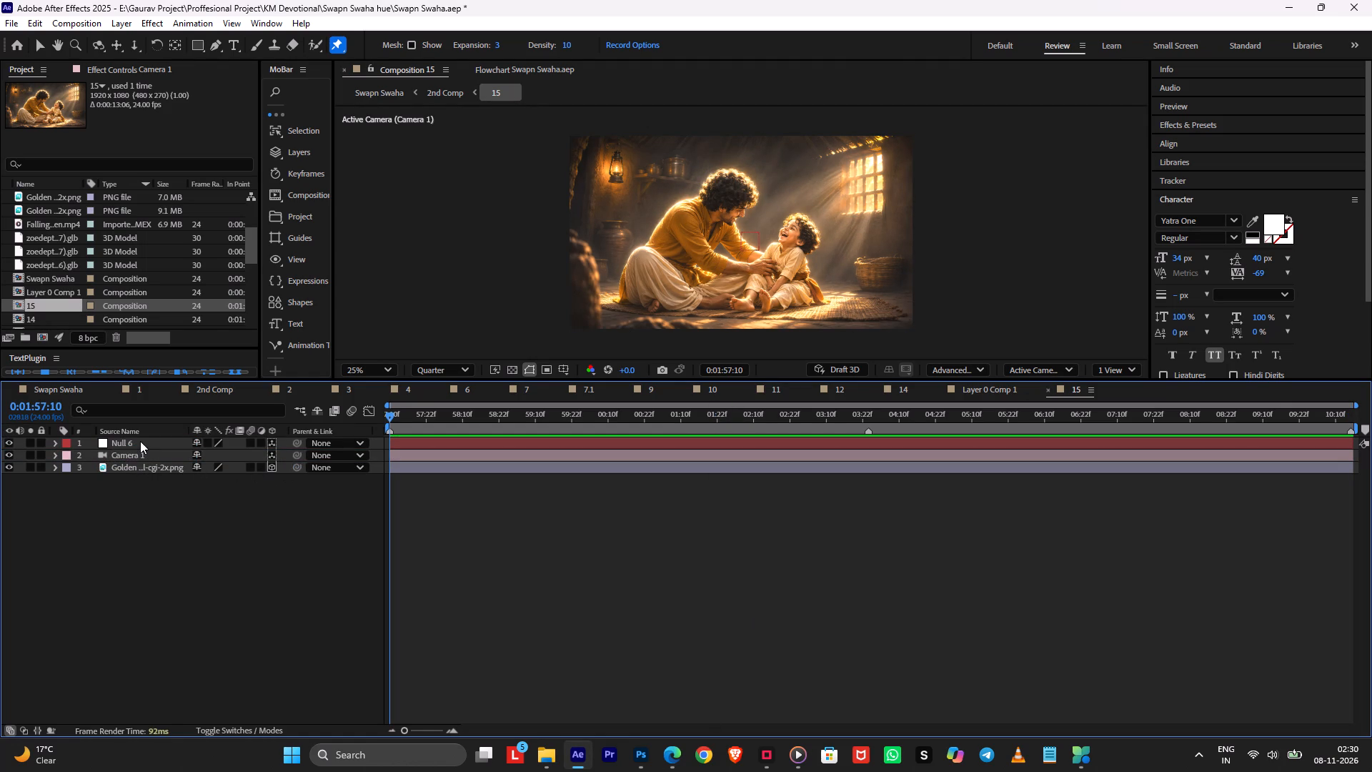
# Set a starting Position keyframe on the null at 0:01:57:10.
pyautogui.click(140, 441)
pyautogui.press('p')
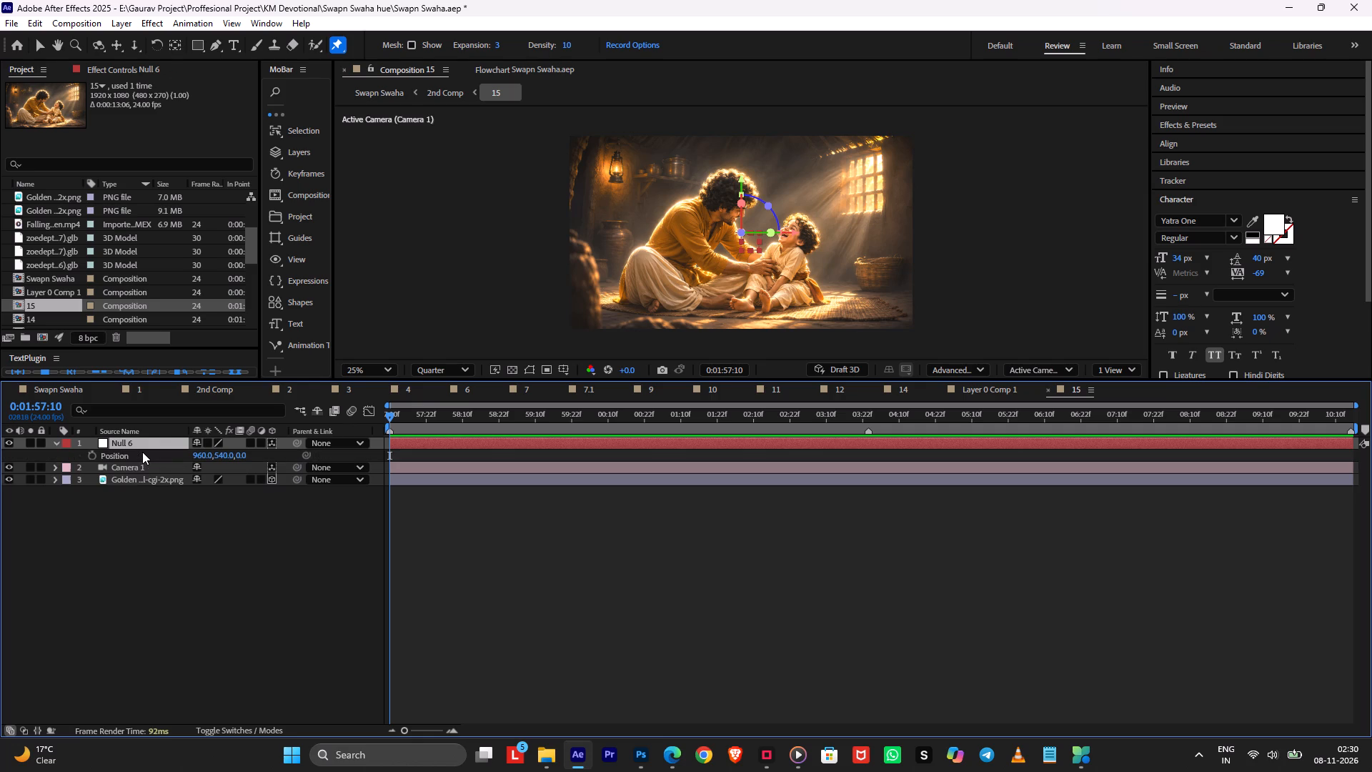
pyautogui.click(90, 457)
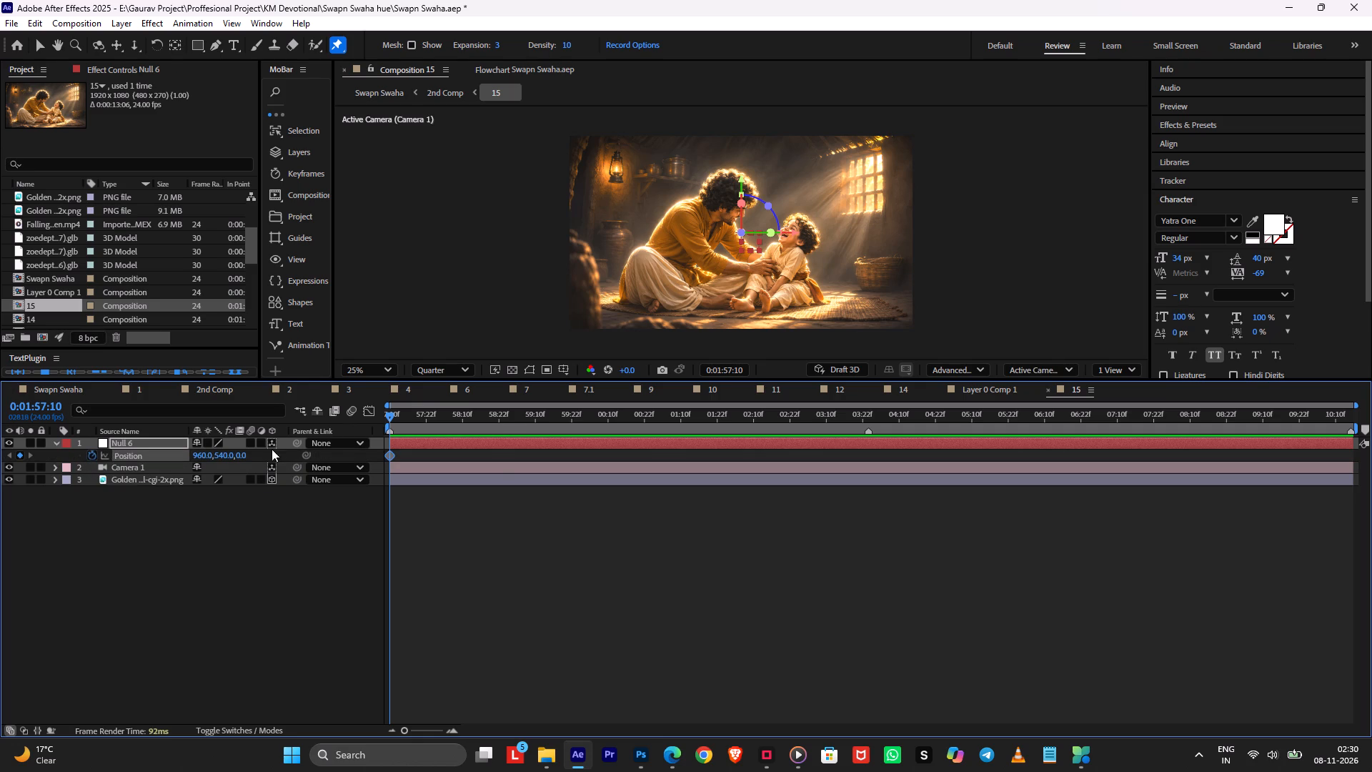
# Move the playhead to 0:02:05:08 and parent Camera 1 to Null 6, undoing the trial depth change on the null.
pyautogui.moveTo(495, 422); pyautogui.dragTo(968, 427)
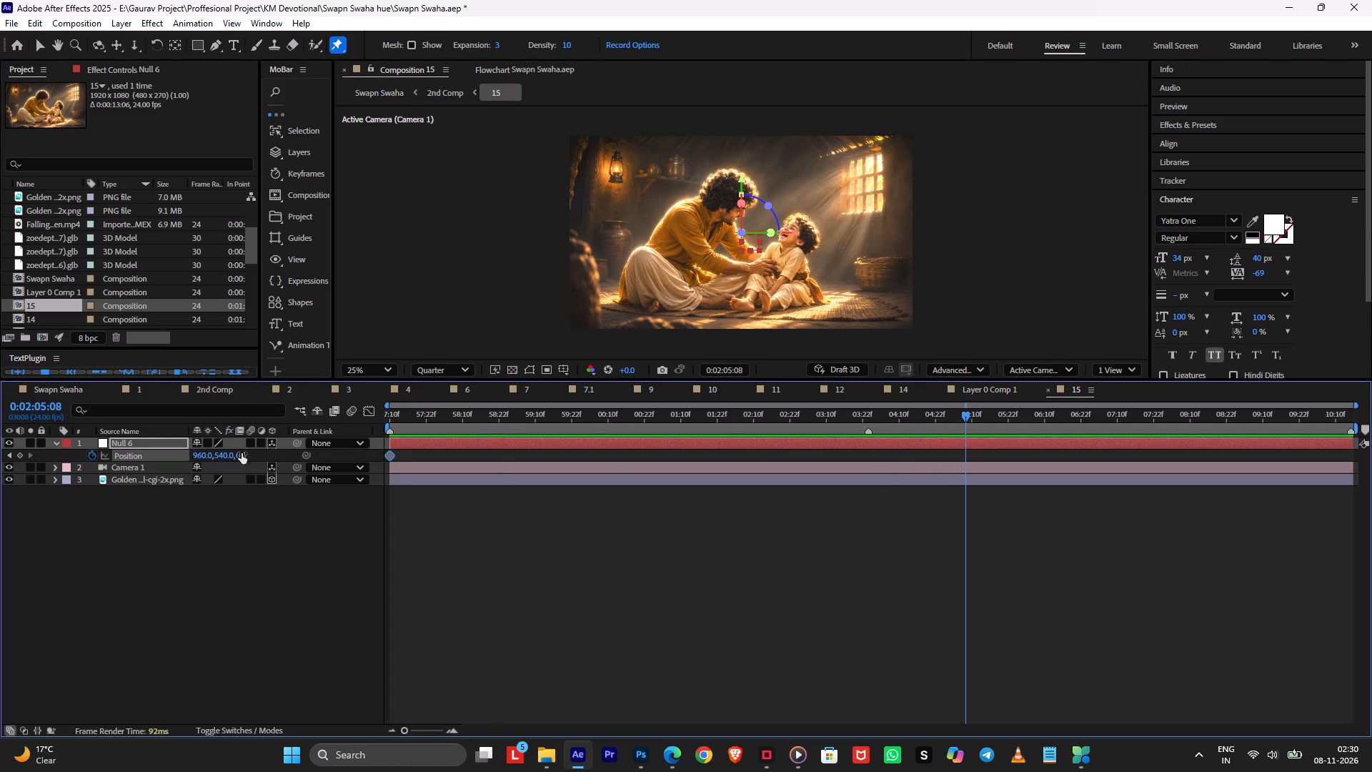
pyautogui.moveTo(242, 453); pyautogui.dragTo(660, 463)
pyautogui.hotkey('ctrl', 'z')
pyautogui.moveTo(294, 466); pyautogui.dragTo(294, 465)
pyautogui.moveTo(294, 465); pyautogui.dragTo(267, 441)
# Set the null's Z position to 452 at 0:02:05:08, save the project and apply Easy Ease to that keyframe.
pyautogui.moveTo(244, 457); pyautogui.dragTo(448, 444)
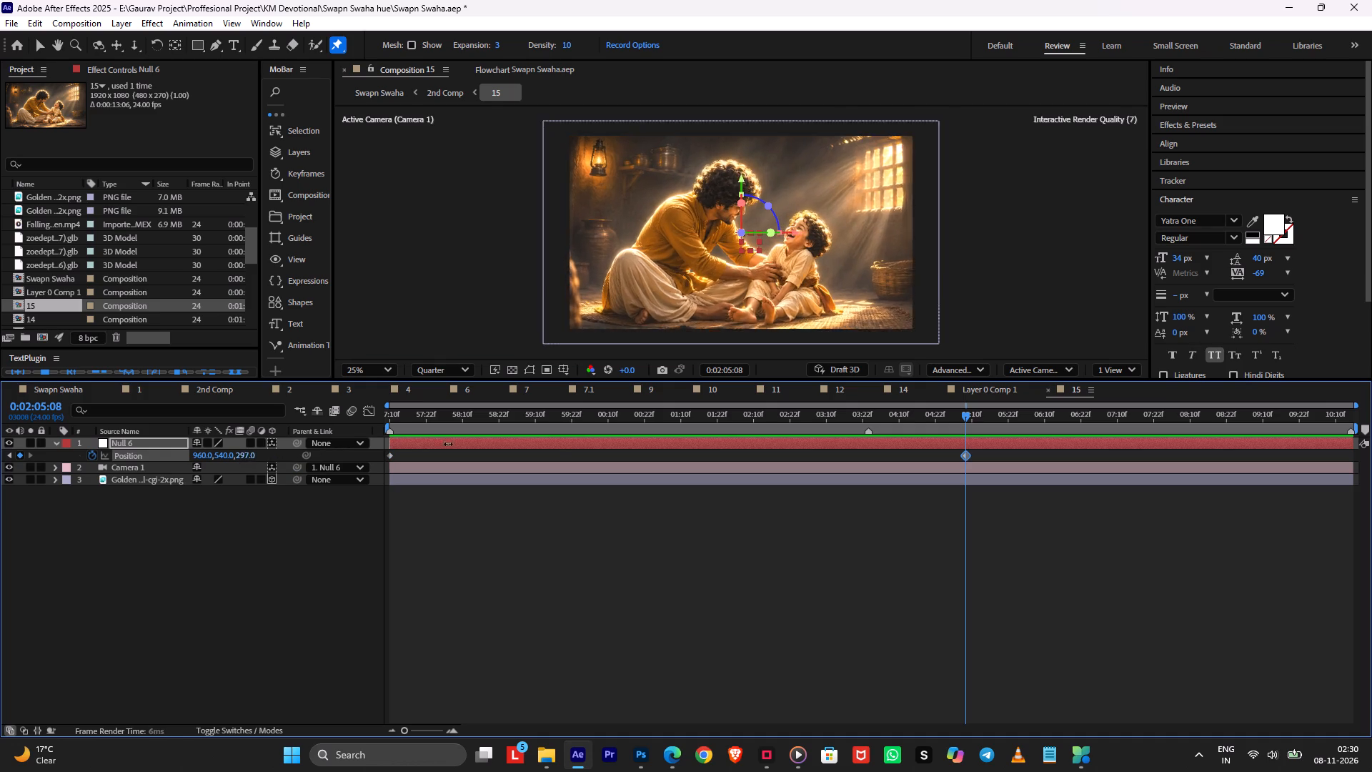
pyautogui.moveTo(448, 444); pyautogui.dragTo(553, 444)
pyautogui.hotkey('ctrl', 's')
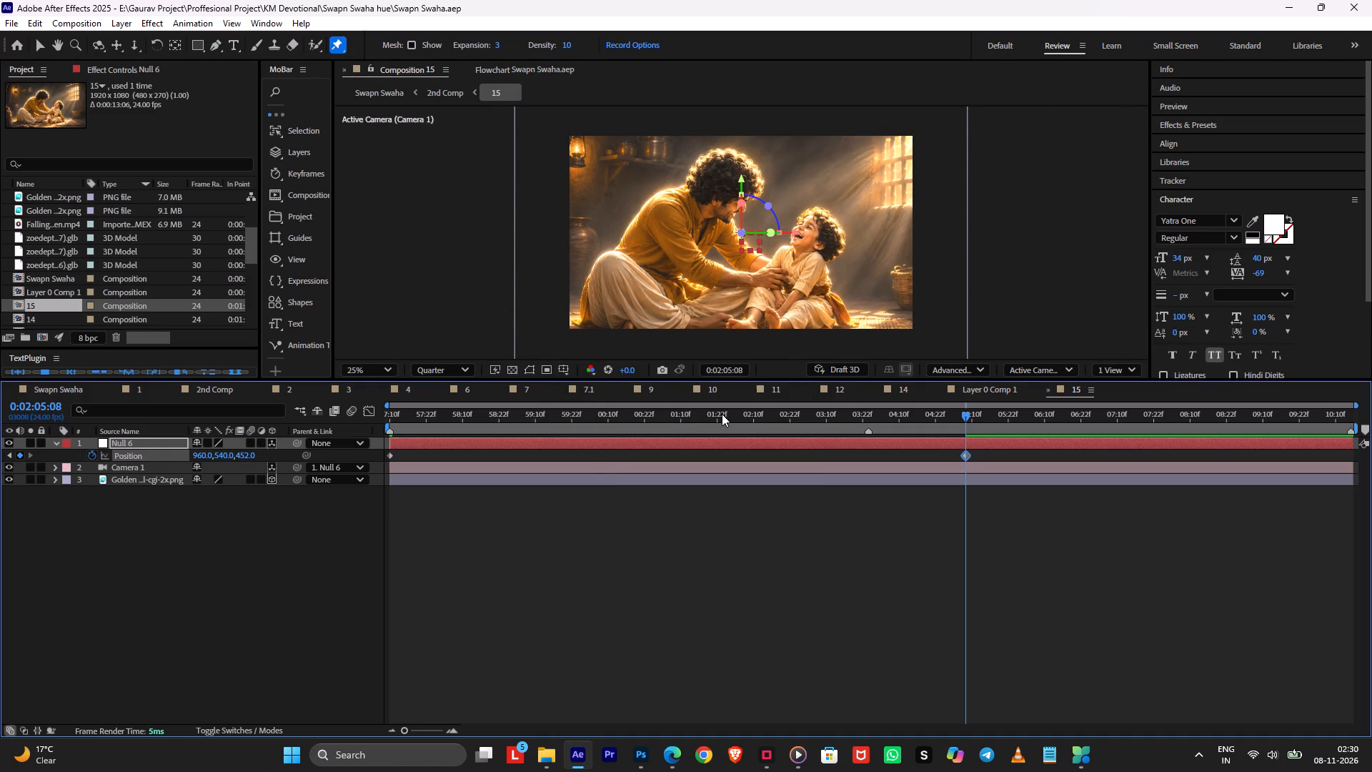
pyautogui.press('F9')
# Return to 2nd Comp and play back the transition from layer 14 into layer 15.
pyautogui.press('Tab')
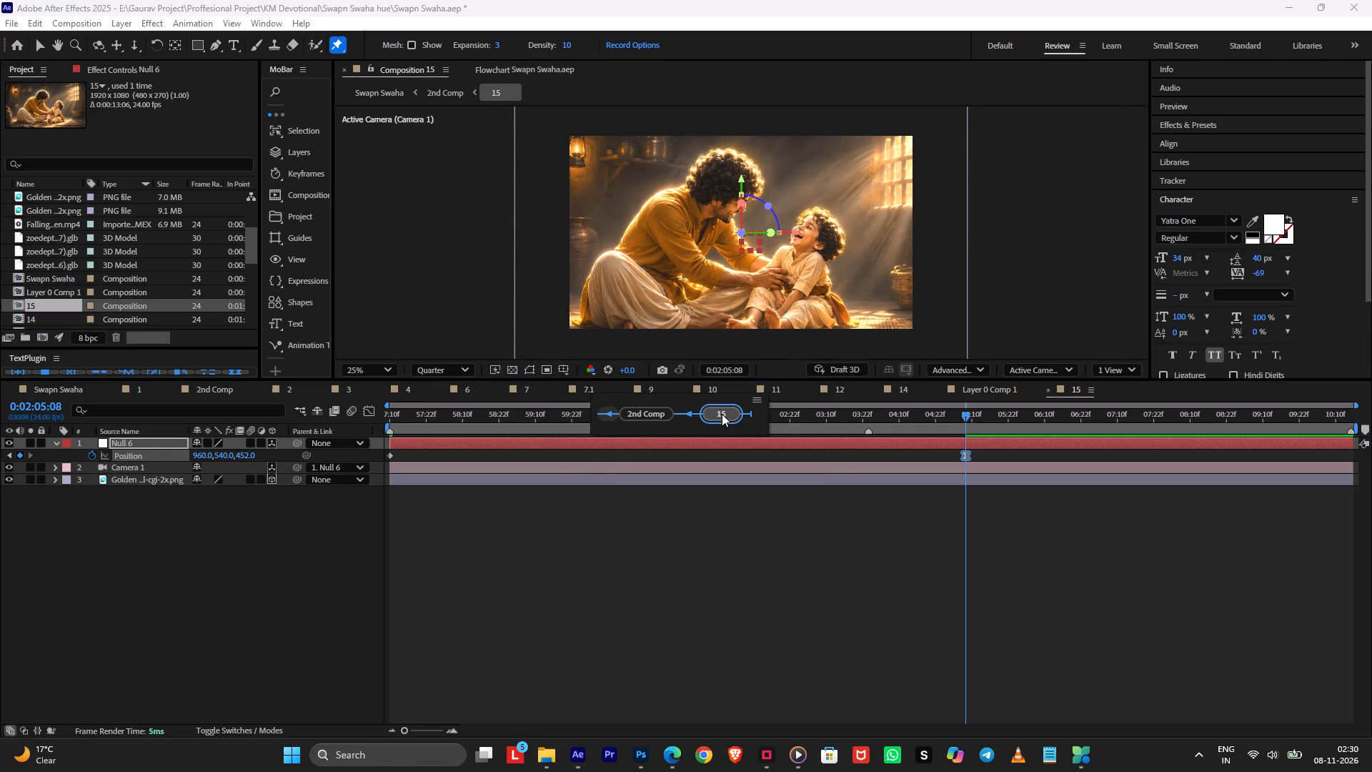
pyautogui.press('Left')
pyautogui.press('Return')
pyautogui.click(873, 416)
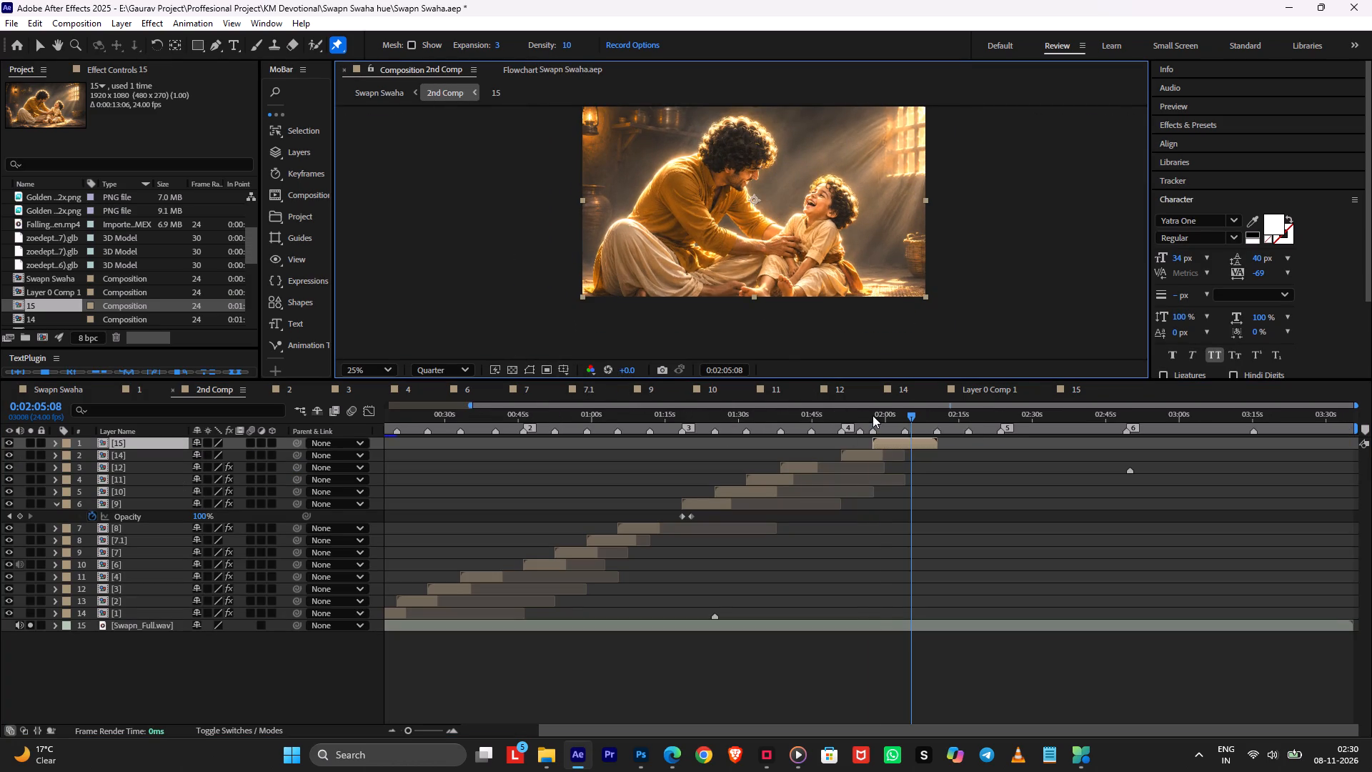
pyautogui.click(873, 416)
pyautogui.press('space')
pyautogui.keyDown('alt'); pyautogui.scroll(2, 873, 444); pyautogui.keyUp('alt')
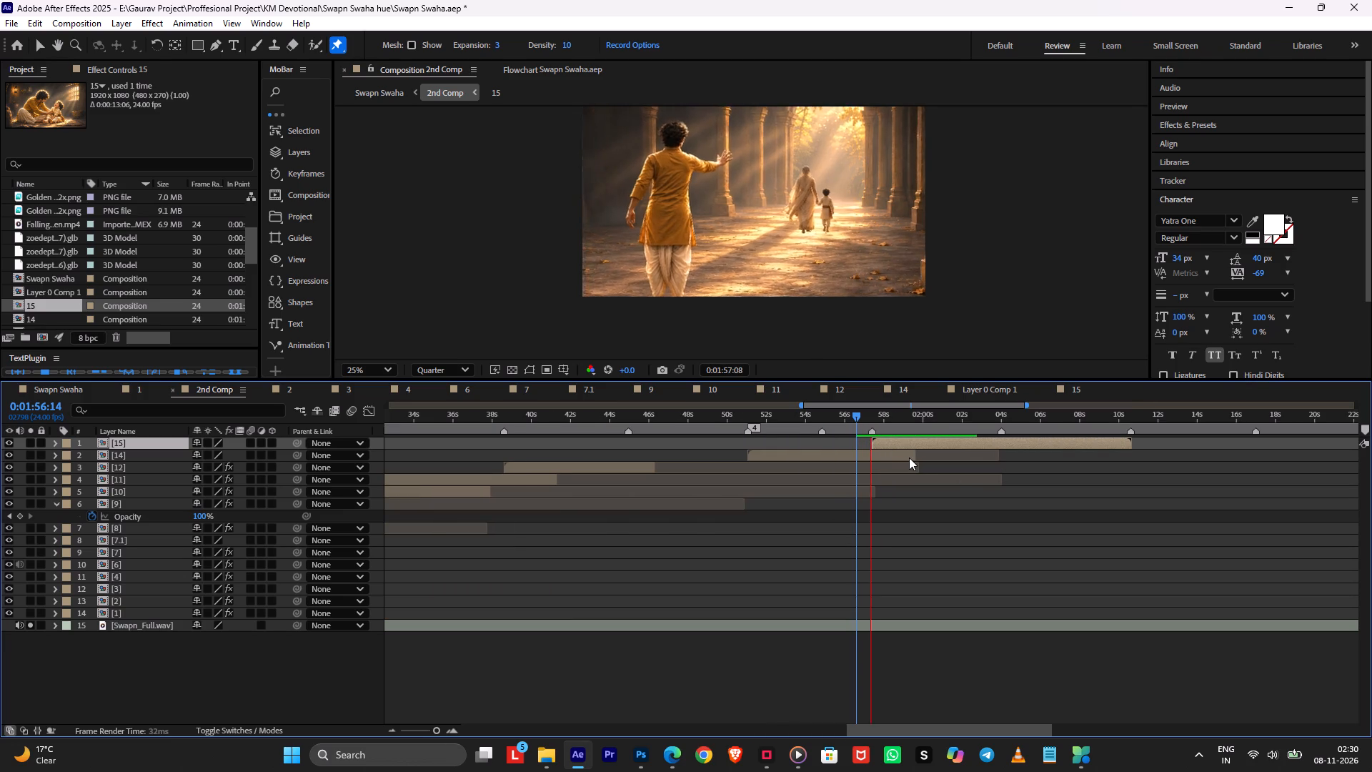
pyautogui.press('space')
pyautogui.click(885, 447)
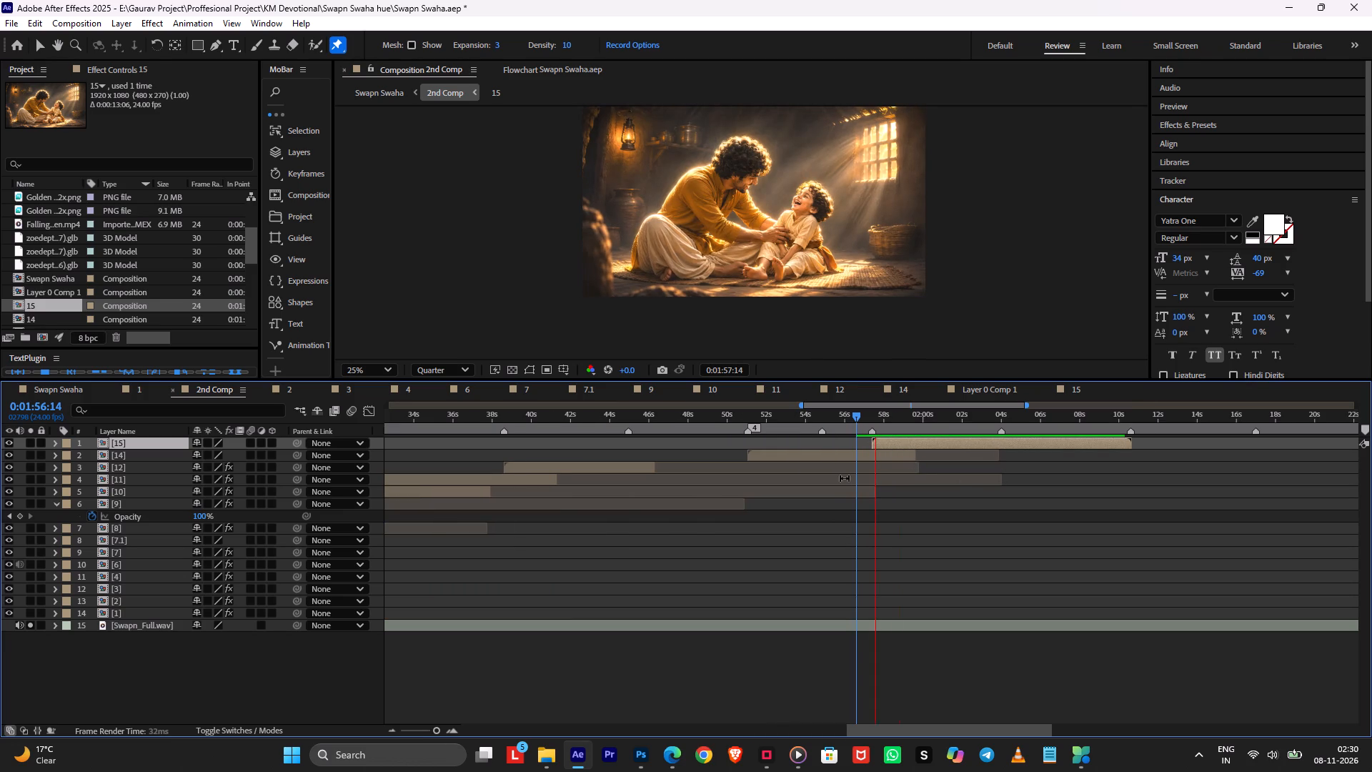
# Copy layer 9's opacity fade keyframes and paste them onto layer 14 at its start, 0:01:51:01.
pyautogui.click(890, 416)
pyautogui.click(876, 456)
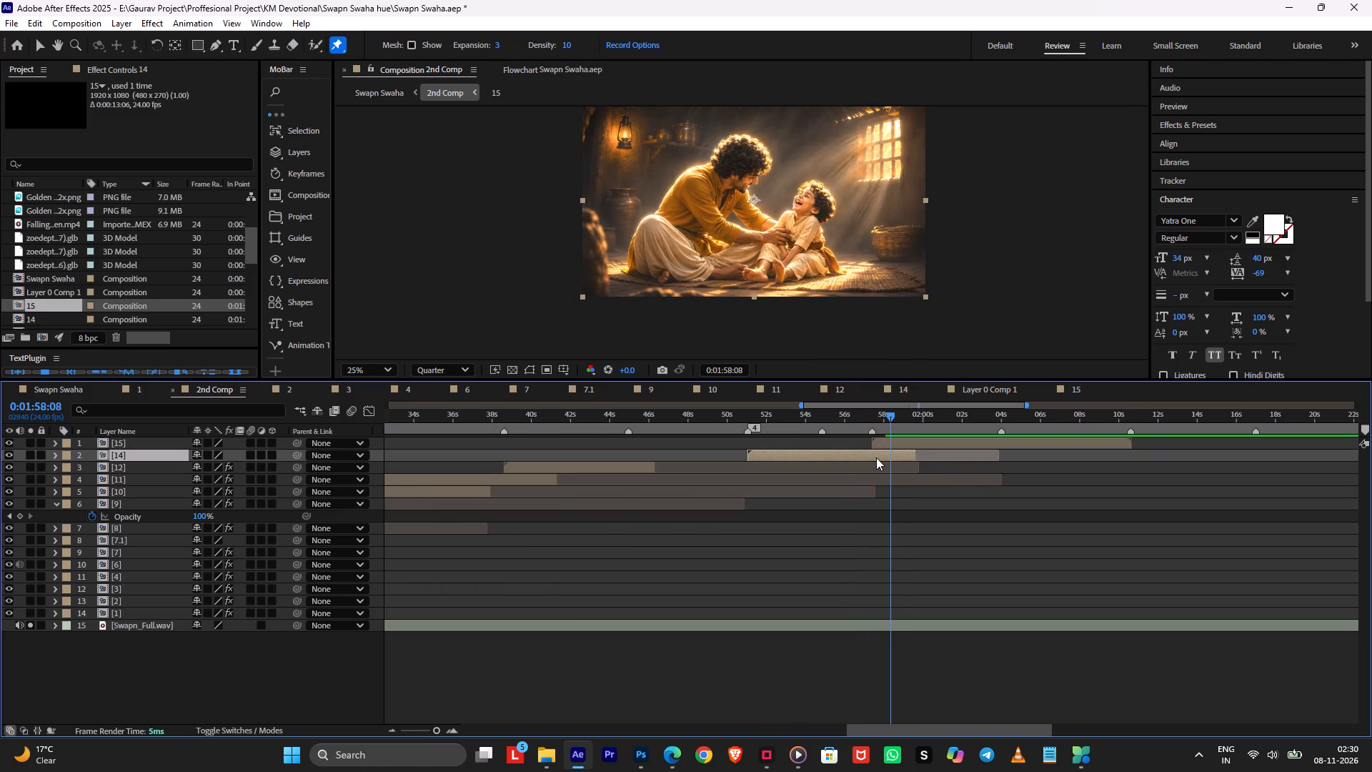
pyautogui.press('t')
pyautogui.keyDown('alt'); pyautogui.scroll(-3, 630, 473); pyautogui.keyUp('alt')
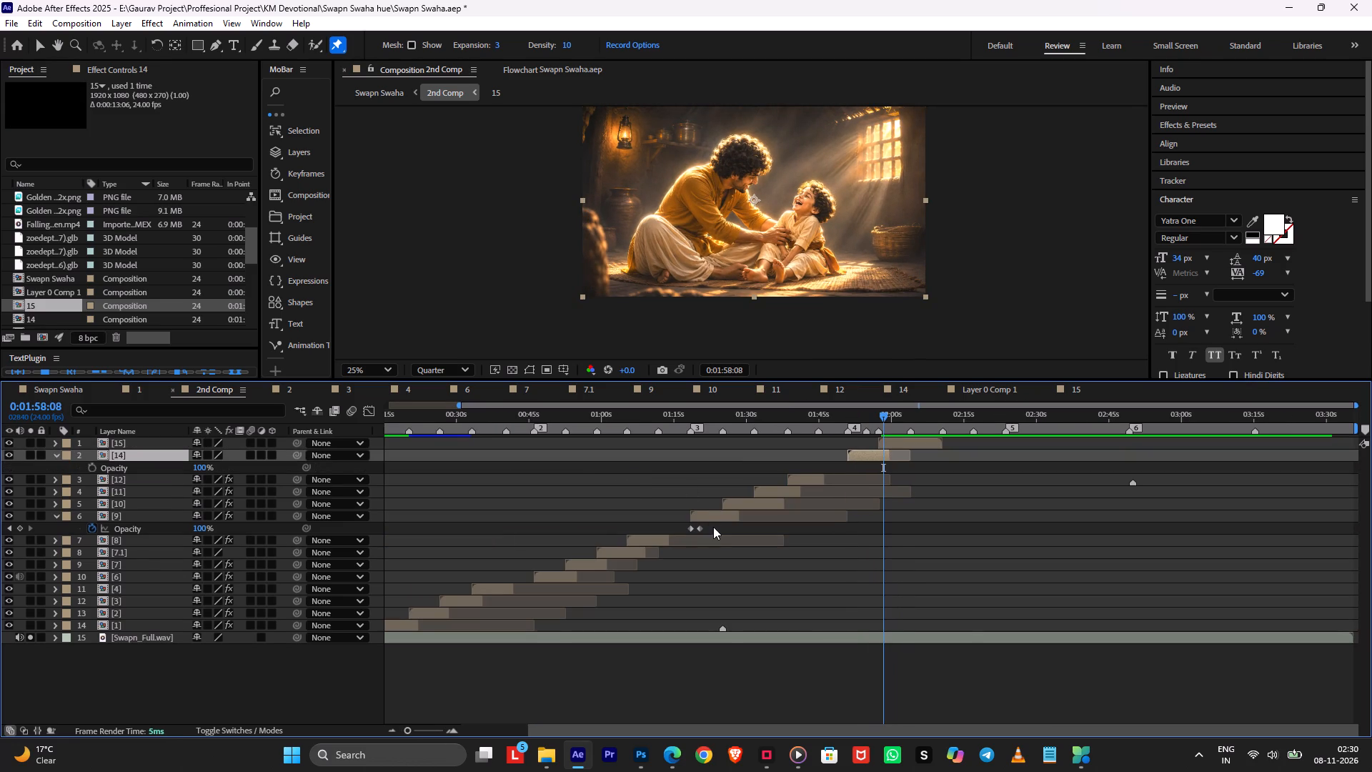
pyautogui.moveTo(714, 527); pyautogui.dragTo(671, 533)
pyautogui.hotkey('ctrl', 'c')
pyautogui.click(847, 459)
pyautogui.press('i')
pyautogui.hotkey('ctrl', 'v')
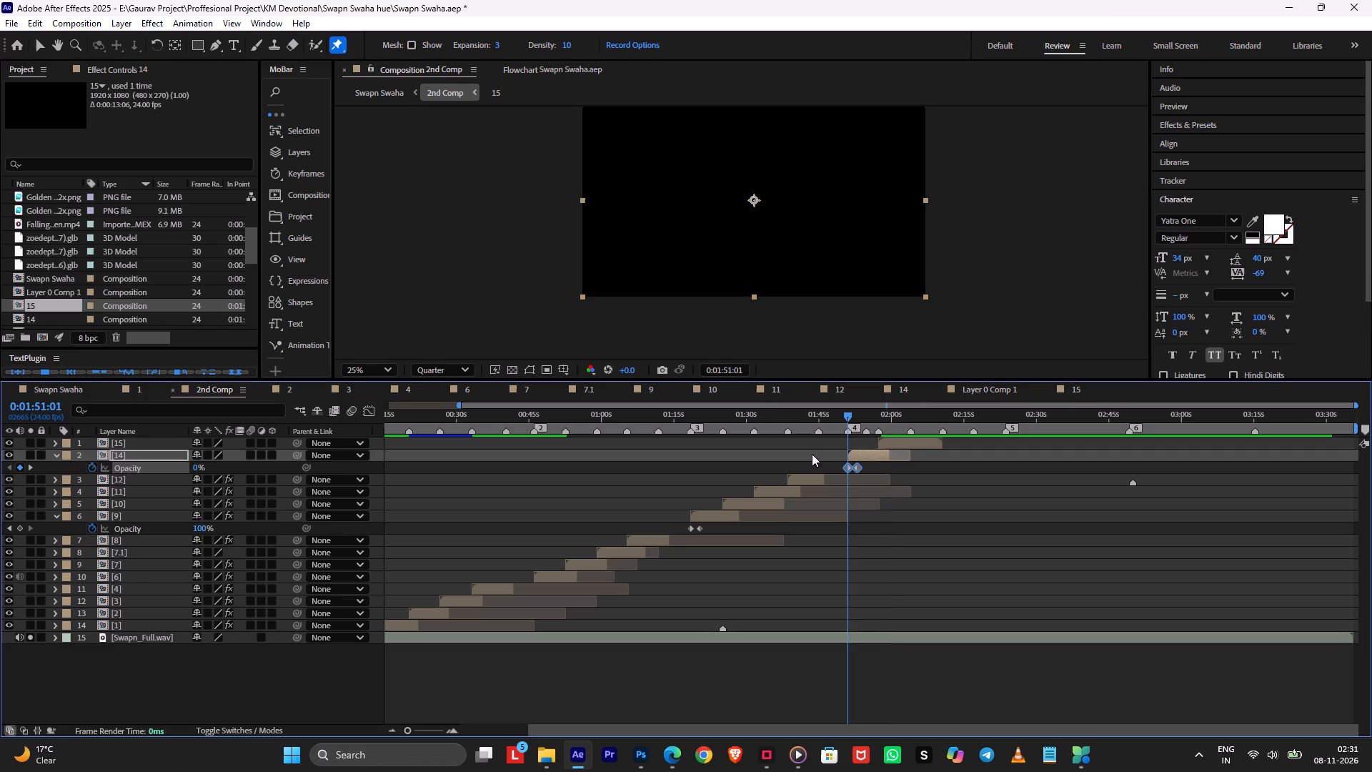
# Paste the copied opacity fade keyframes onto layer 15 at its start, 0:01:57:10, preview the fade and save the project.
pyautogui.press('o')
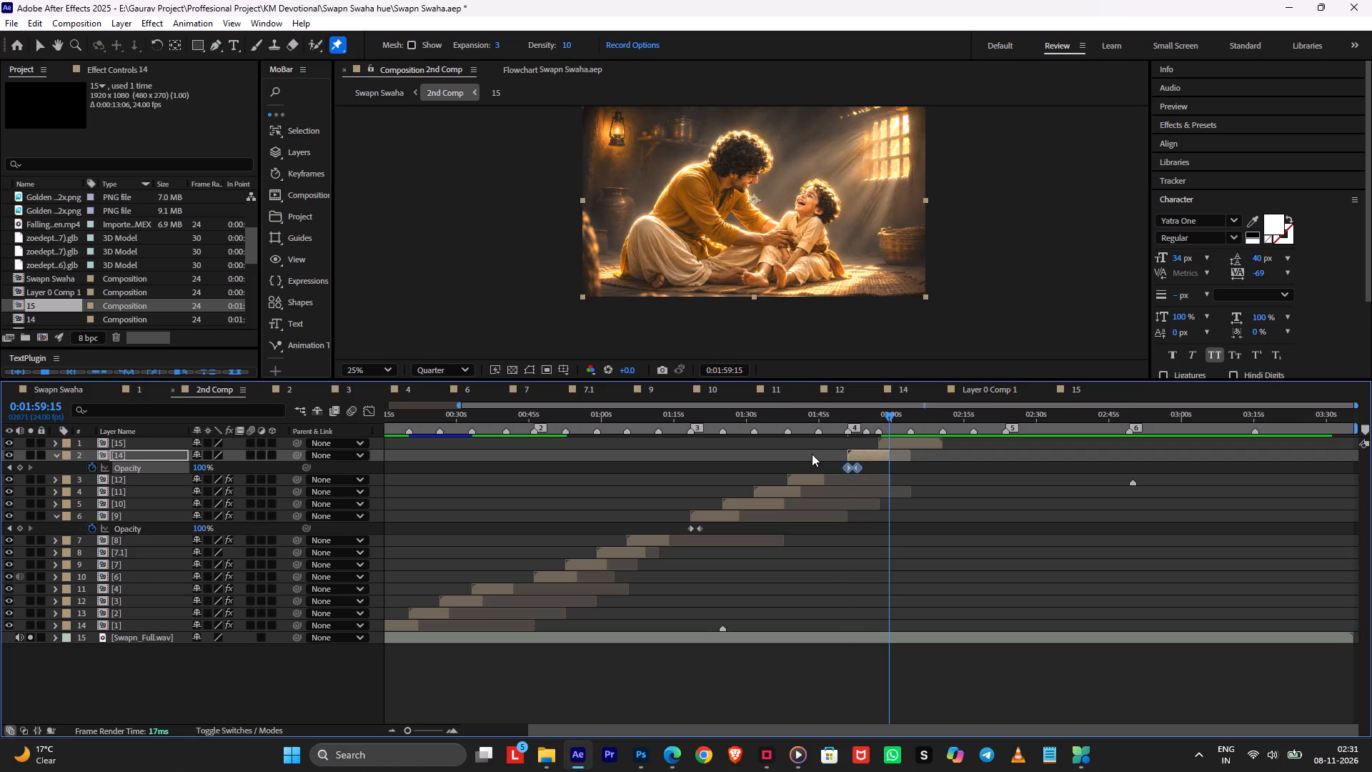
pyautogui.hotkey('ctrl', 'Up')
pyautogui.press('i')
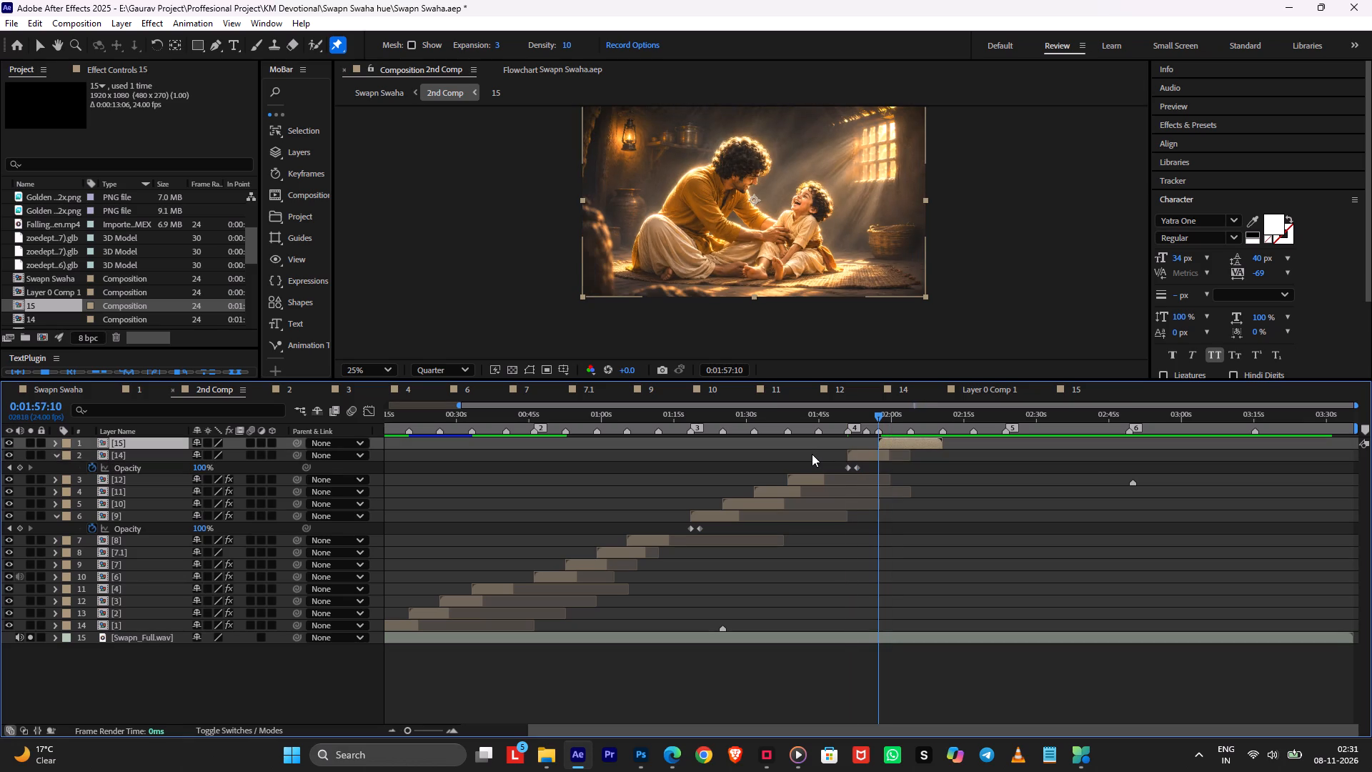
pyautogui.hotkey('ctrl', 'v')
pyautogui.press('space')
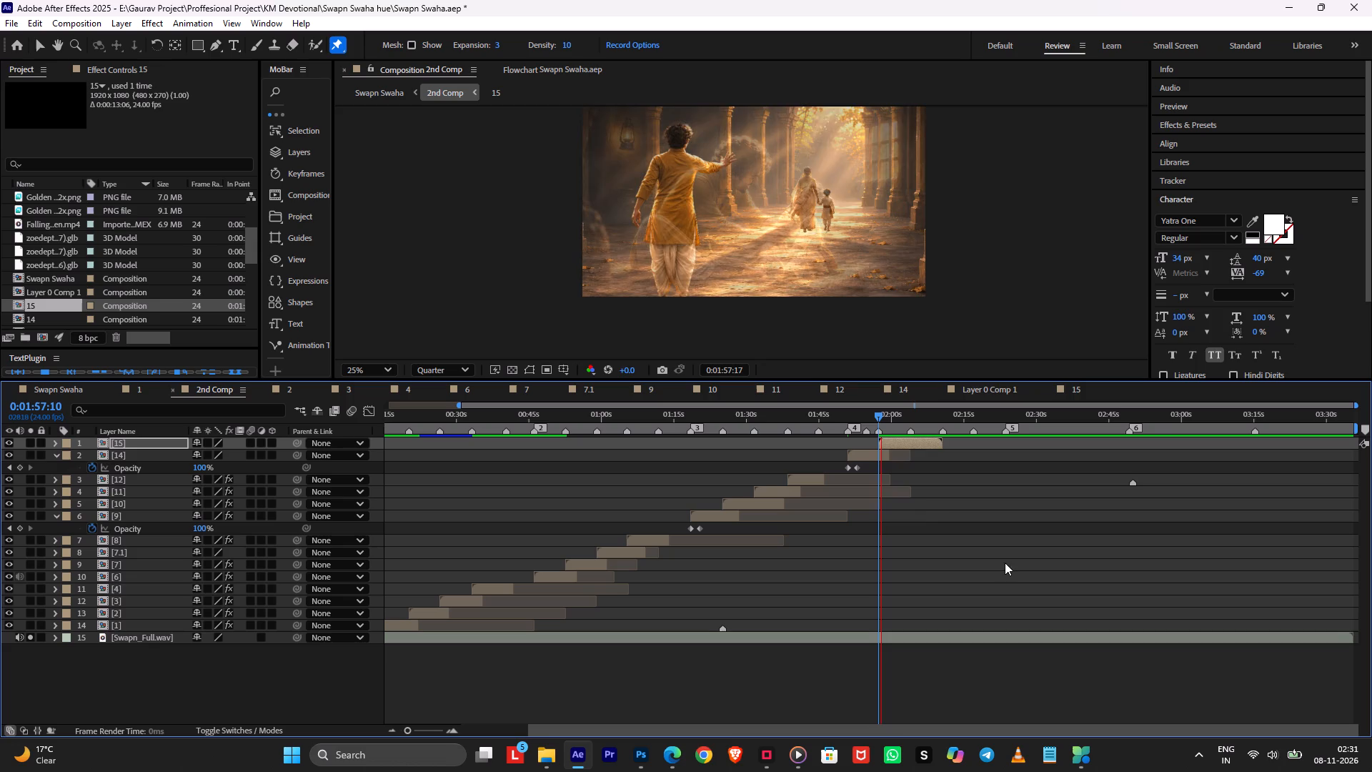
pyautogui.scroll(1, 935, 492)
pyautogui.hotkey('ctrl', 's')
pyautogui.keyDown('alt'); pyautogui.scroll(2, 903, 477); pyautogui.keyUp('alt')
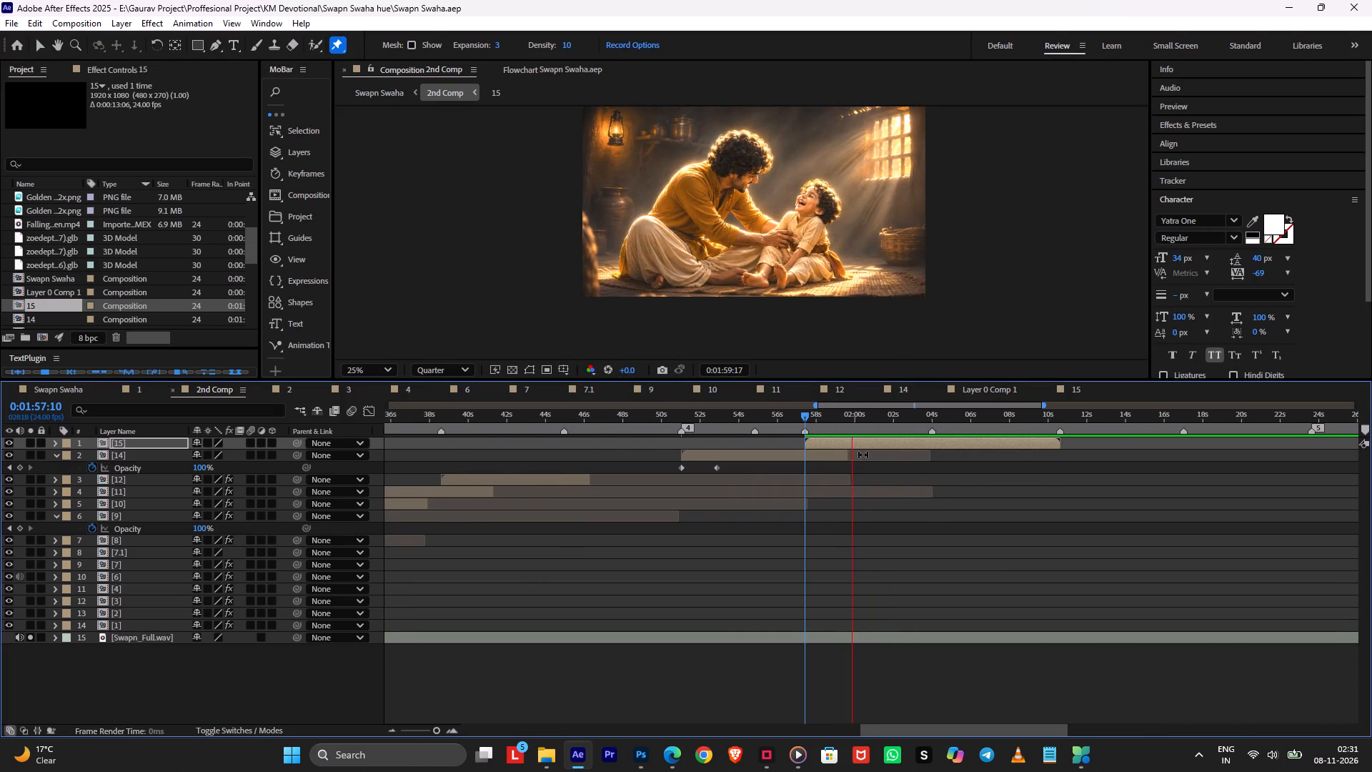
pyautogui.press('space')
# Extend the end of layer 14 to about 0:02:02, save the project and replay the transition from 0:01:57:06.
pyautogui.moveTo(845, 455); pyautogui.dragTo(897, 460)
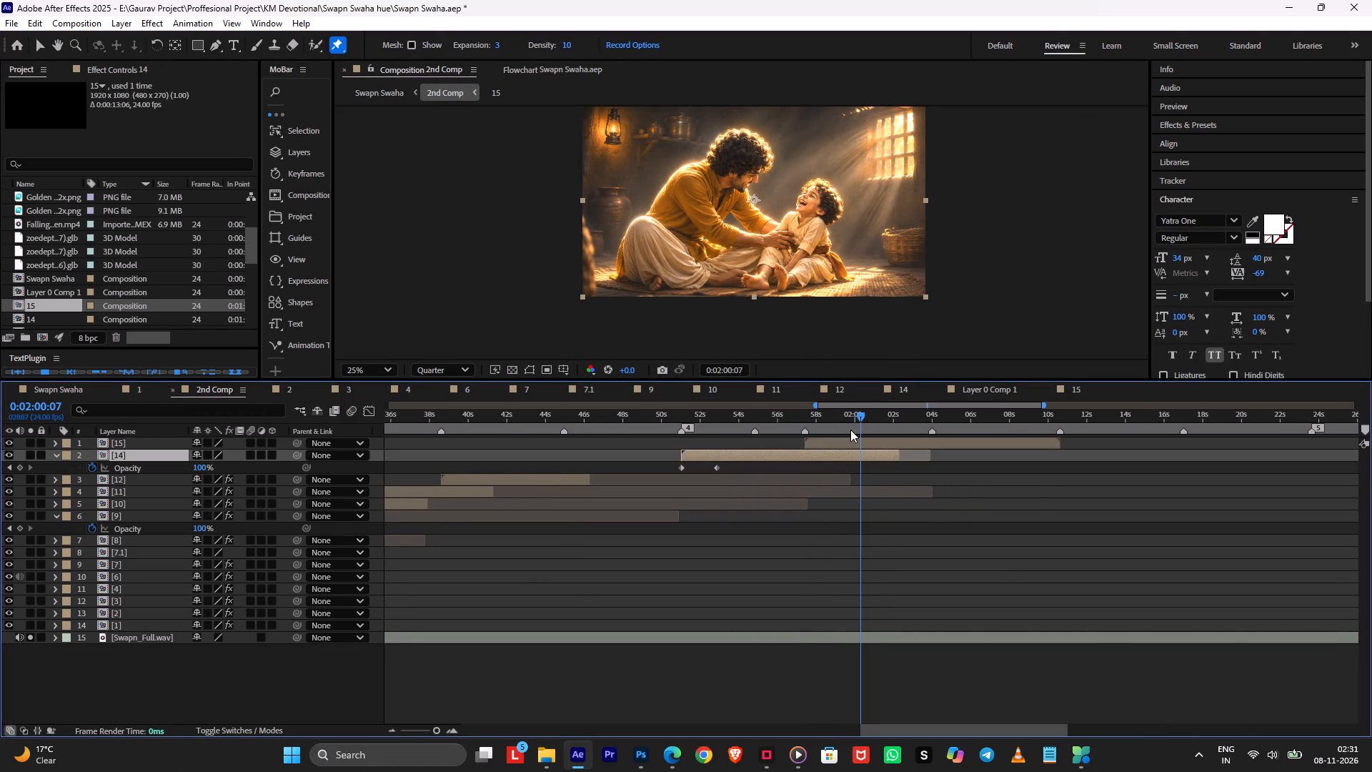
pyautogui.moveTo(821, 417); pyautogui.dragTo(801, 417)
pyautogui.press('space')
pyautogui.hotkey('ctrl', 's')
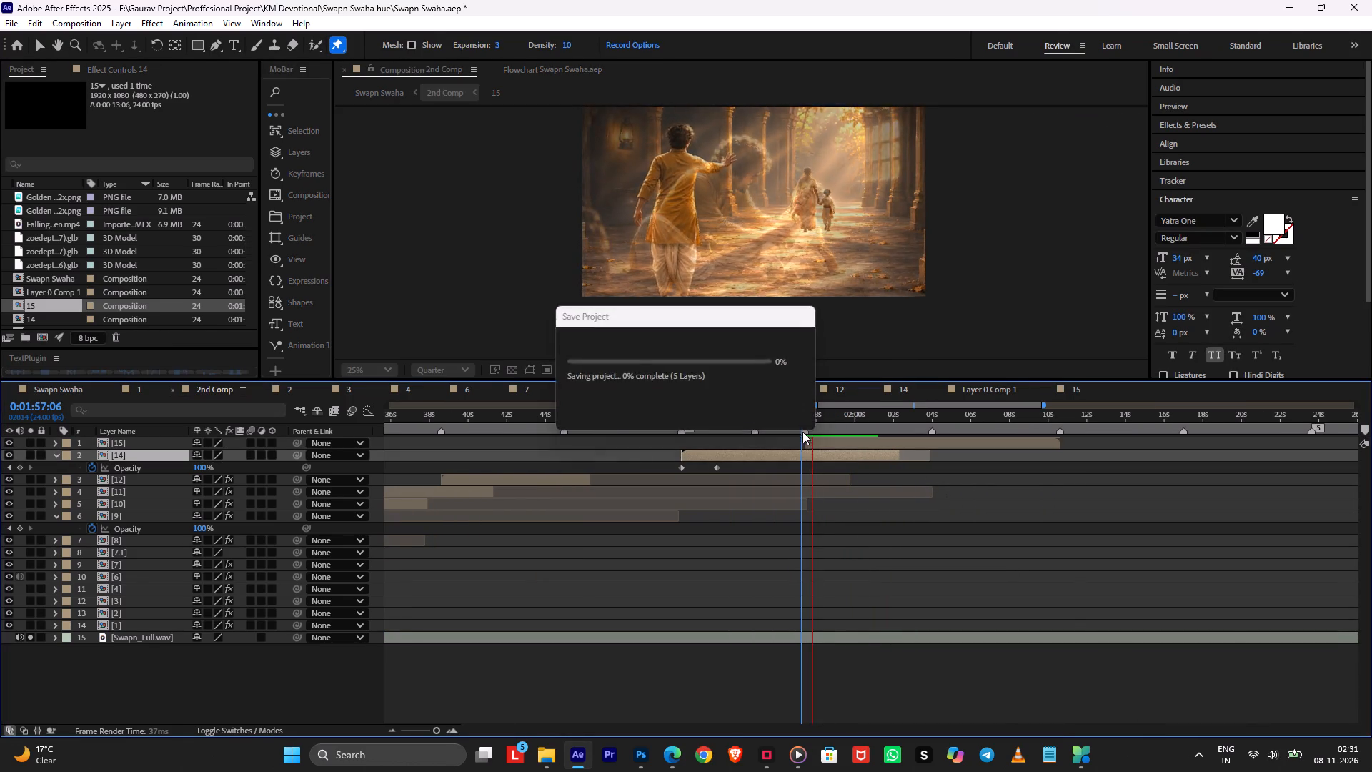
pyautogui.moveTo(907, 480); pyautogui.dragTo(822, 520, button='middle')
pyautogui.press('space')
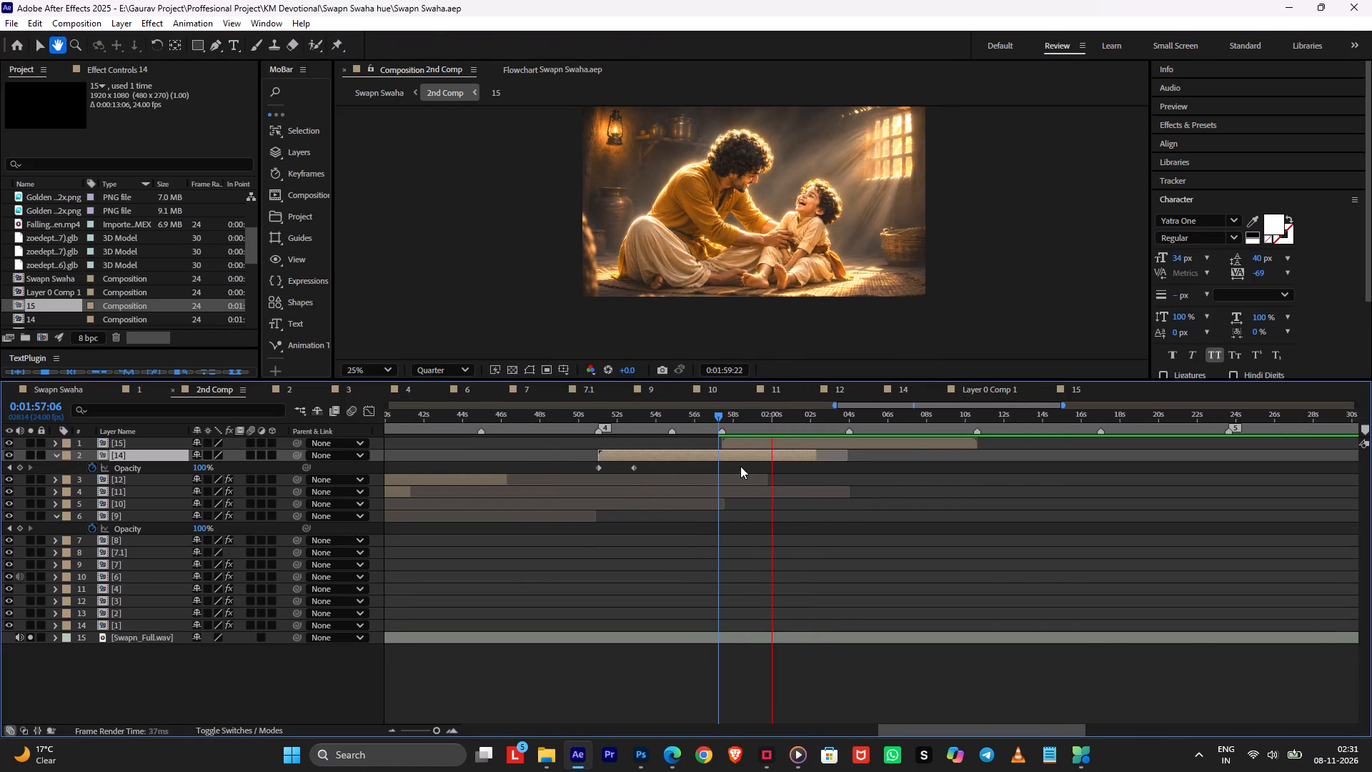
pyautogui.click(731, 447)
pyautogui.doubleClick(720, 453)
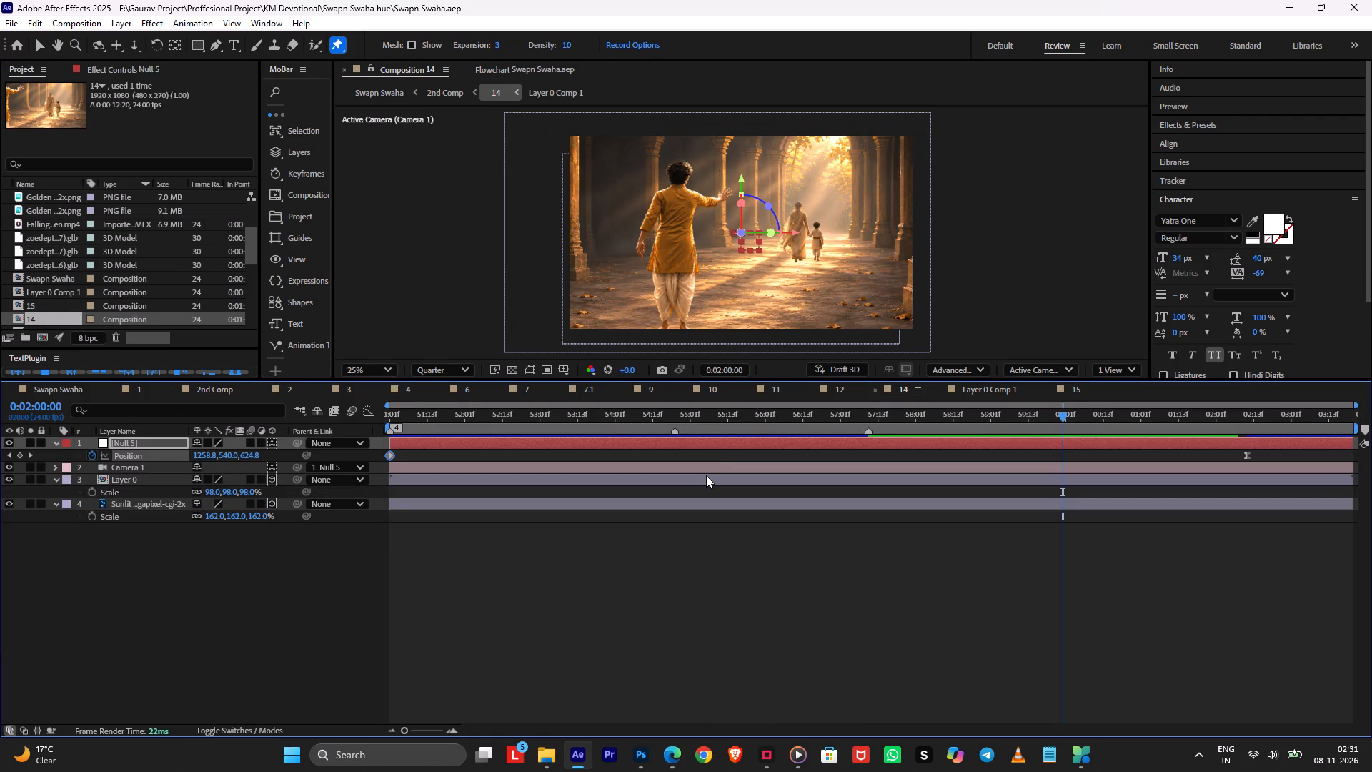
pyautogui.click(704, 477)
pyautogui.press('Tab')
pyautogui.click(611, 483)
# Copy the S_Rays adjustment layer from comp 12 and paste it into comp 14, directly below Camera 1.
pyautogui.keyDown('alt'); pyautogui.scroll(-3, 628, 466); pyautogui.keyUp('alt')
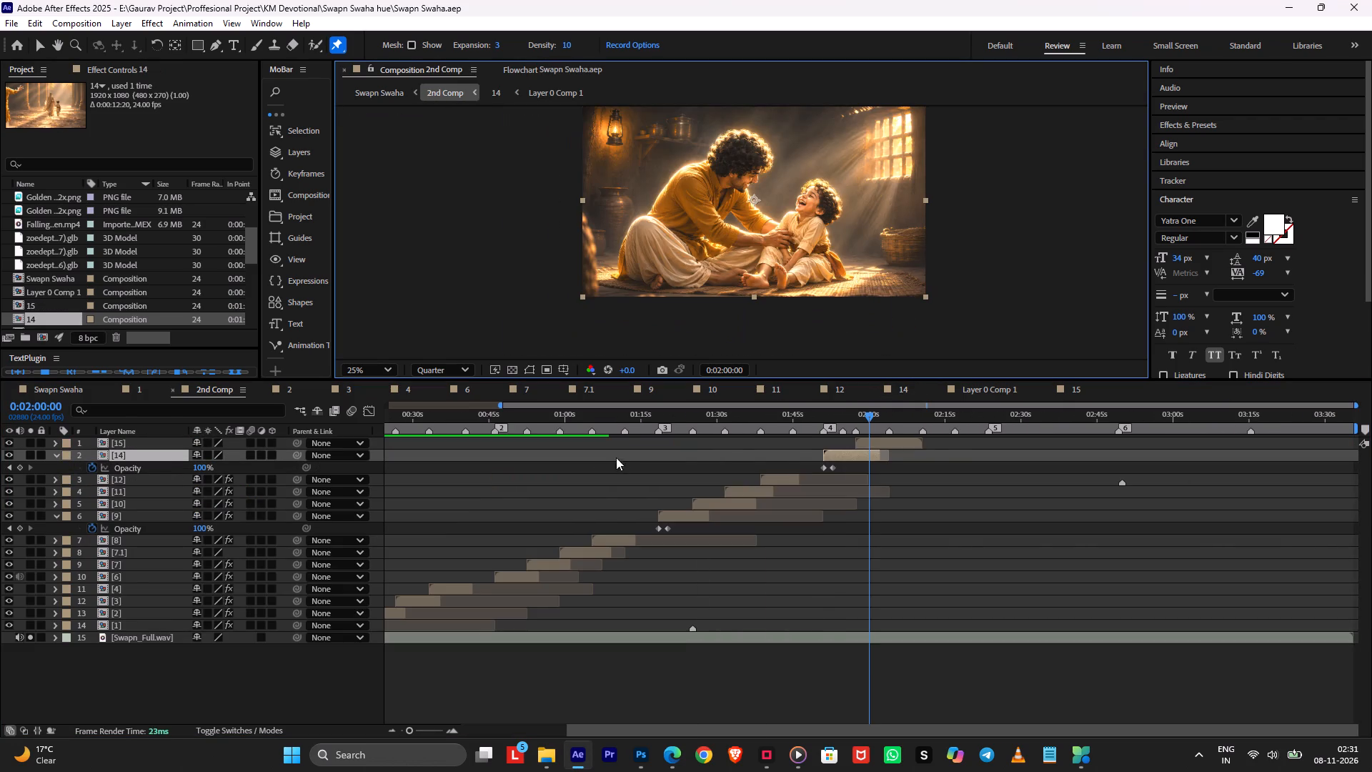
pyautogui.doubleClick(790, 479)
pyautogui.click(757, 473)
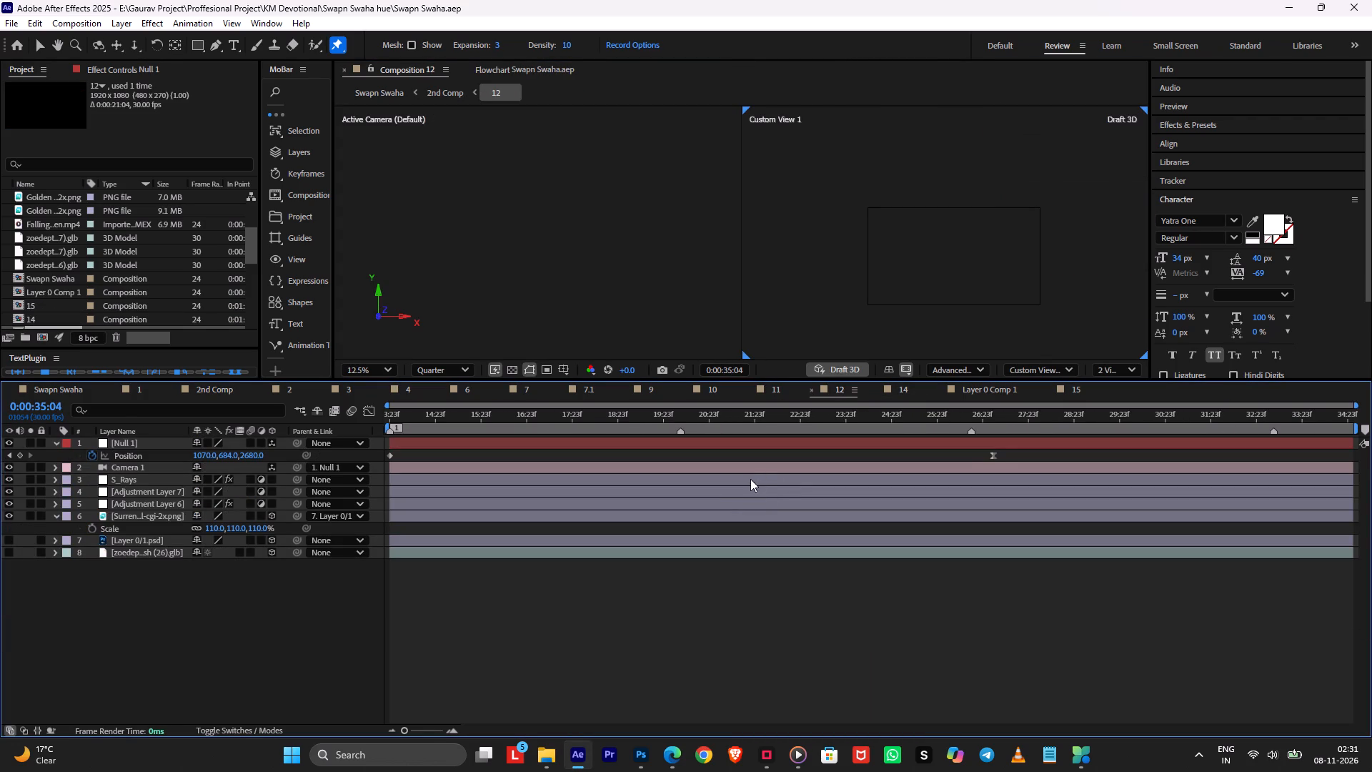
pyautogui.click(748, 480)
pyautogui.hotkey('ctrl', 'c')
pyautogui.press('Tab')
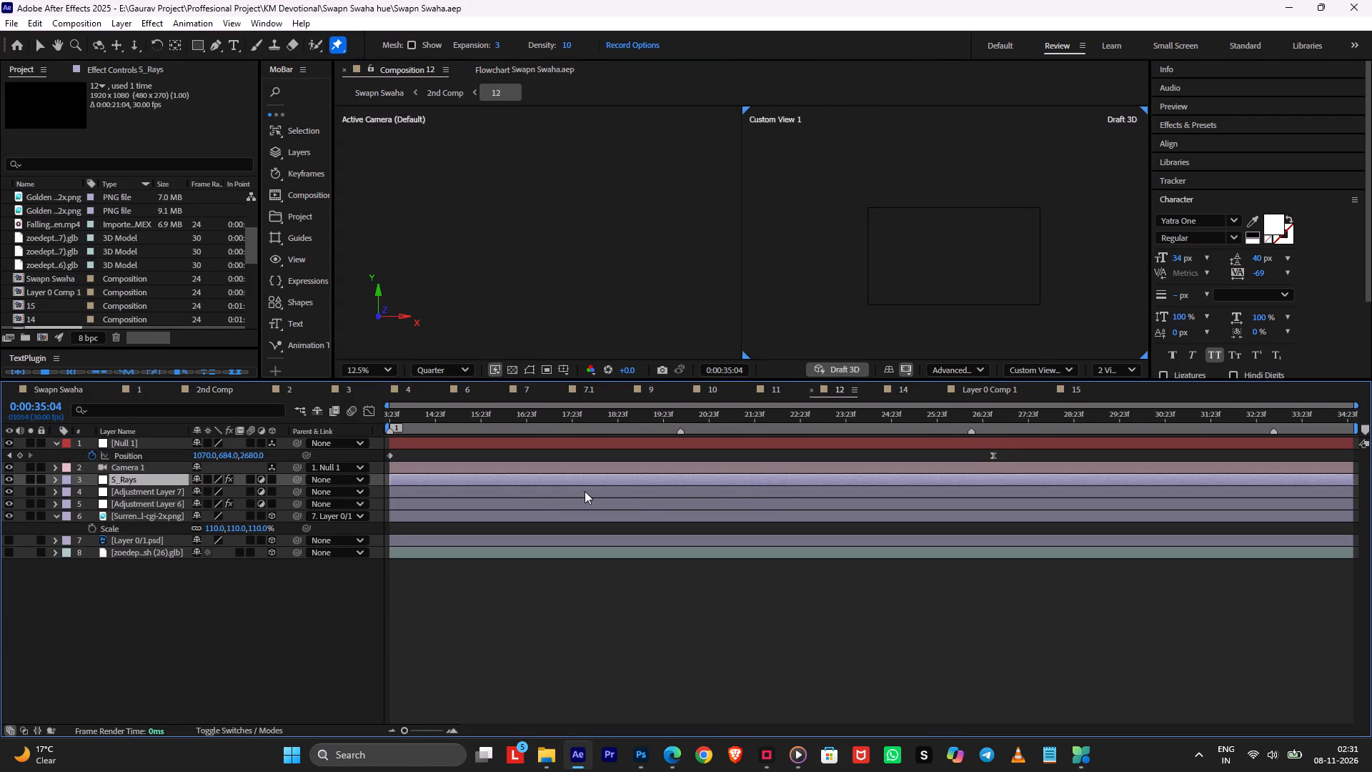
pyautogui.click(512, 494)
pyautogui.click(839, 425)
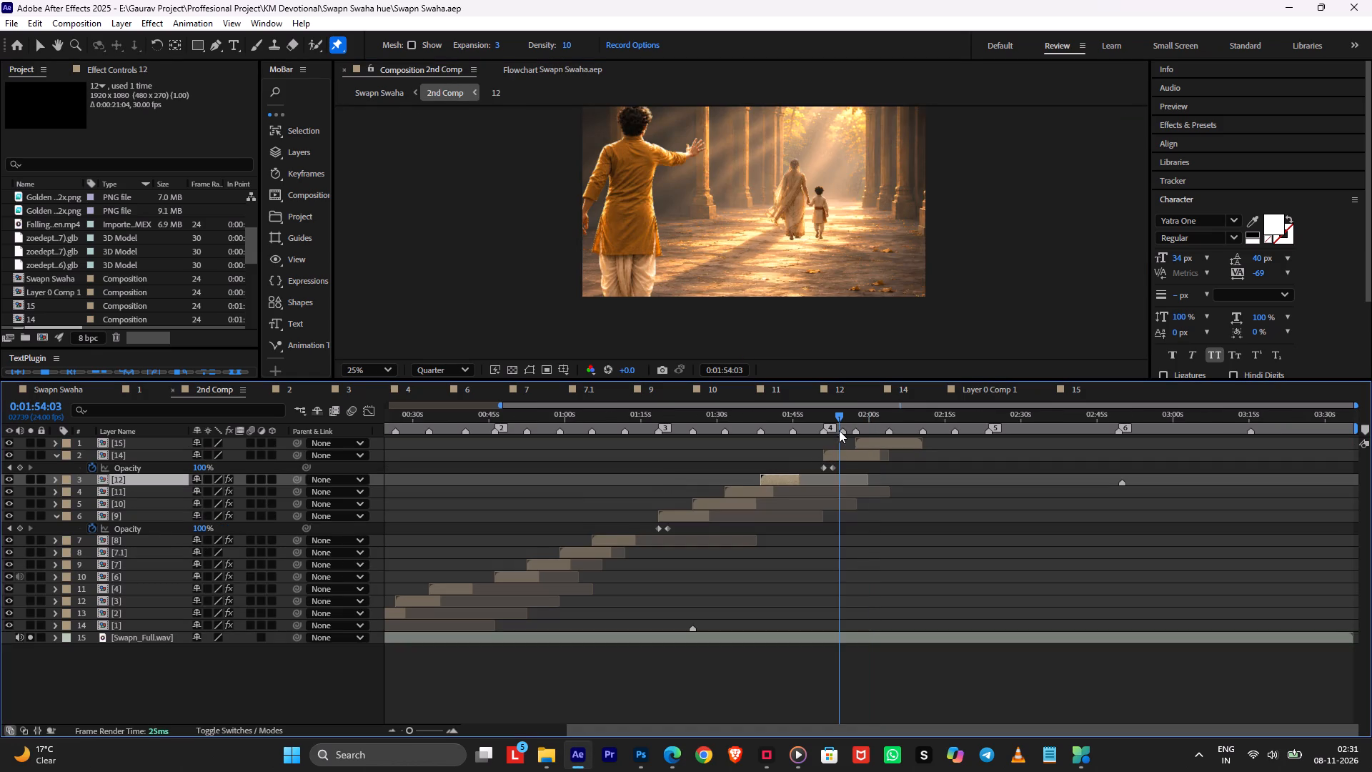
pyautogui.doubleClick(837, 454)
pyautogui.hotkey('ctrl', 'v')
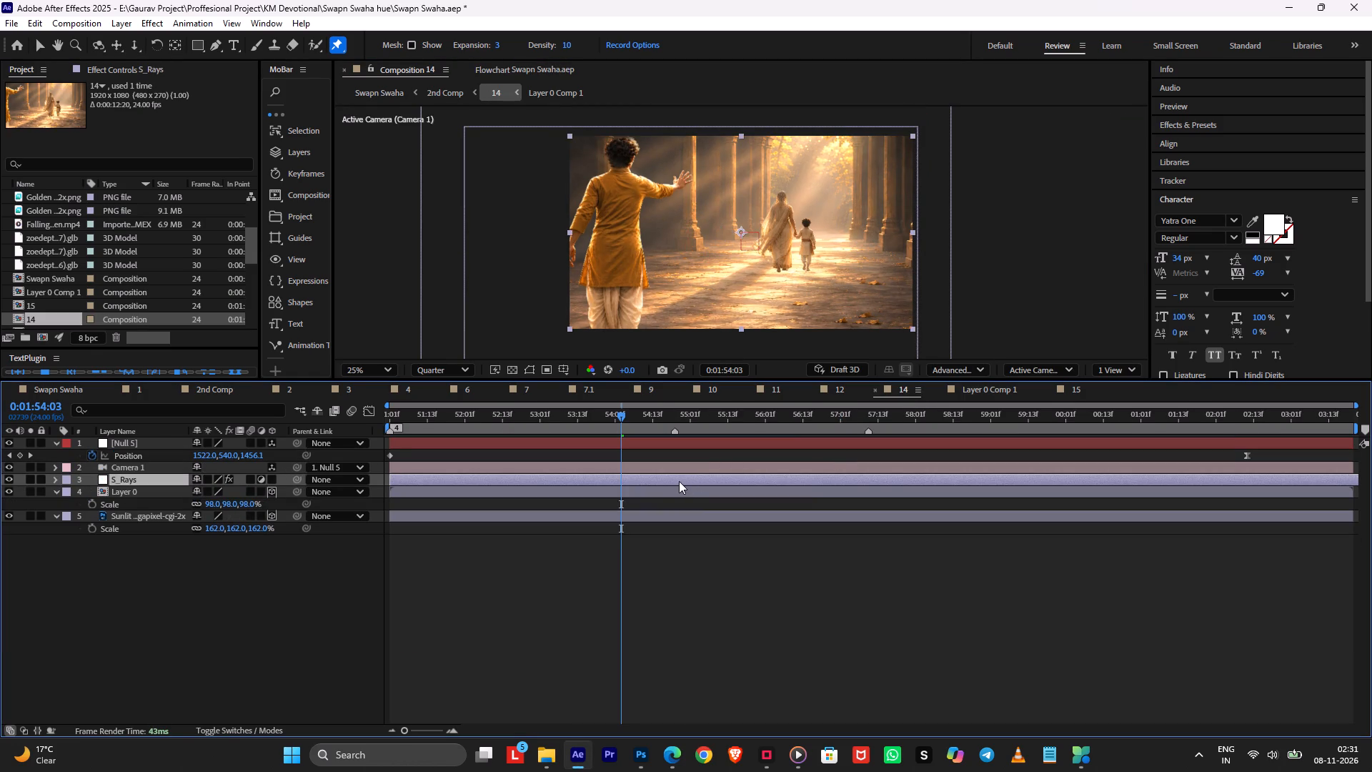
# Open comp 15 at 0:02:00:15 and paste the copied S_Rays adjustment layer directly above the golden hut image.
pyautogui.press('Tab')
pyautogui.click(600, 483)
pyautogui.click(872, 415)
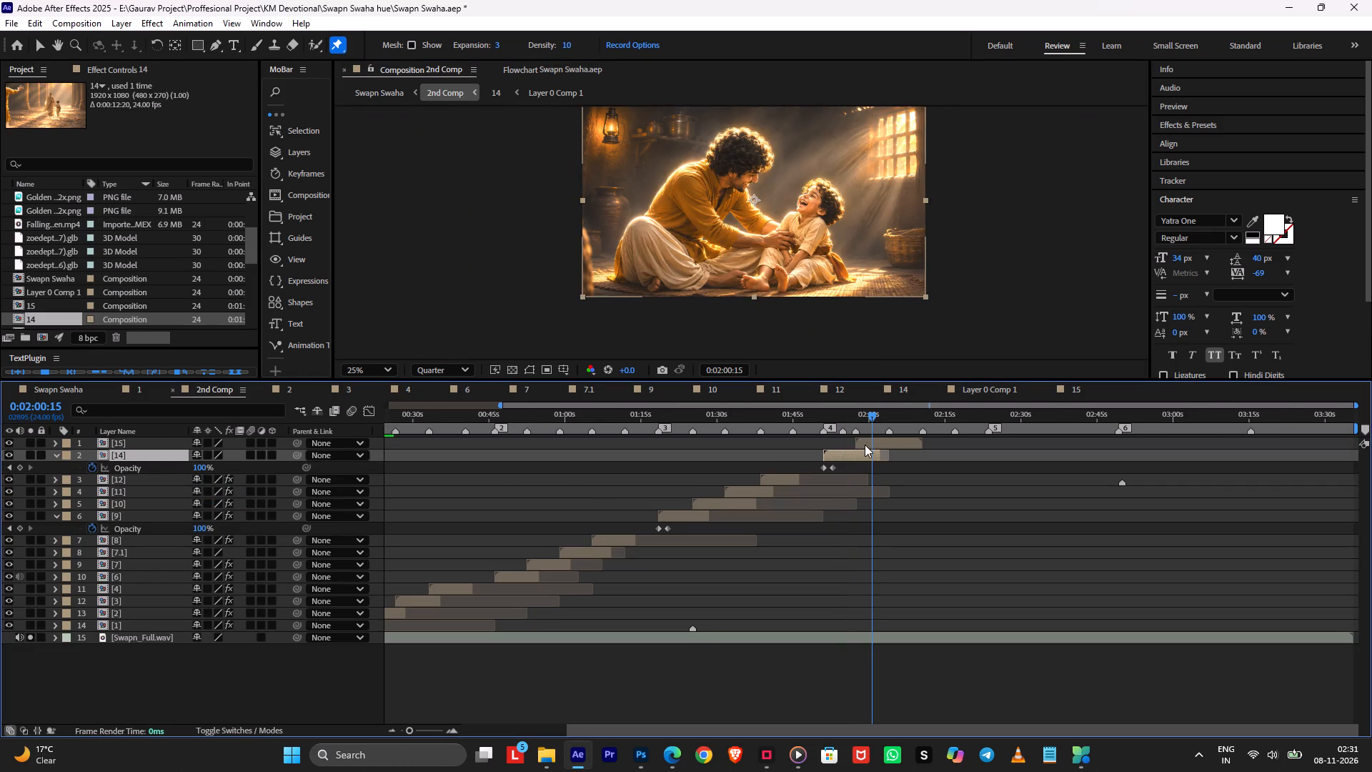
pyautogui.doubleClick(867, 442)
pyautogui.click(720, 478)
pyautogui.hotkey('ctrl', 'v')
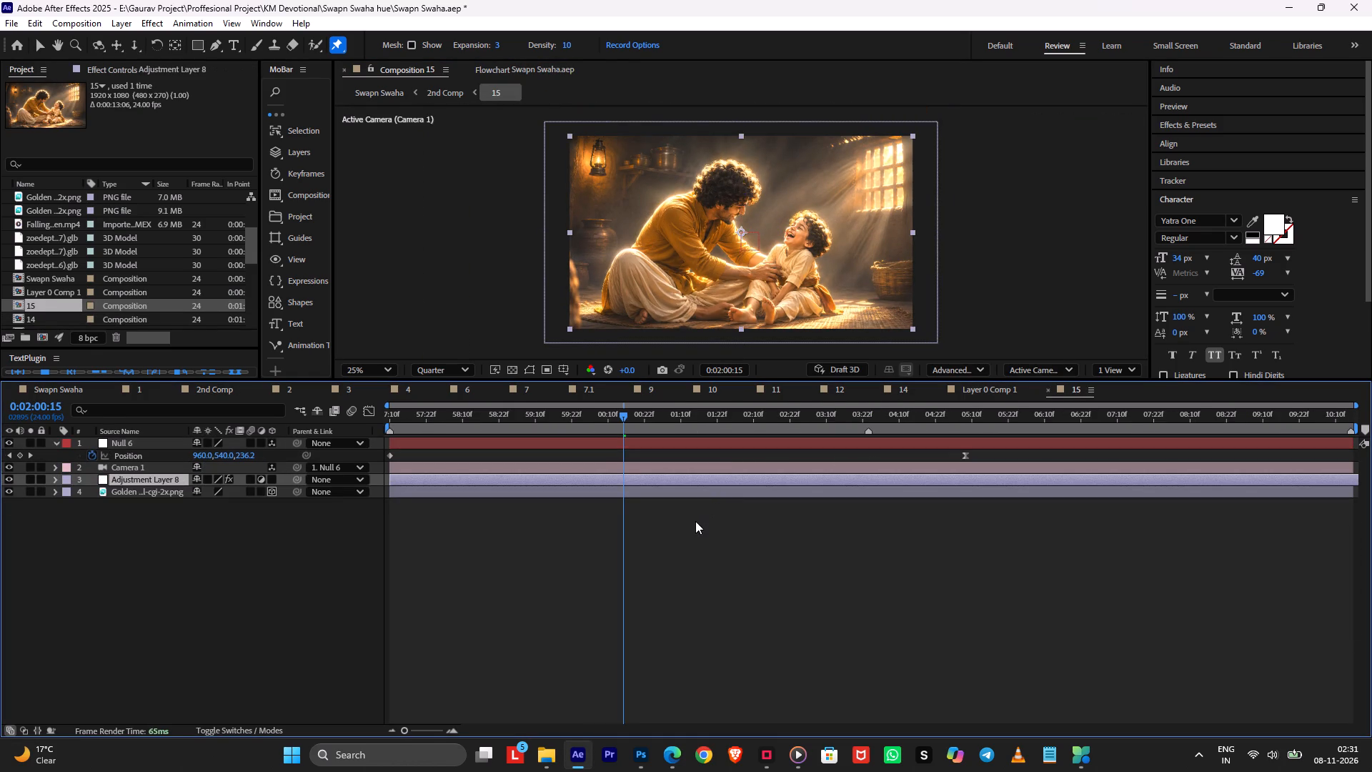
# Move the S_Rays centre in comp 15 beyond the frame's upper-right corner, above the hut window, and return to 2nd Comp.
pyautogui.click(695, 522)
pyautogui.click(699, 482)
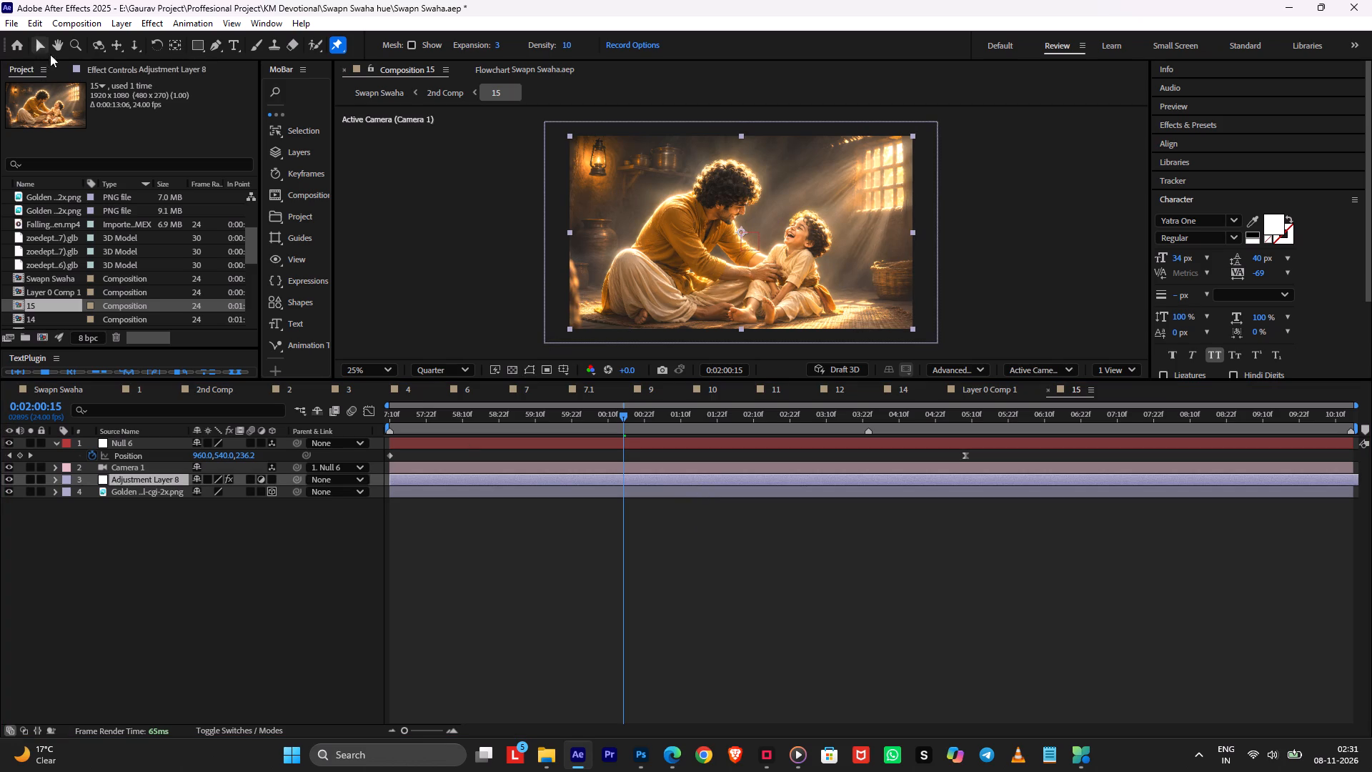
pyautogui.click(114, 79)
pyautogui.click(116, 73)
pyautogui.click(54, 91)
pyautogui.click(49, 100)
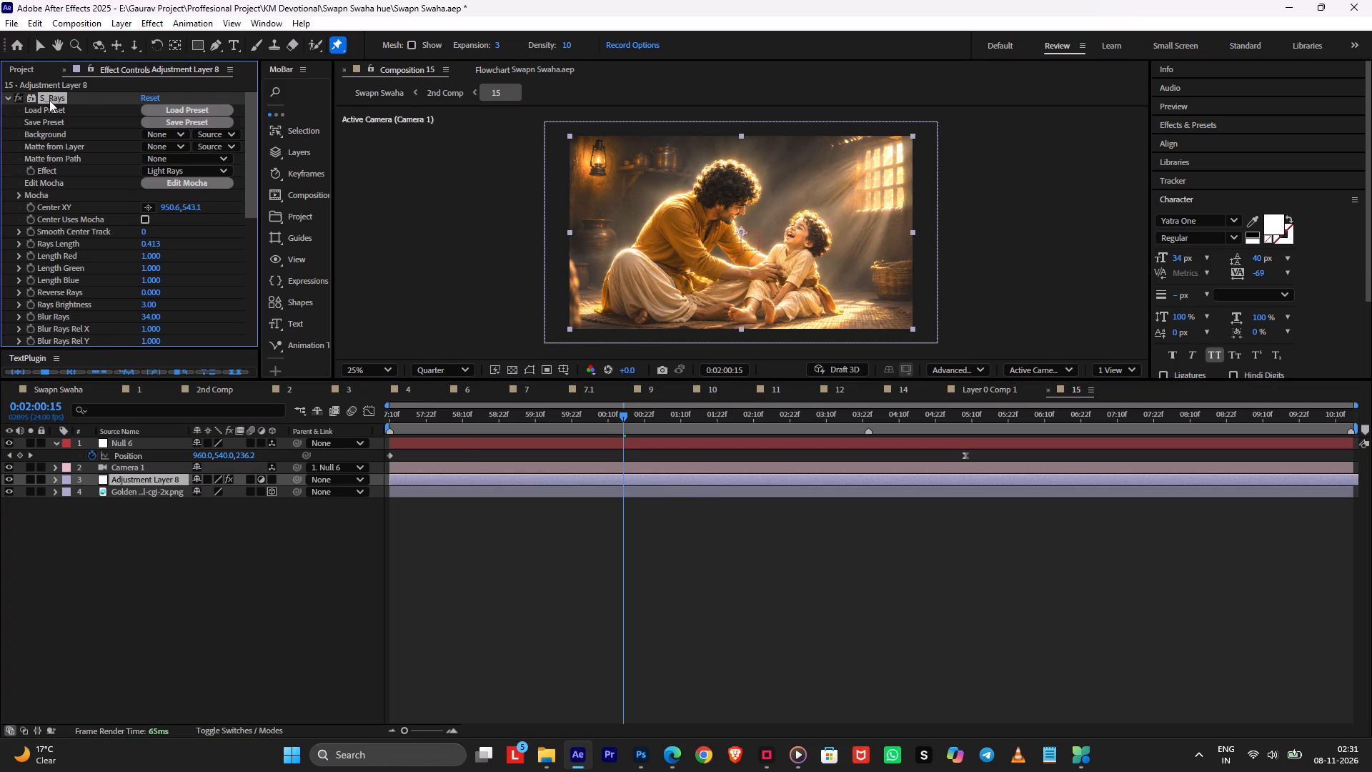
pyautogui.press('v')
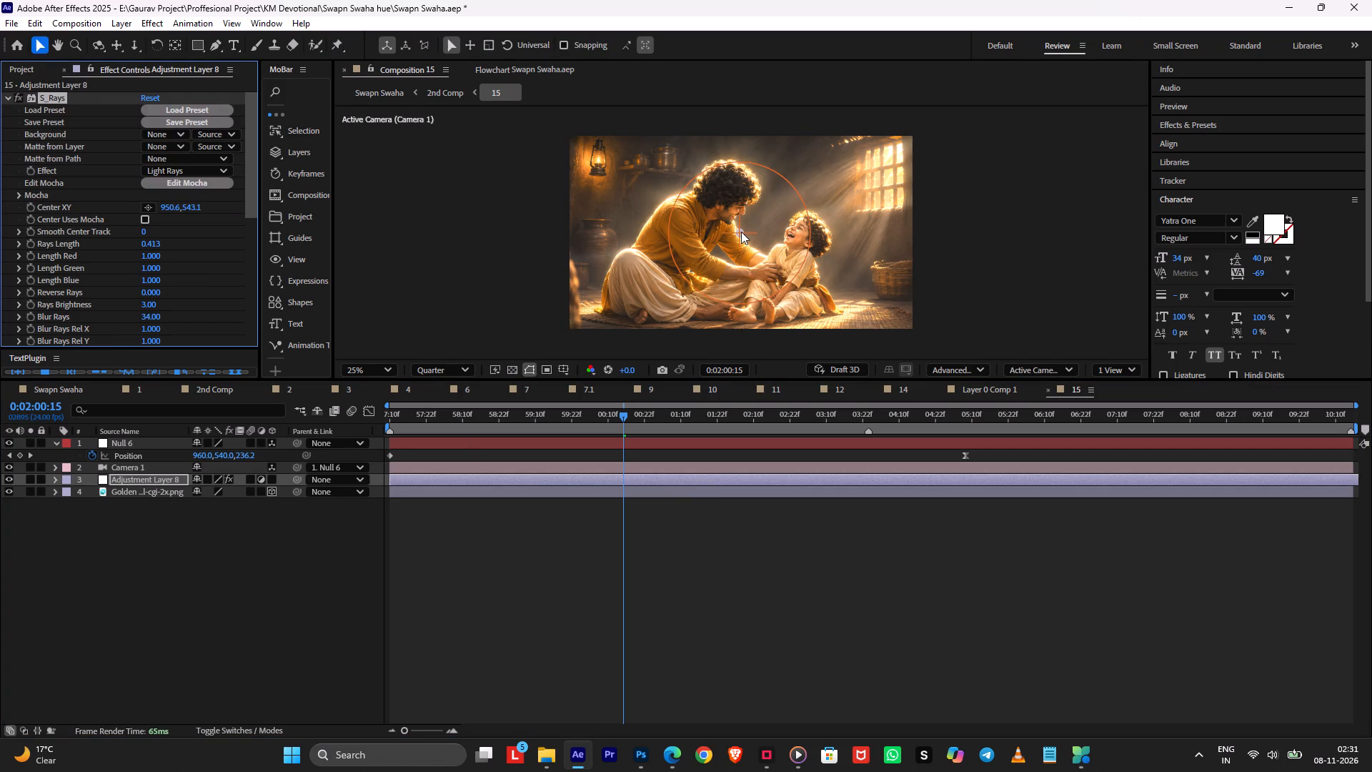
pyautogui.moveTo(741, 232); pyautogui.dragTo(935, 76)
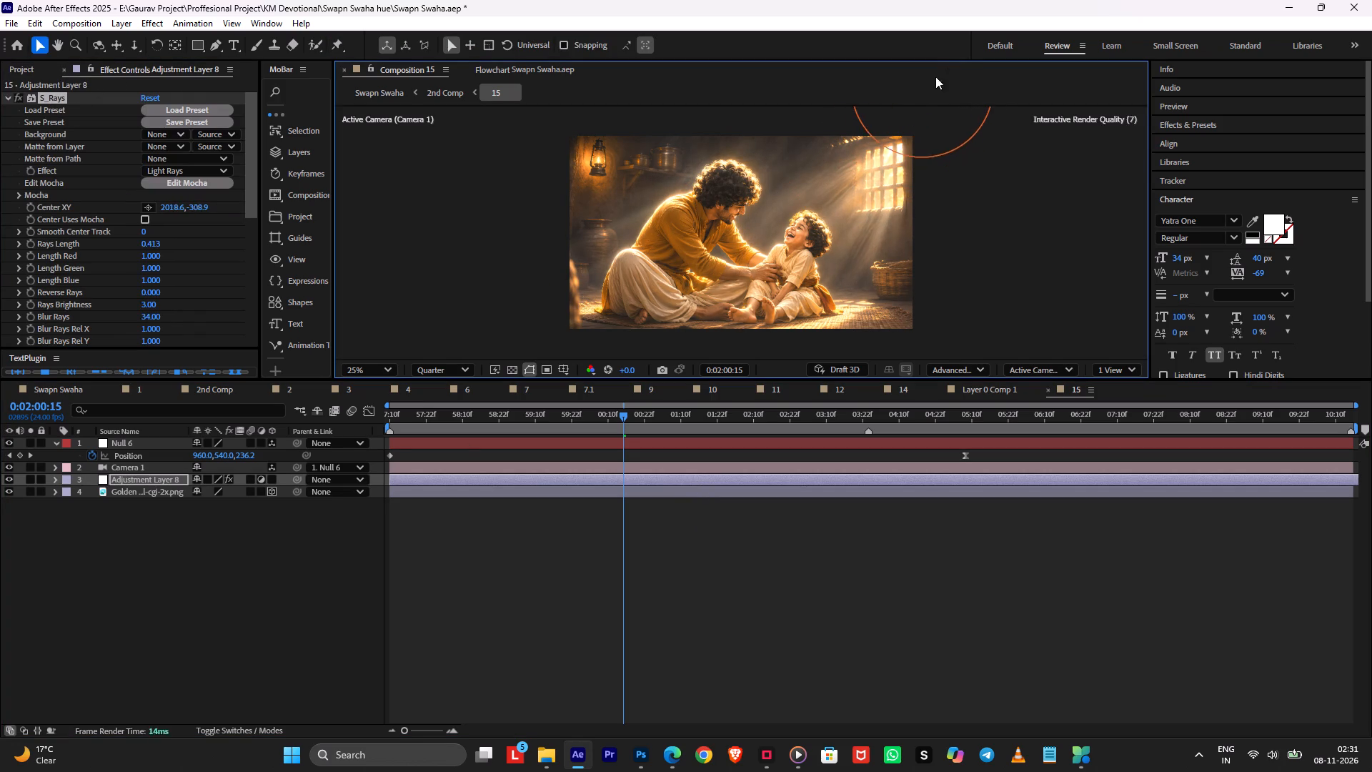
pyautogui.moveTo(935, 76); pyautogui.dragTo(953, 63)
pyautogui.press('Tab')
pyautogui.click(846, 82)
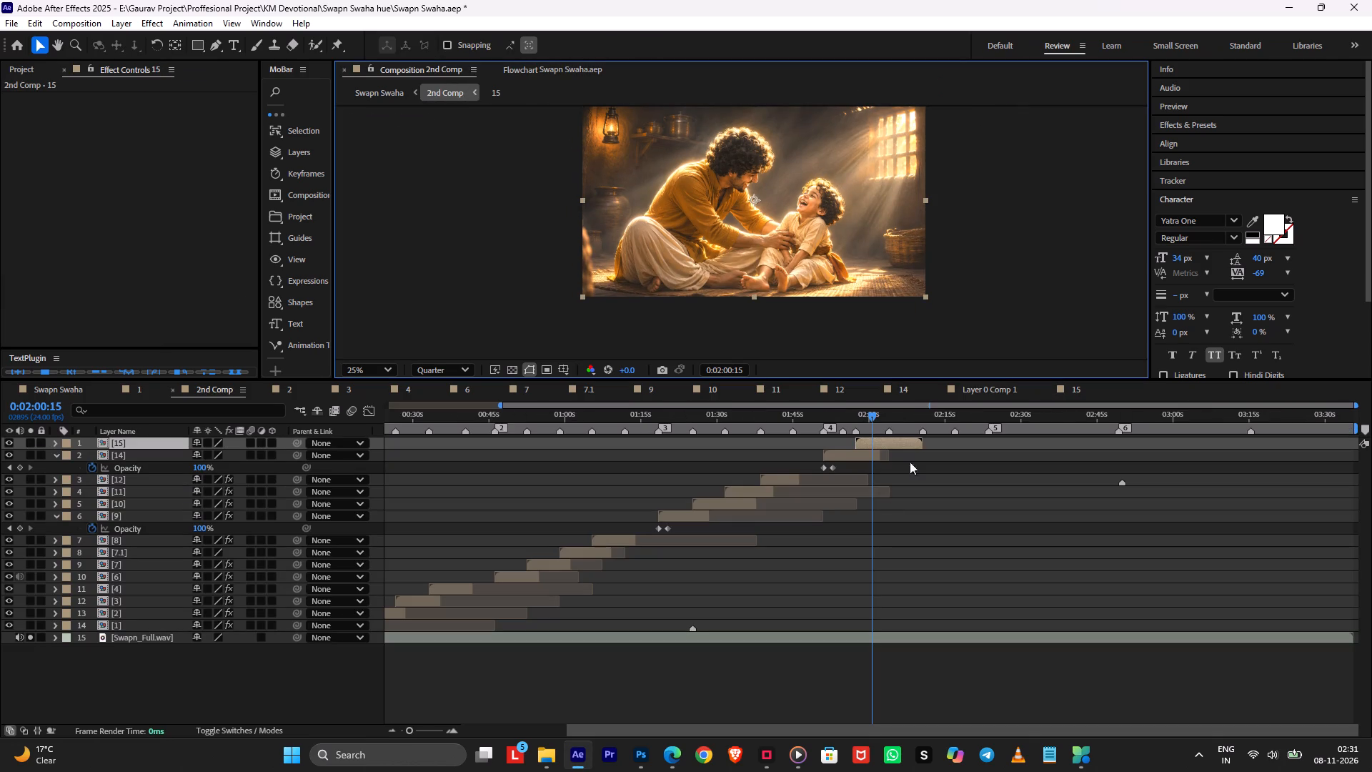
# Move the S_Rays centre in comp 14 above the frame to about 1687, -141, return to 2nd Comp and save.
pyautogui.click(855, 420)
pyautogui.doubleClick(842, 453)
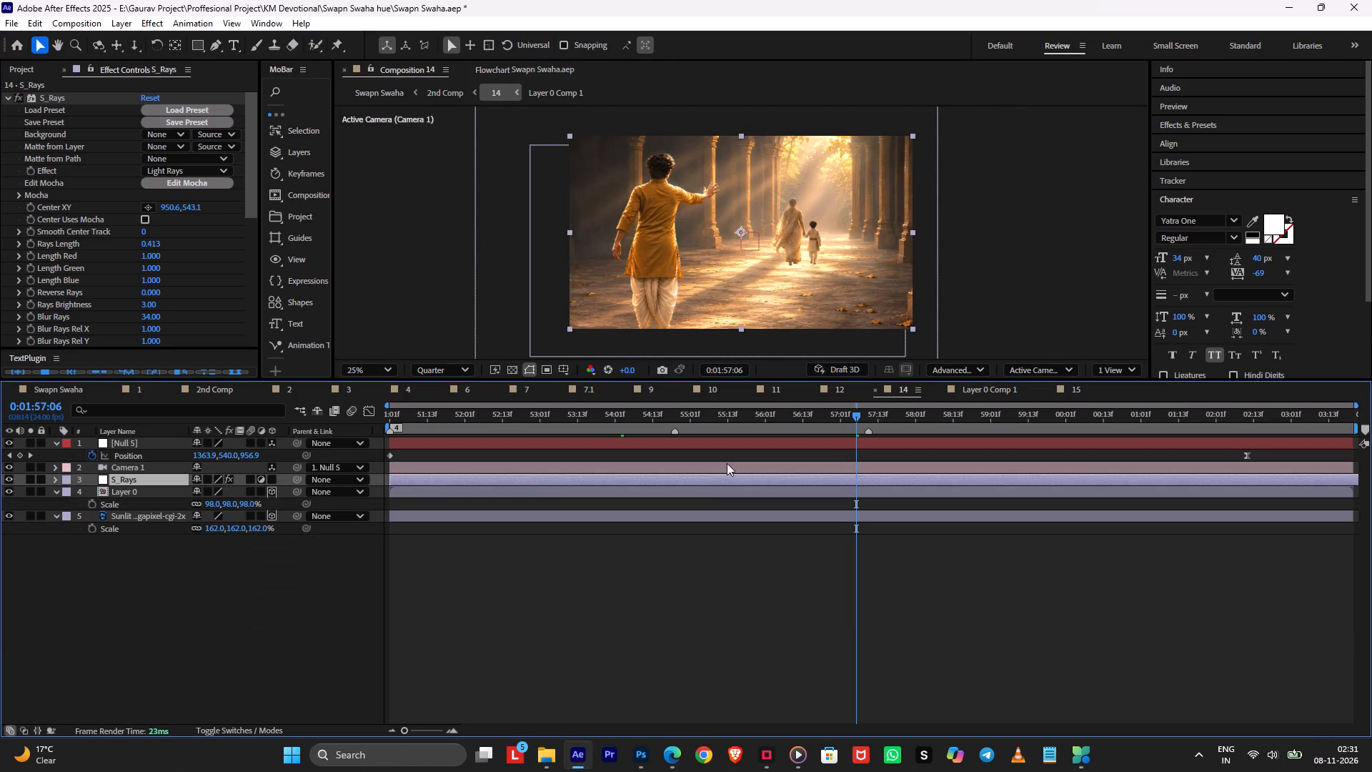
pyautogui.click(53, 99)
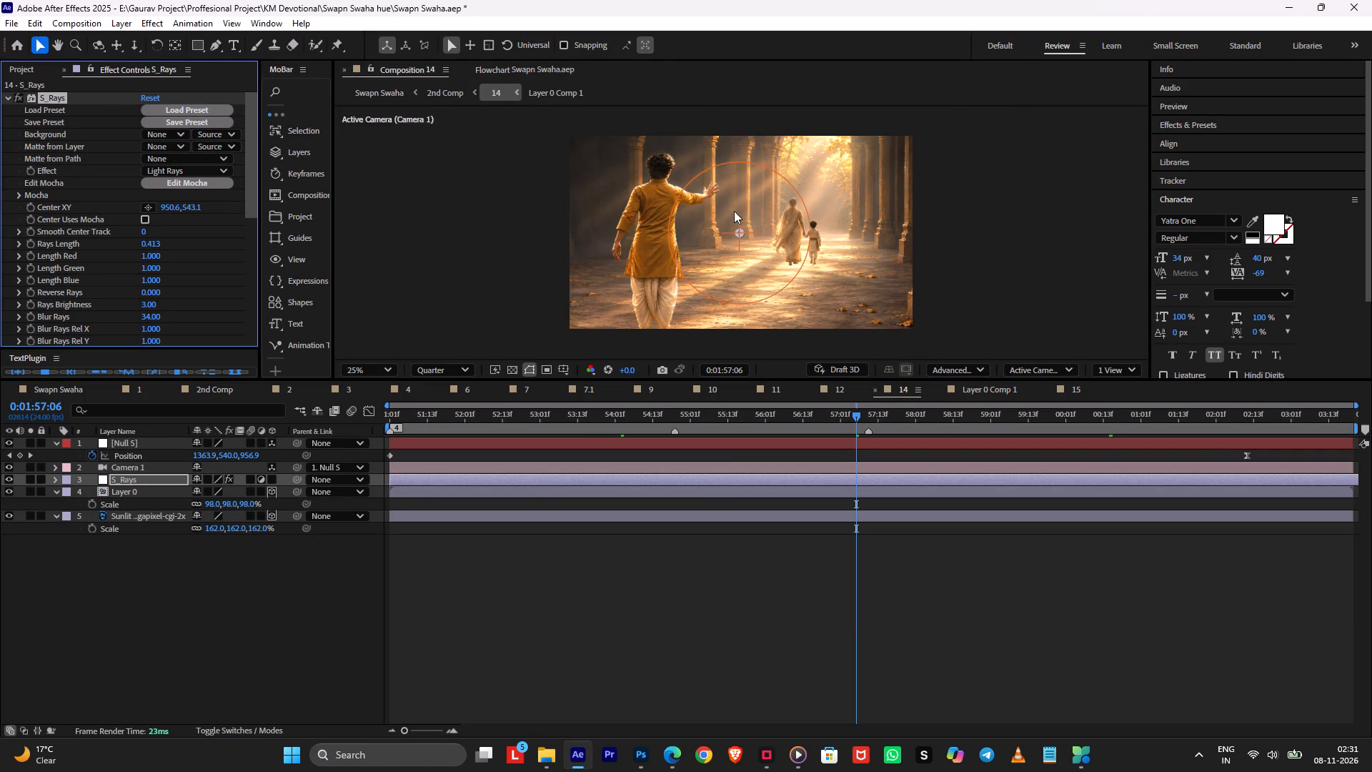
pyautogui.moveTo(737, 232); pyautogui.dragTo(869, 109)
pyautogui.press('Tab')
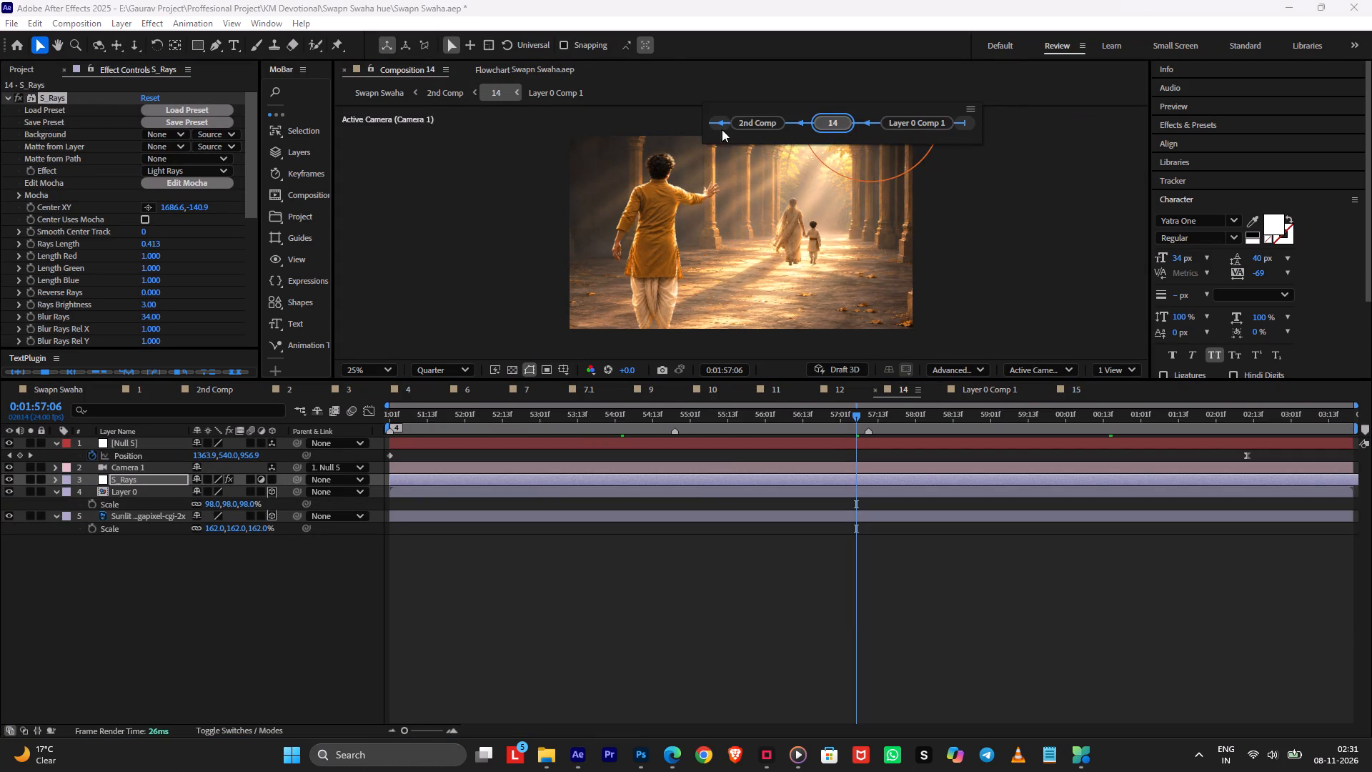
pyautogui.click(730, 119)
pyautogui.click(827, 125)
pyautogui.hotkey('ctrl', 's')
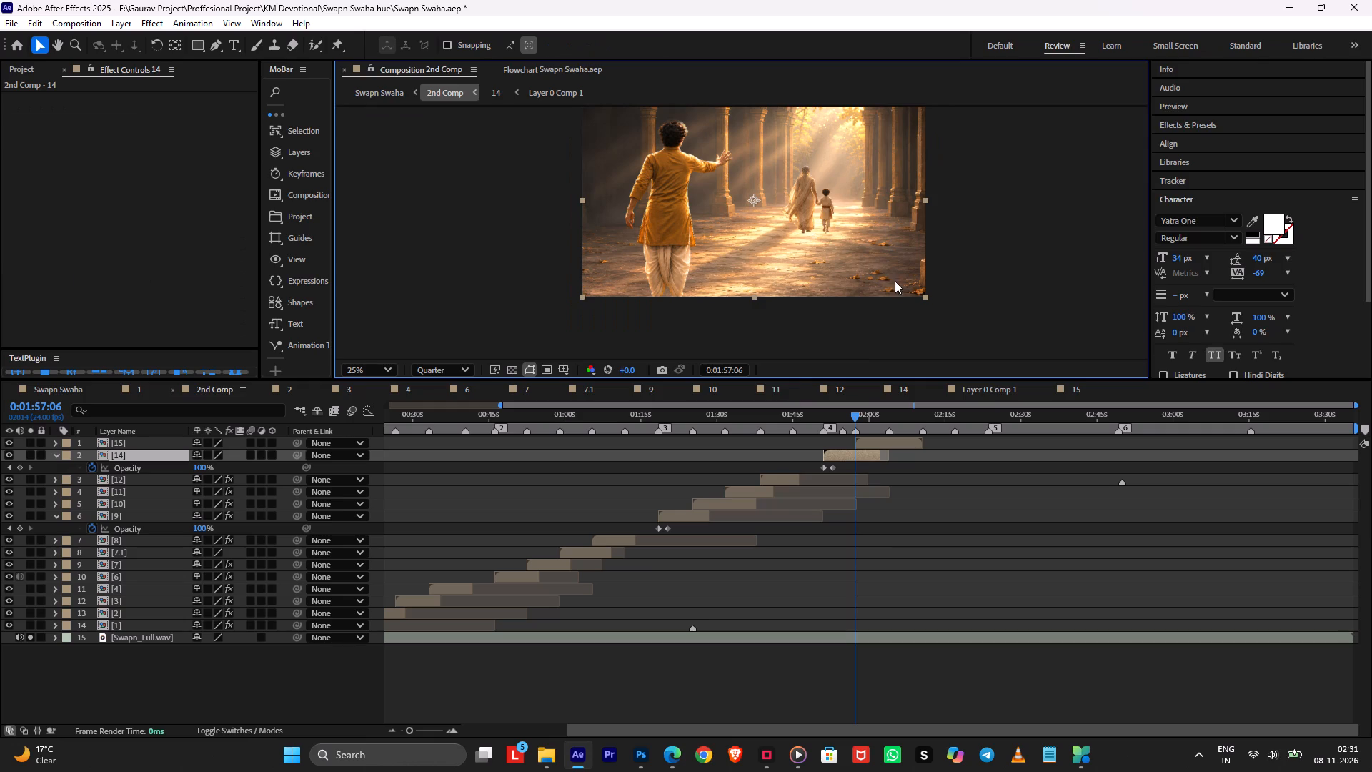
# Play back scene 15 from 0:01:59:22, trim the end of layer 15 to about 0:02:05 and save the project.
pyautogui.moveTo(889, 416); pyautogui.dragTo(868, 425)
pyautogui.press('space')
pyautogui.keyDown('alt'); pyautogui.scroll(1, 882, 447); pyautogui.keyUp('alt')
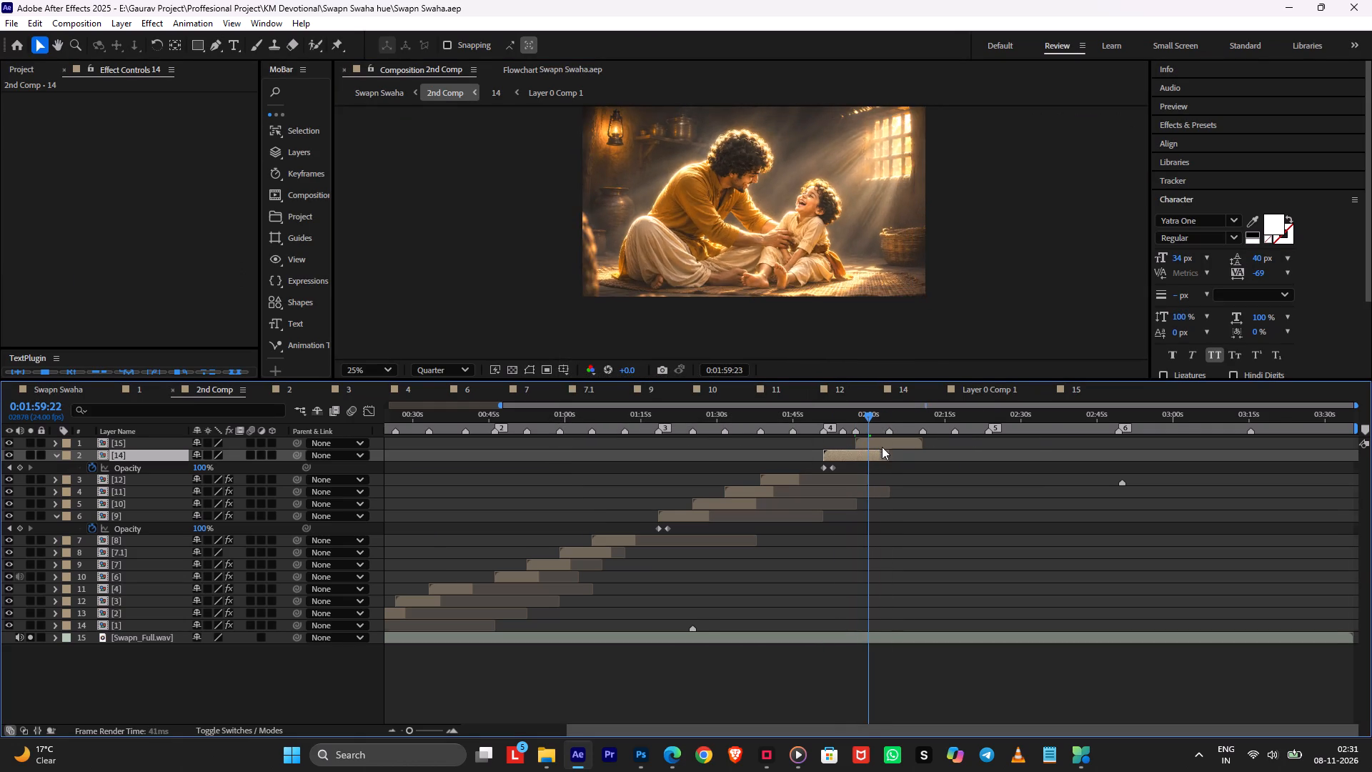
pyautogui.keyDown('alt'); pyautogui.scroll(1, 882, 447); pyautogui.keyUp('alt')
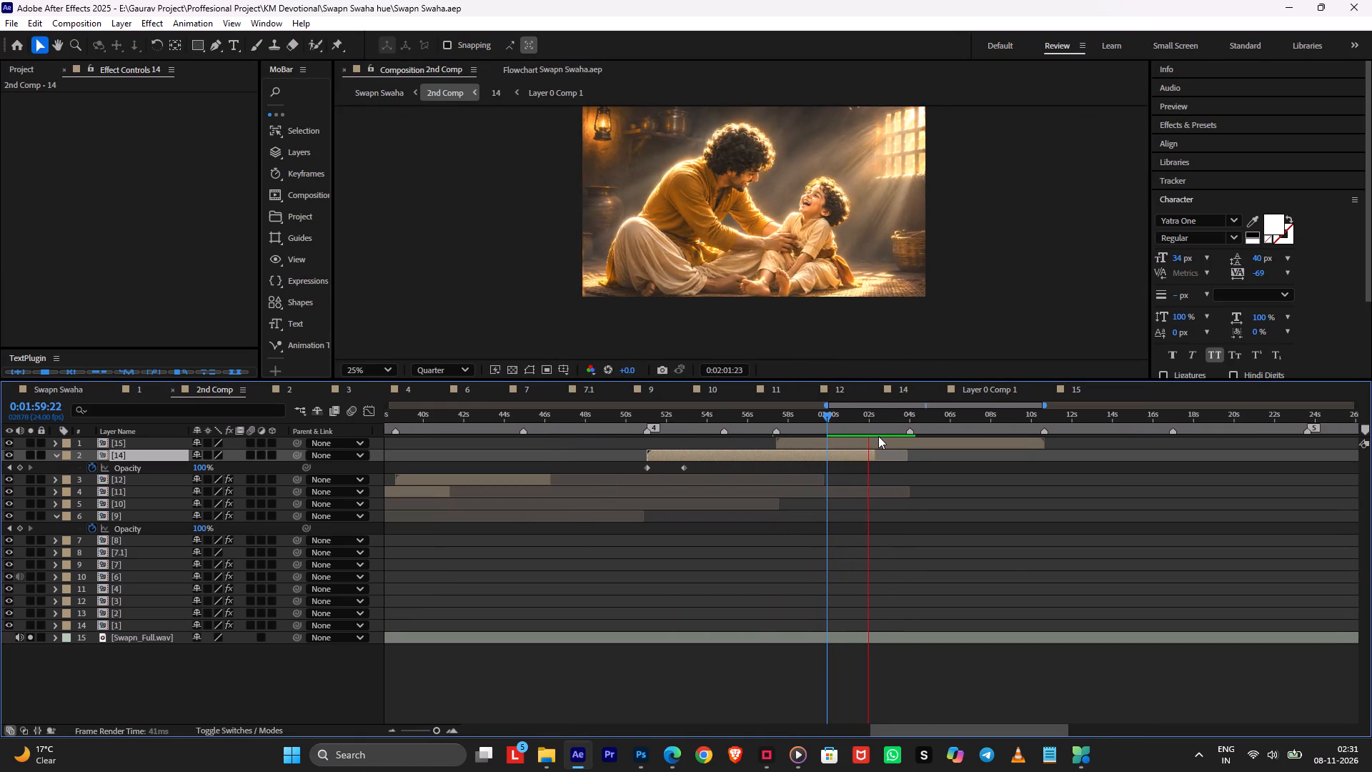
pyautogui.click(909, 415)
pyautogui.moveTo(909, 414); pyautogui.dragTo(922, 417)
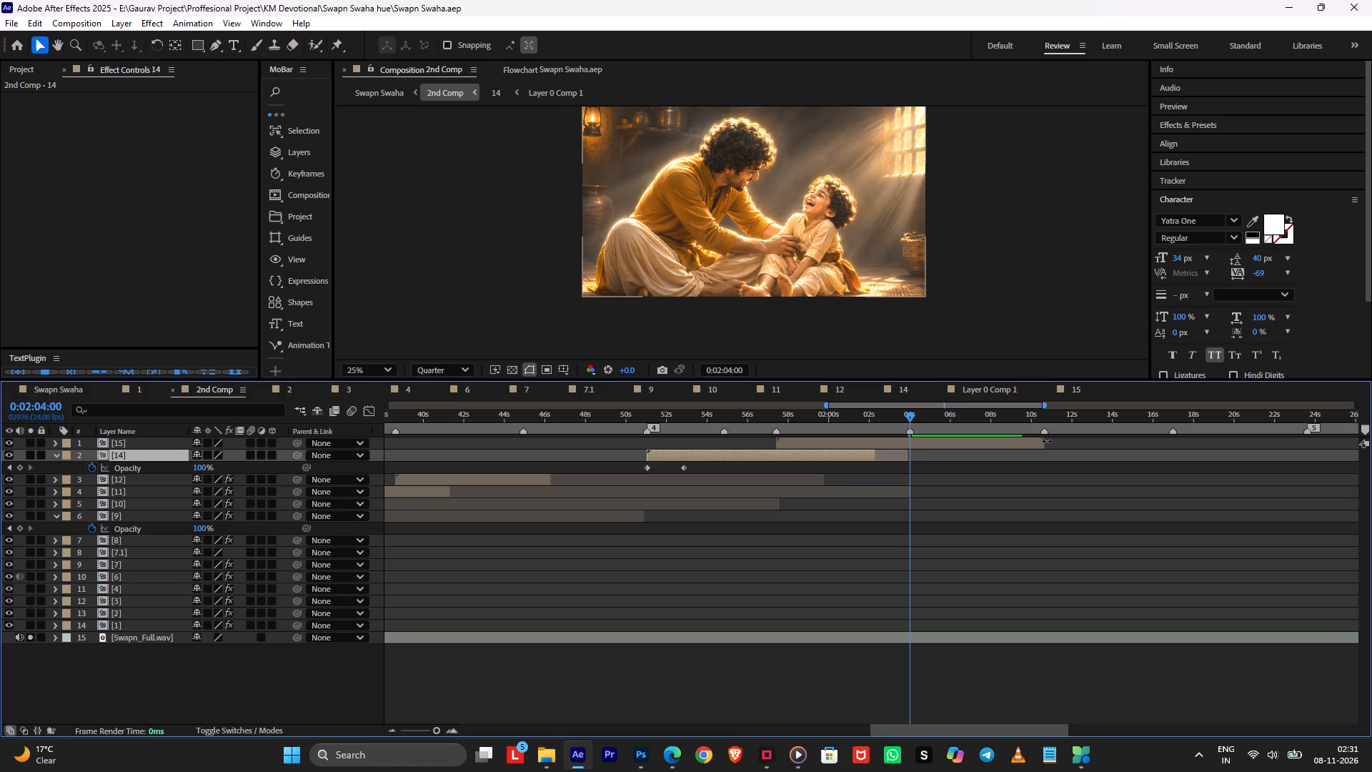
pyautogui.moveTo(1042, 442); pyautogui.dragTo(929, 442)
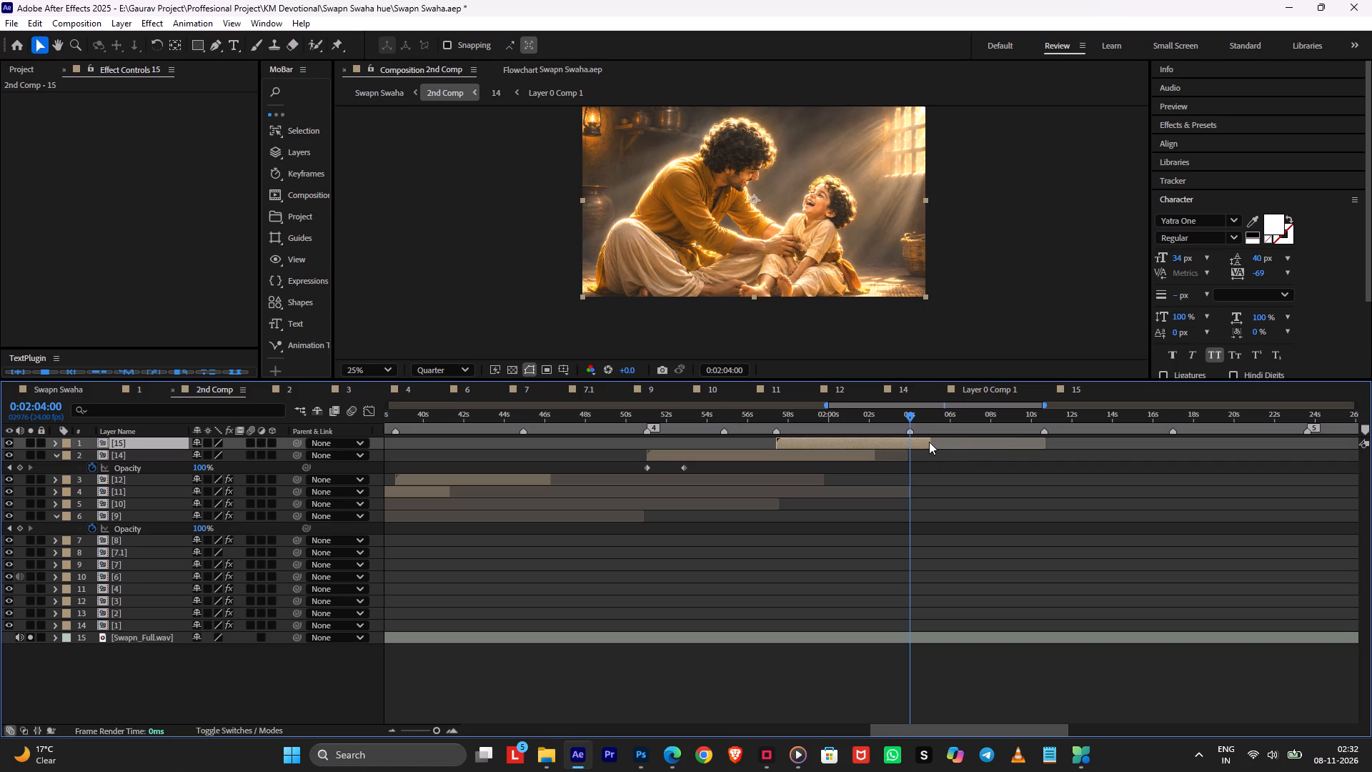
pyautogui.moveTo(929, 442); pyautogui.dragTo(926, 442)
pyautogui.hotkey('ctrl', 's')
# Open comp 12 from 2nd Comp at 0:01:42:03 and delete Adjustment Layer 7.
pyautogui.click(913, 480)
pyautogui.keyDown('alt'); pyautogui.scroll(-2, 741, 503); pyautogui.keyUp('alt')
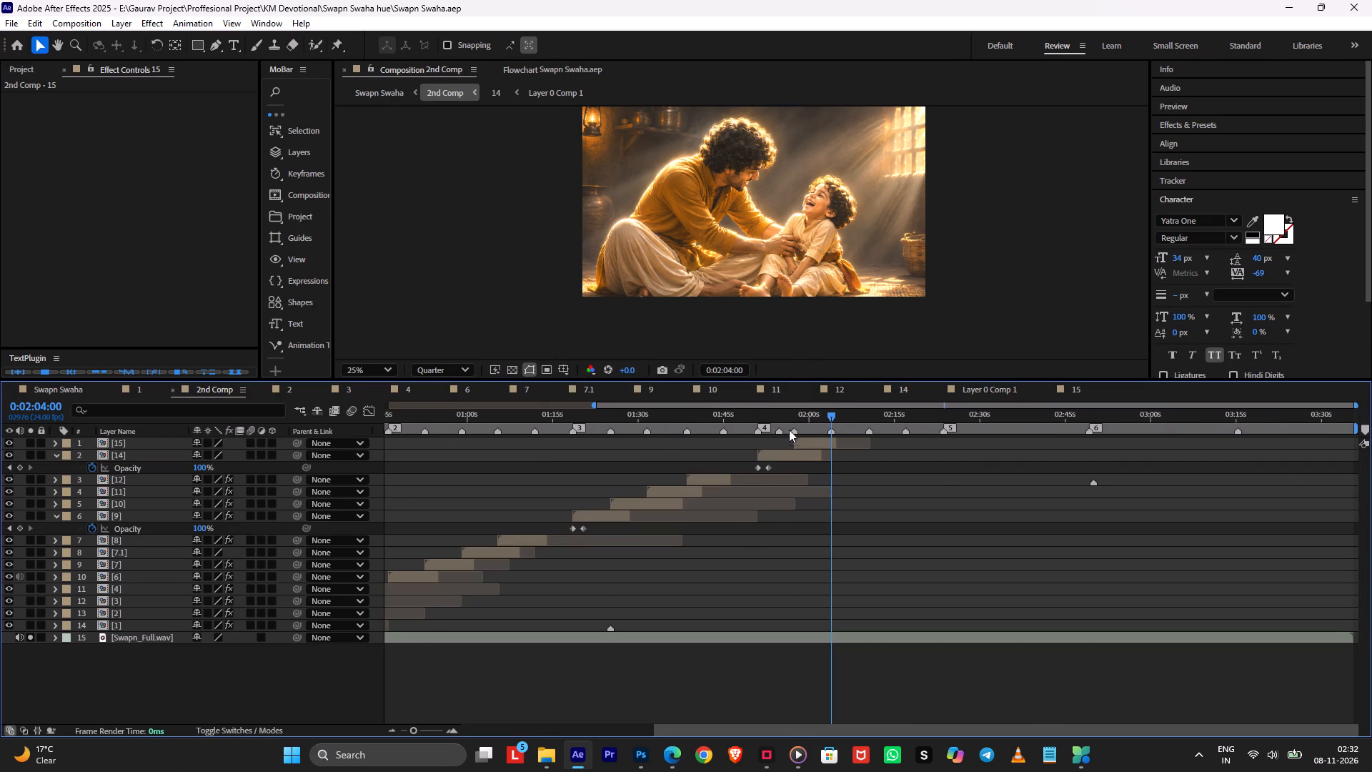
pyautogui.moveTo(790, 421); pyautogui.dragTo(697, 430)
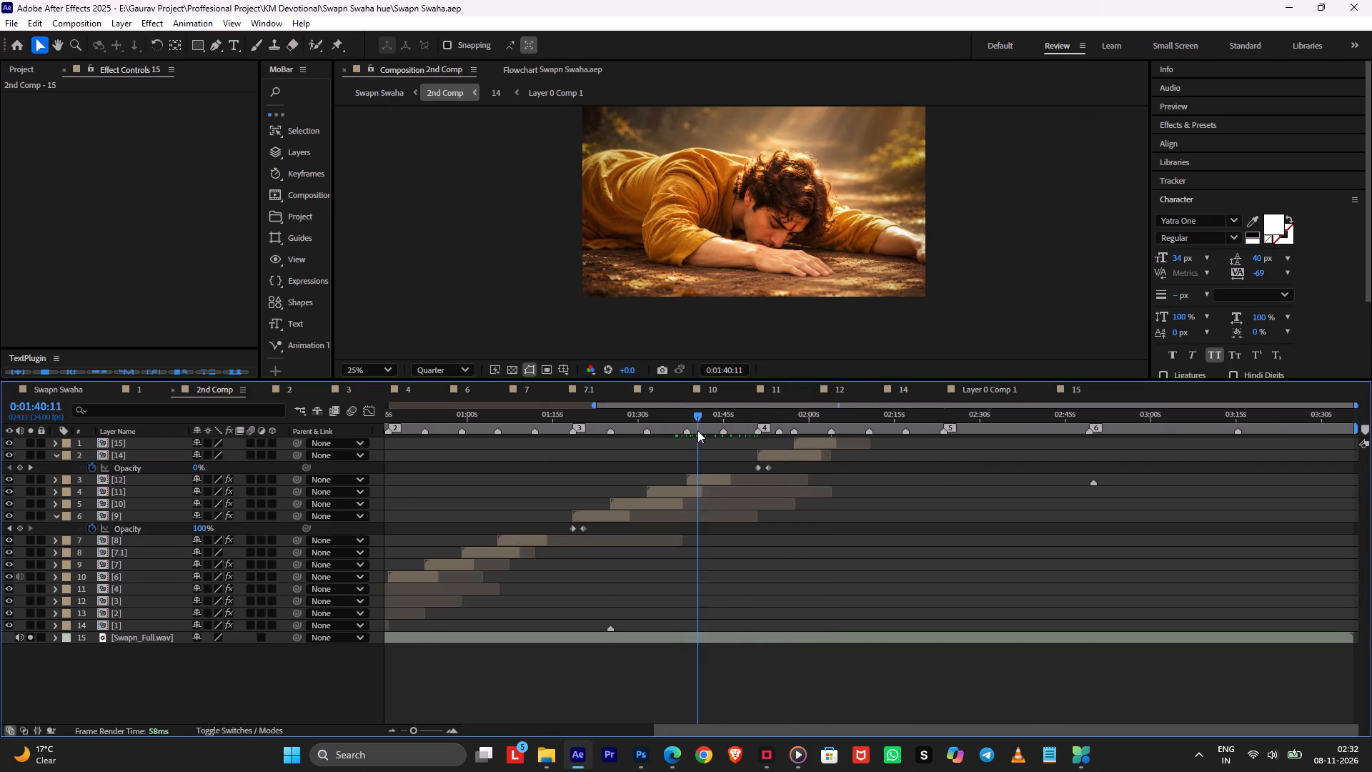
pyautogui.moveTo(697, 430); pyautogui.dragTo(707, 430)
pyautogui.doubleClick(715, 477)
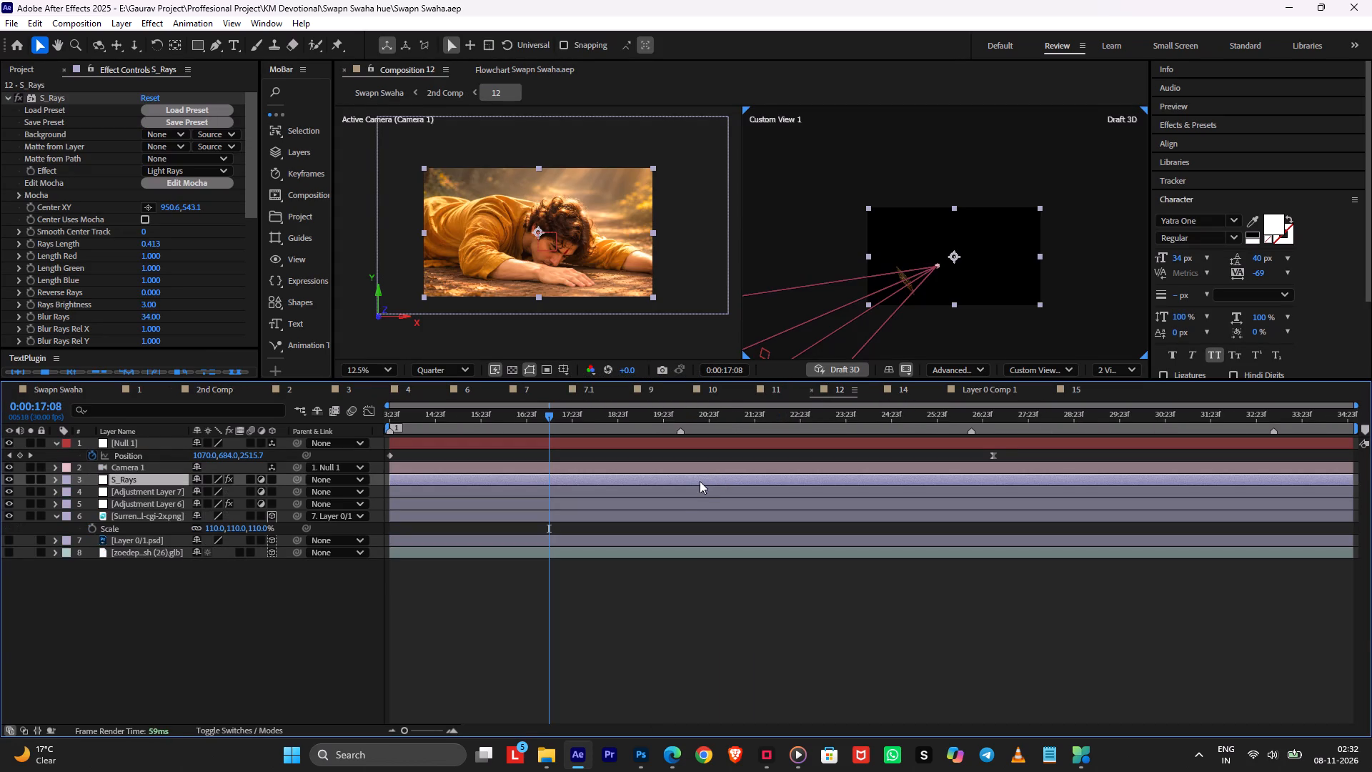
pyautogui.click(681, 493)
pyautogui.click(667, 498)
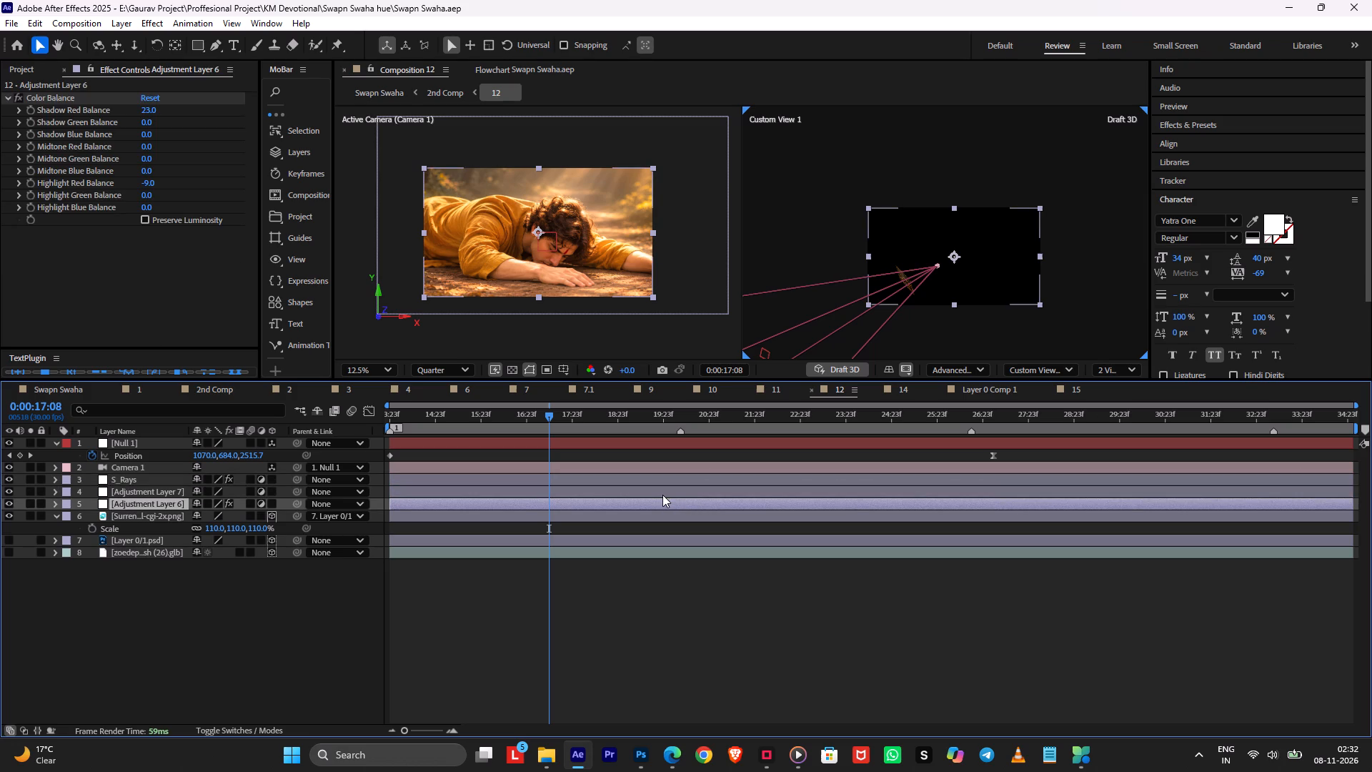
pyautogui.click(662, 493)
pyautogui.press('Delete')
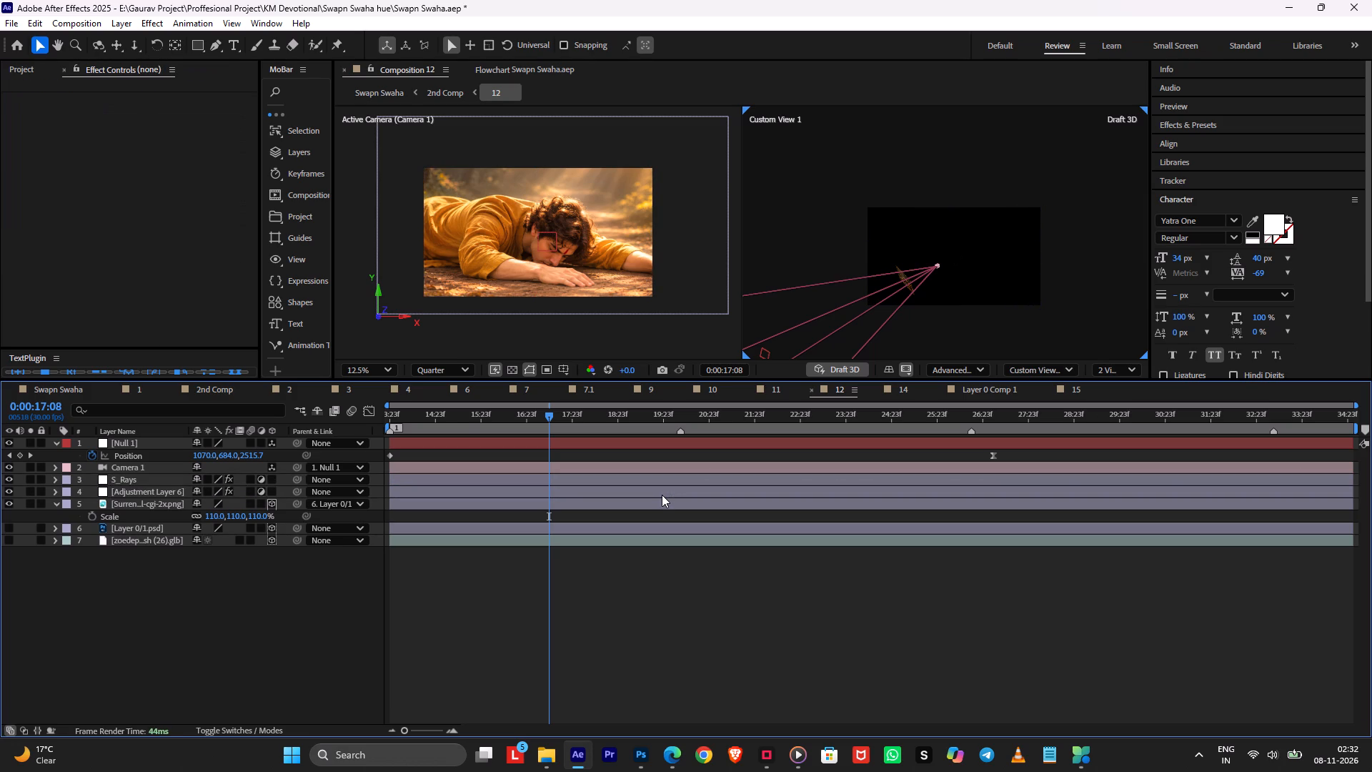
# Set comp 12's preview to a single view at Full resolution, fitted to the viewer, with Draft 3D off.
pyautogui.click(662, 493)
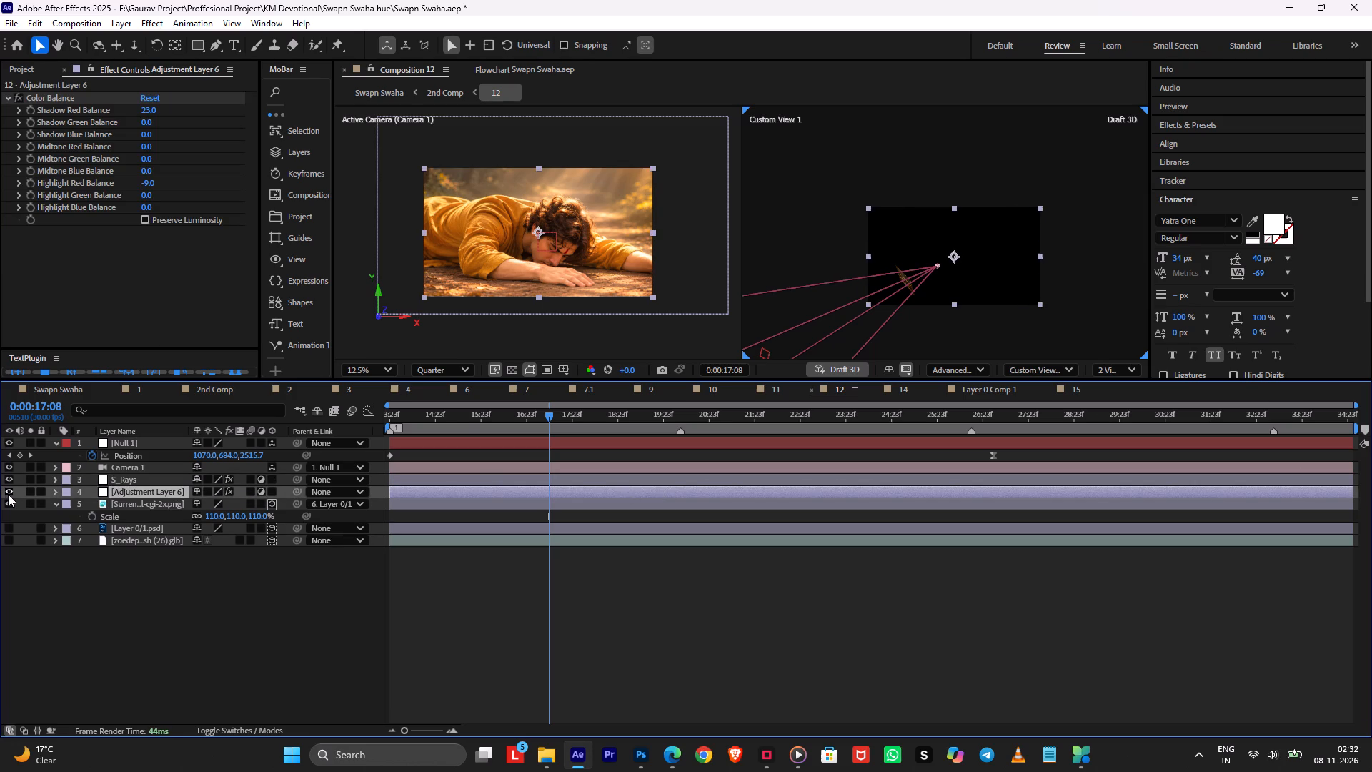
pyautogui.click(8, 494)
pyautogui.tripleClick(8, 494)
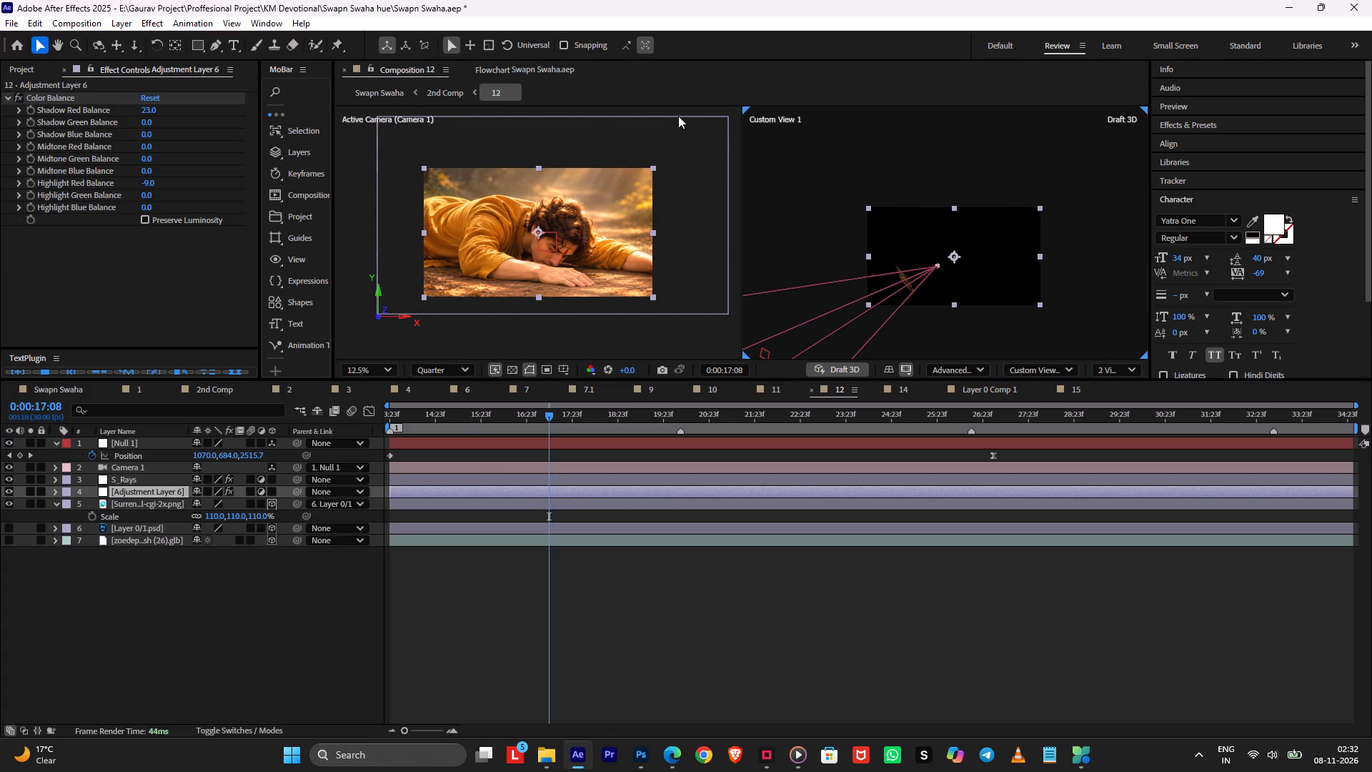
pyautogui.click(1109, 369)
pyautogui.click(1116, 394)
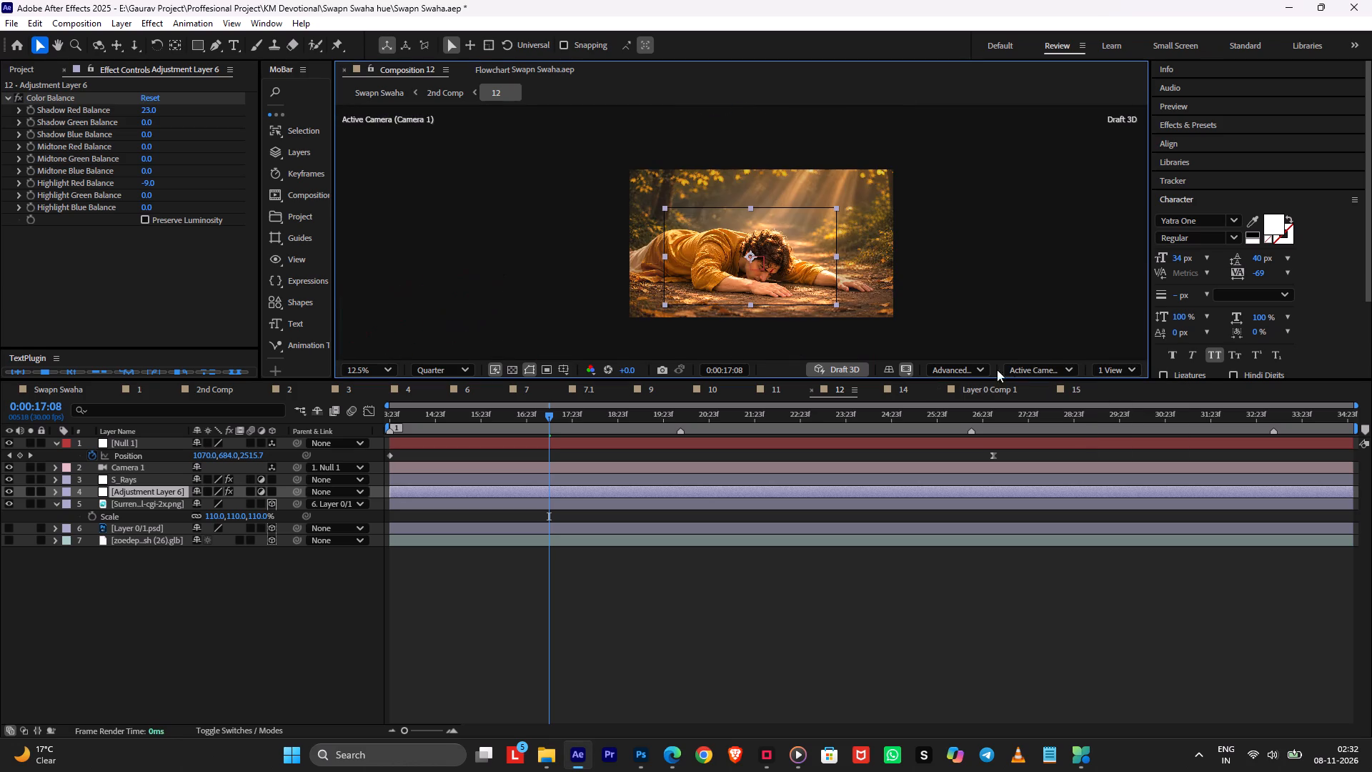
pyautogui.click(832, 368)
pyautogui.scroll(1, 816, 315)
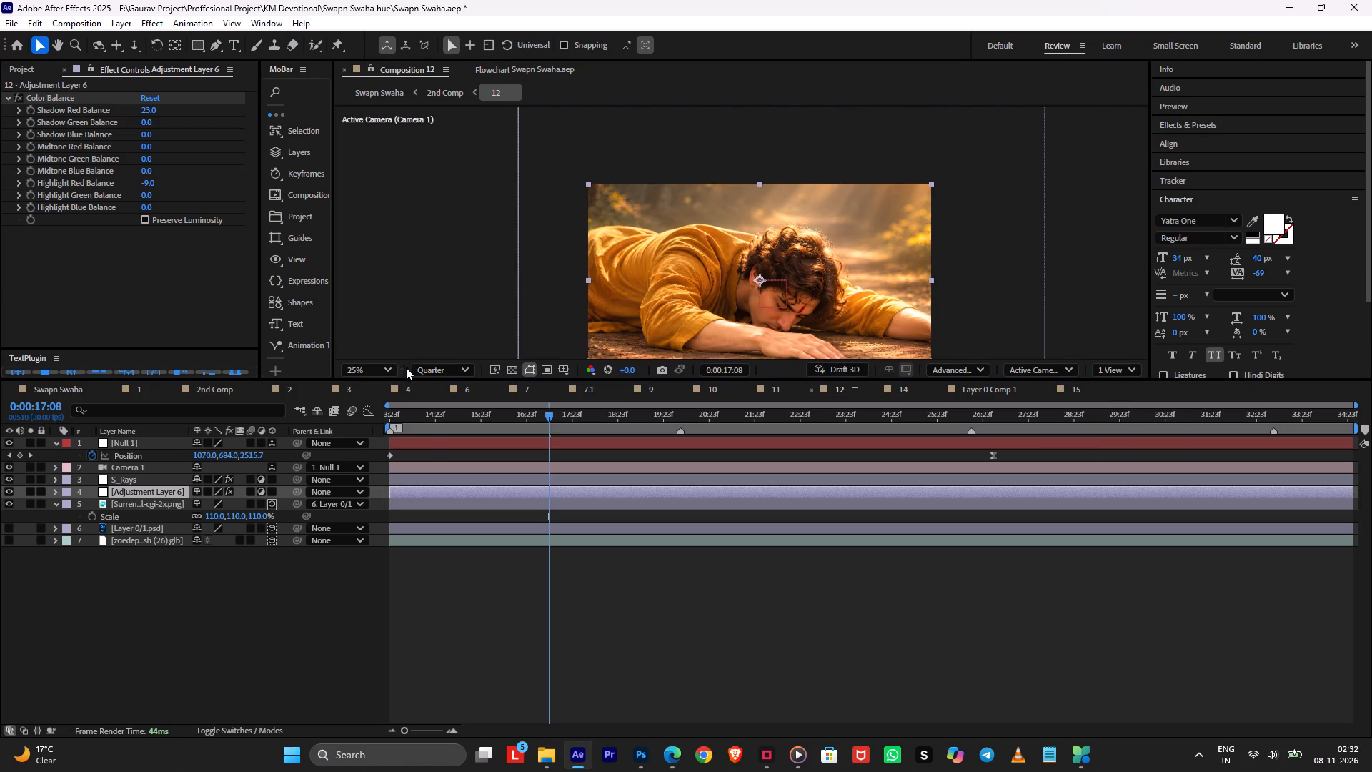
pyautogui.click(417, 372)
pyautogui.click(441, 414)
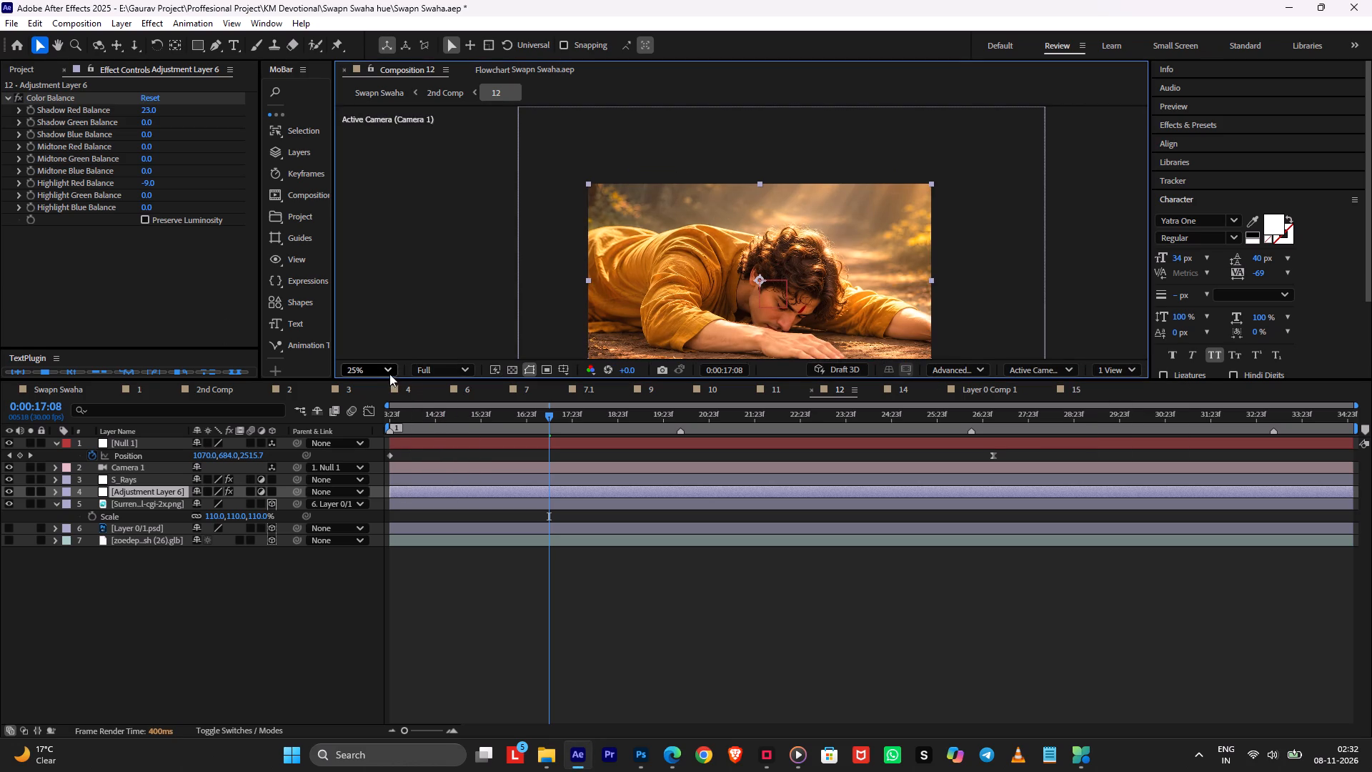
pyautogui.click(387, 372)
pyautogui.click(385, 382)
pyautogui.click(369, 387)
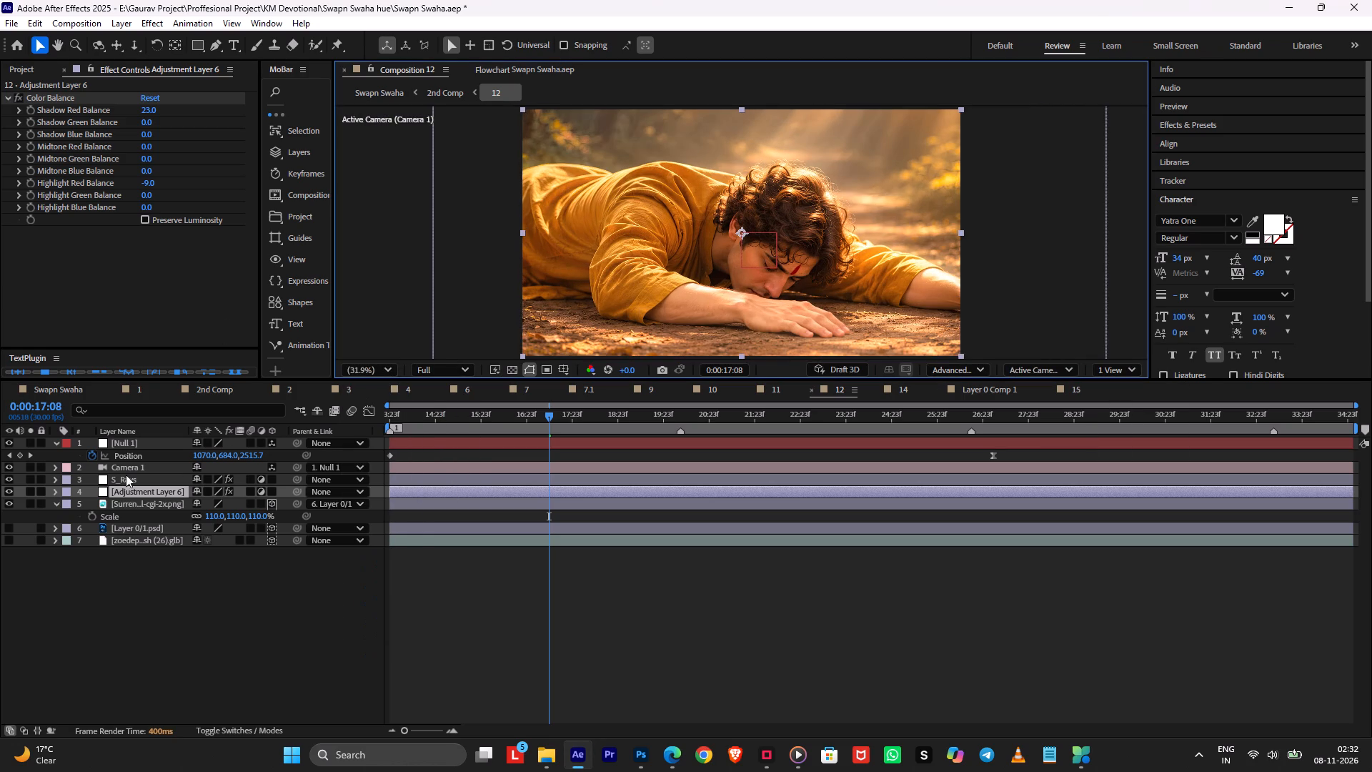
# Compare the image with and without Adjustment Layer 6, leave that colour-balance layer hidden, and return to 2nd Comp.
pyautogui.click(9, 490)
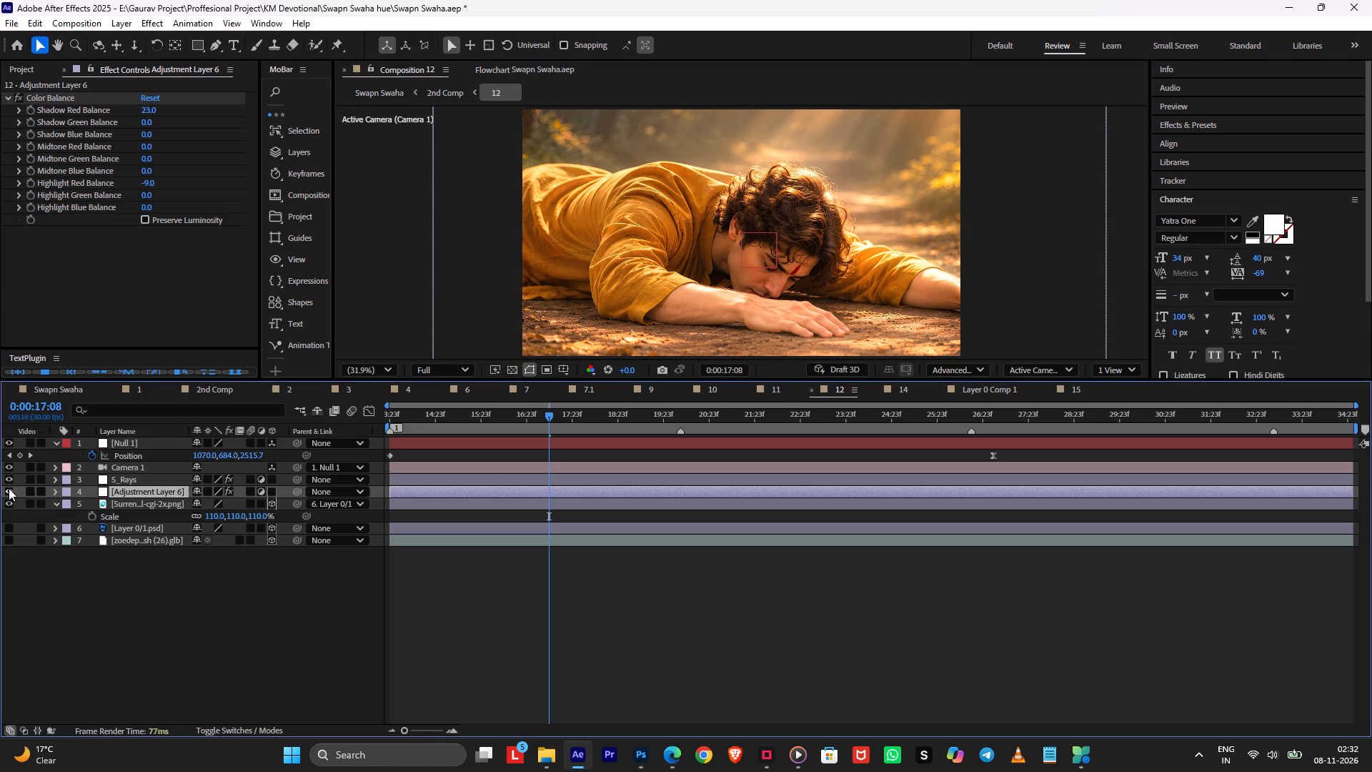
pyautogui.click(9, 489)
pyautogui.tripleClick(9, 488)
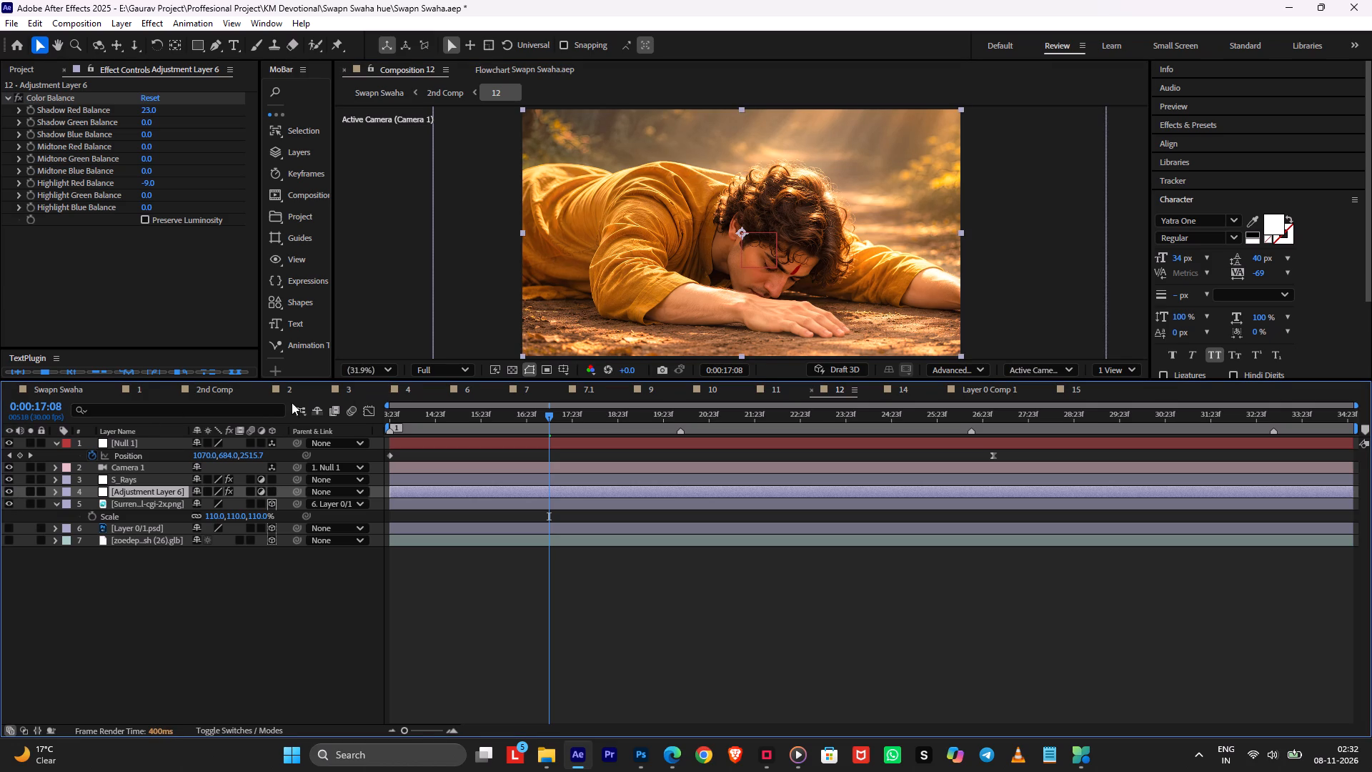
pyautogui.click(13, 493)
pyautogui.click(741, 559)
pyautogui.press('Tab')
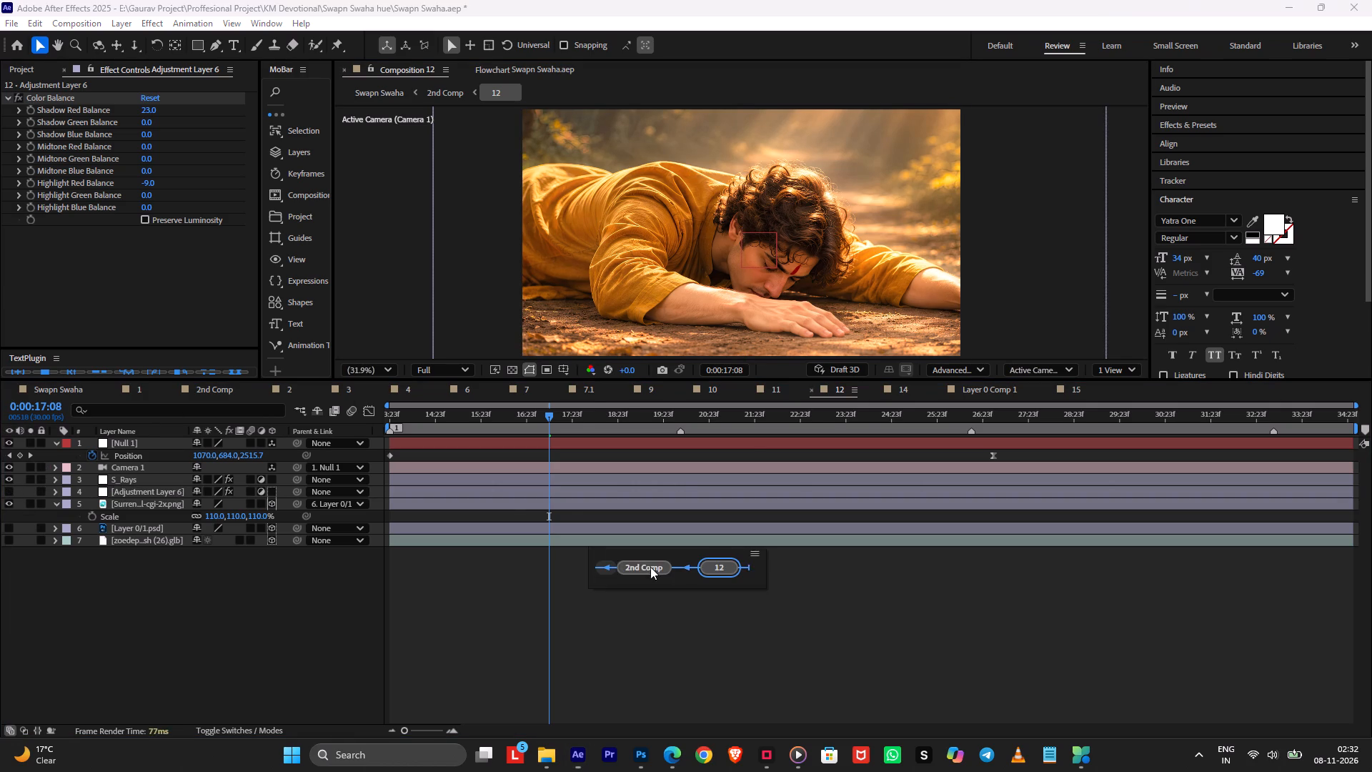
pyautogui.click(640, 564)
# Copy the Curves effect from layer 12, paste it onto layers 14 and 15, and save the project.
pyautogui.click(240, 275)
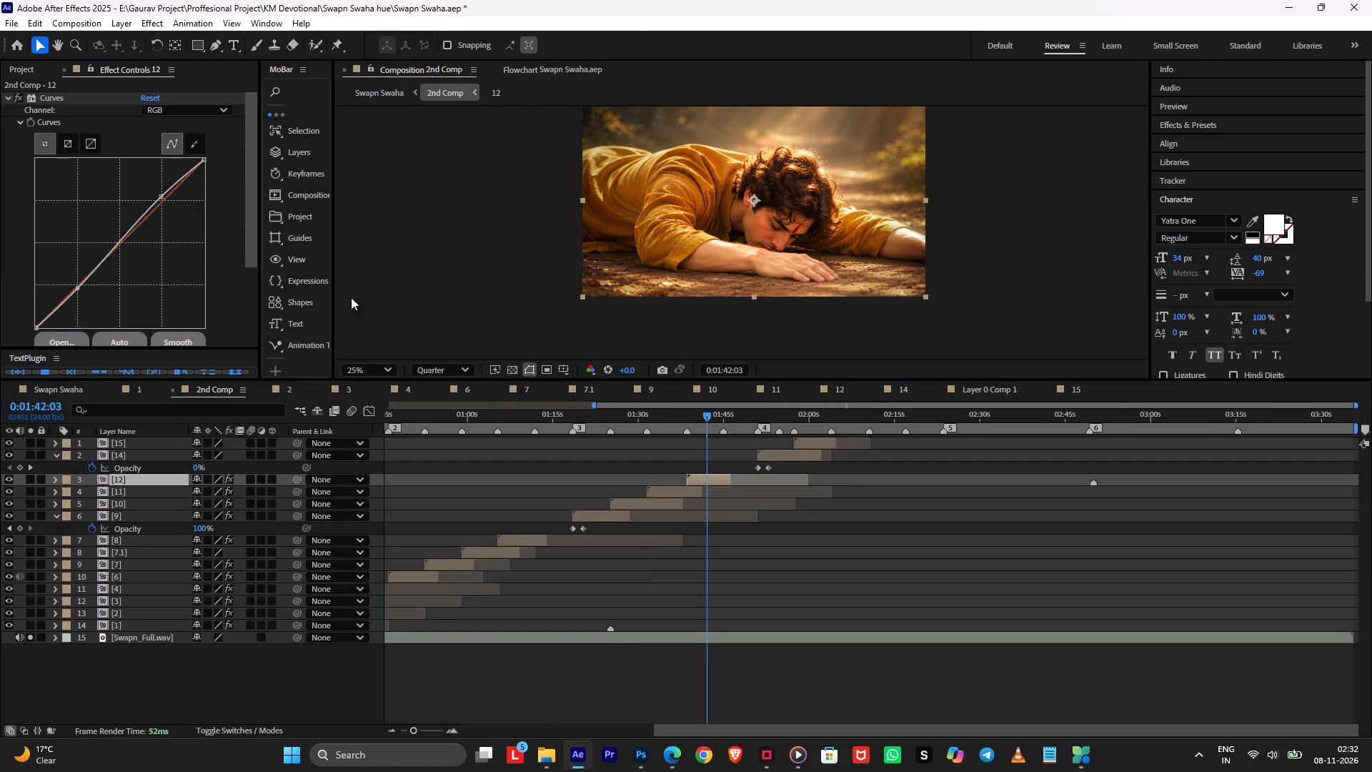
pyautogui.hotkey('ctrl', 'a')
pyautogui.hotkey('ctrl', 'c')
pyautogui.click(780, 405)
pyautogui.click(787, 416)
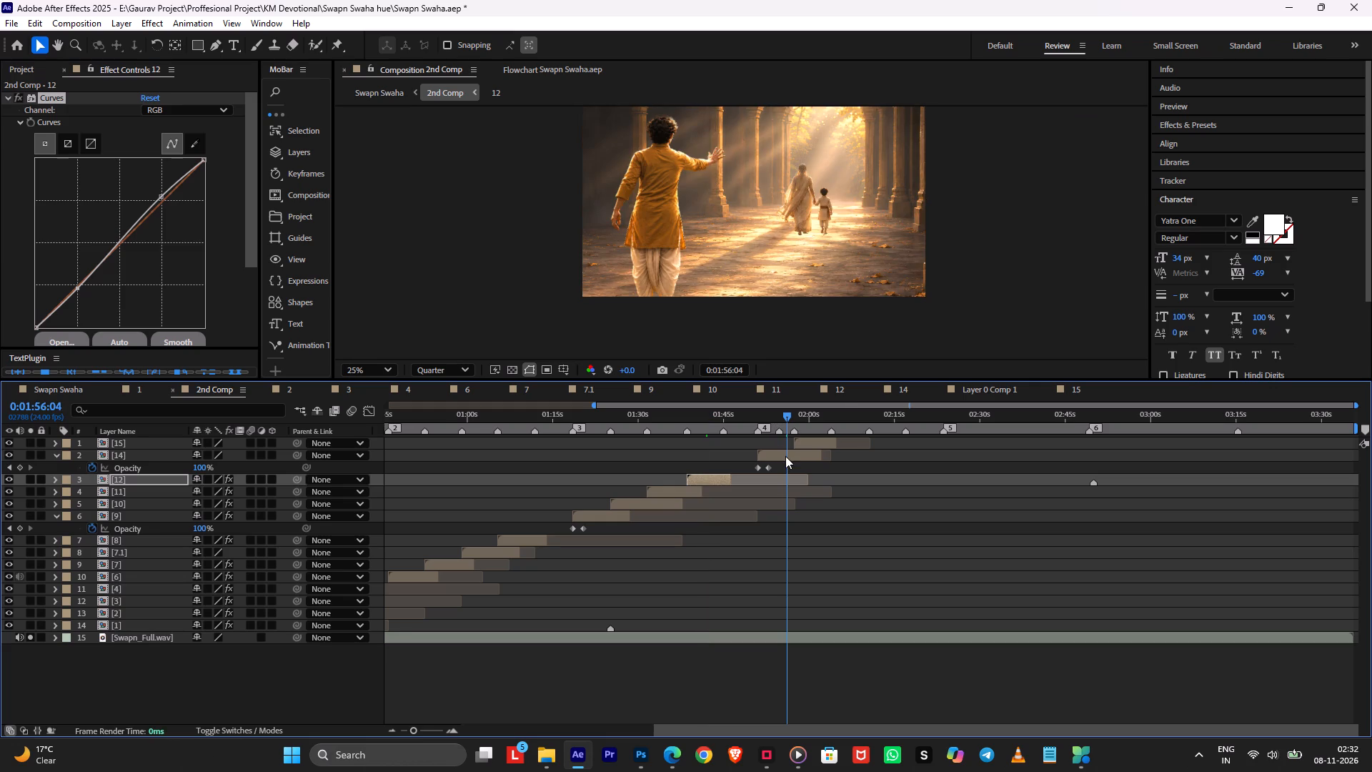
pyautogui.click(785, 457)
pyautogui.hotkey('ctrl', 'v')
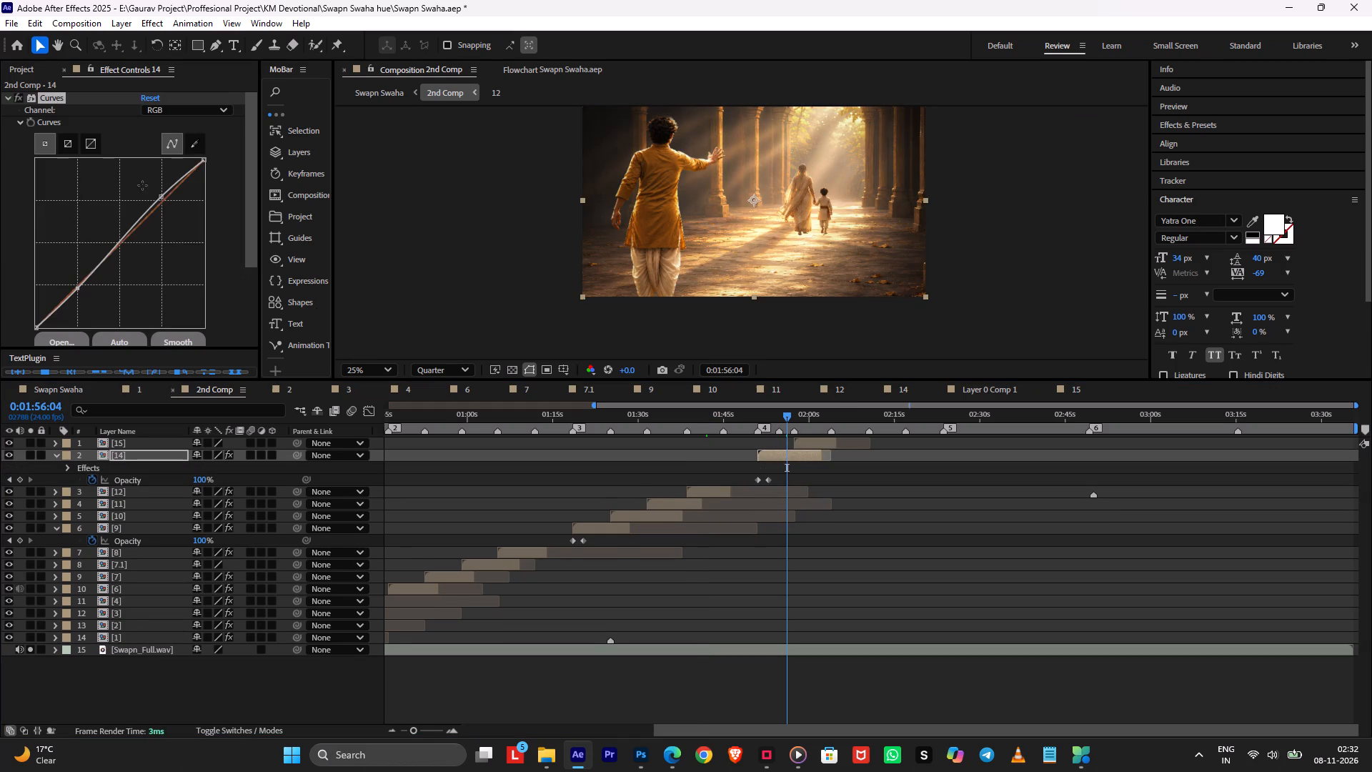
pyautogui.click(807, 417)
pyautogui.click(811, 441)
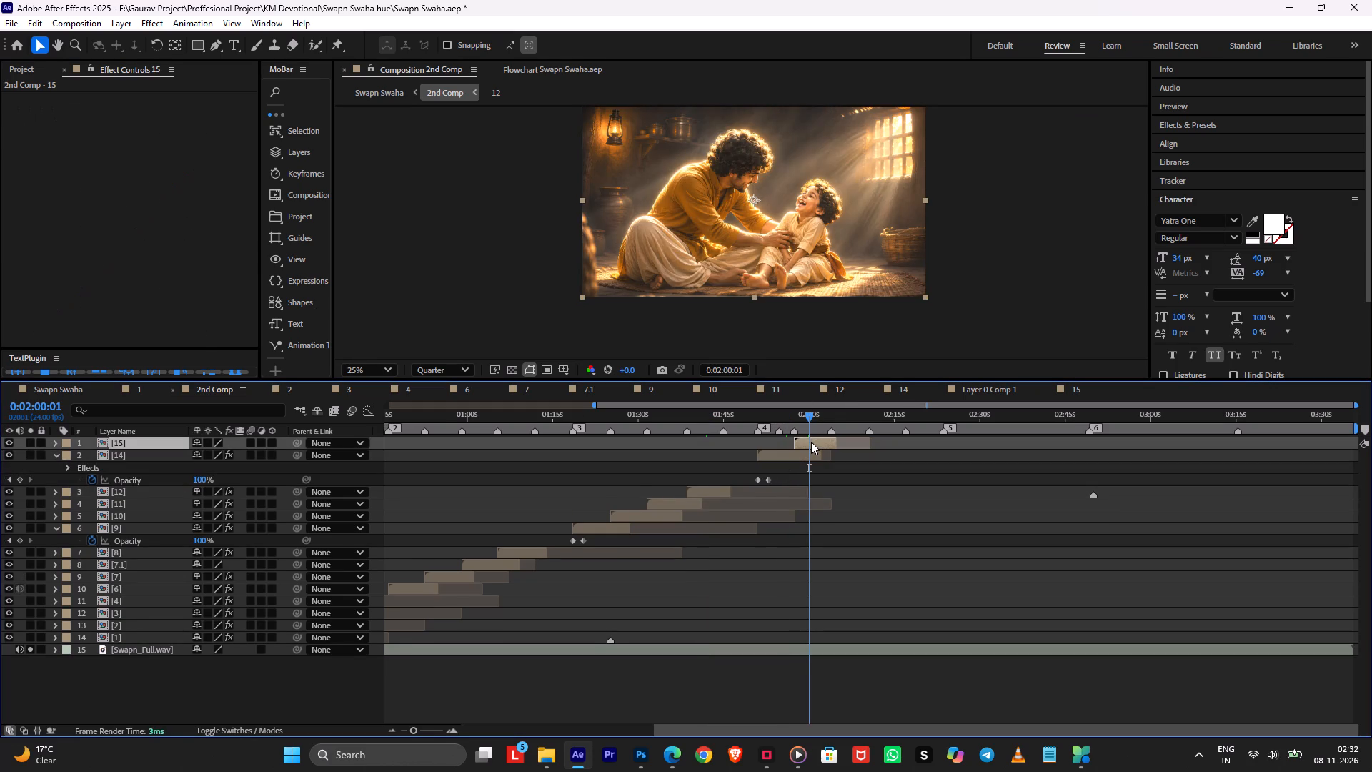
pyautogui.hotkey('ctrl', 'v')
pyautogui.hotkey('ctrl', 's')
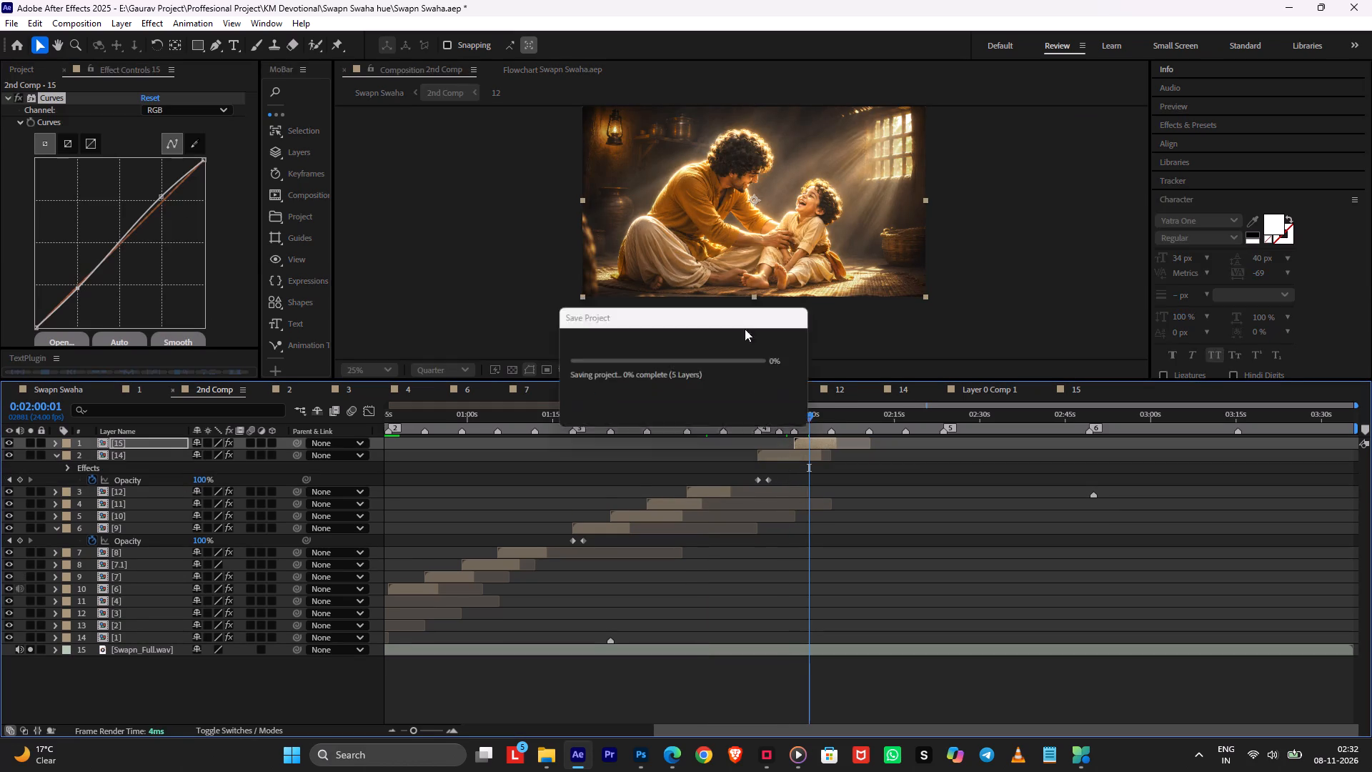
# Play back scene 15 from 0:02:00:01 and enlarge the preview to check the pasted Curves grade.
pyautogui.scroll(1, 837, 231)
pyautogui.moveTo(802, 285); pyautogui.dragTo(765, 318, button='middle')
pyautogui.press('space')
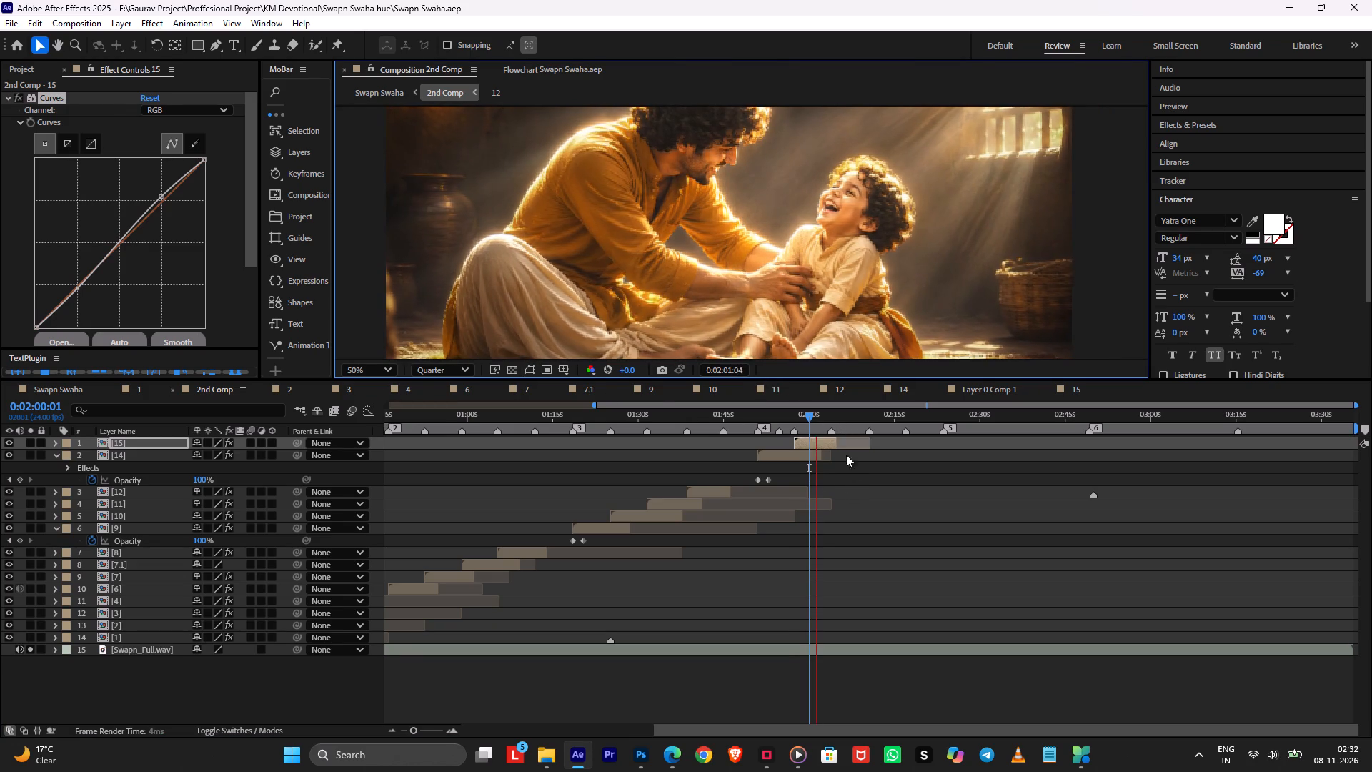
pyautogui.moveTo(847, 478); pyautogui.dragTo(767, 497, button='middle')
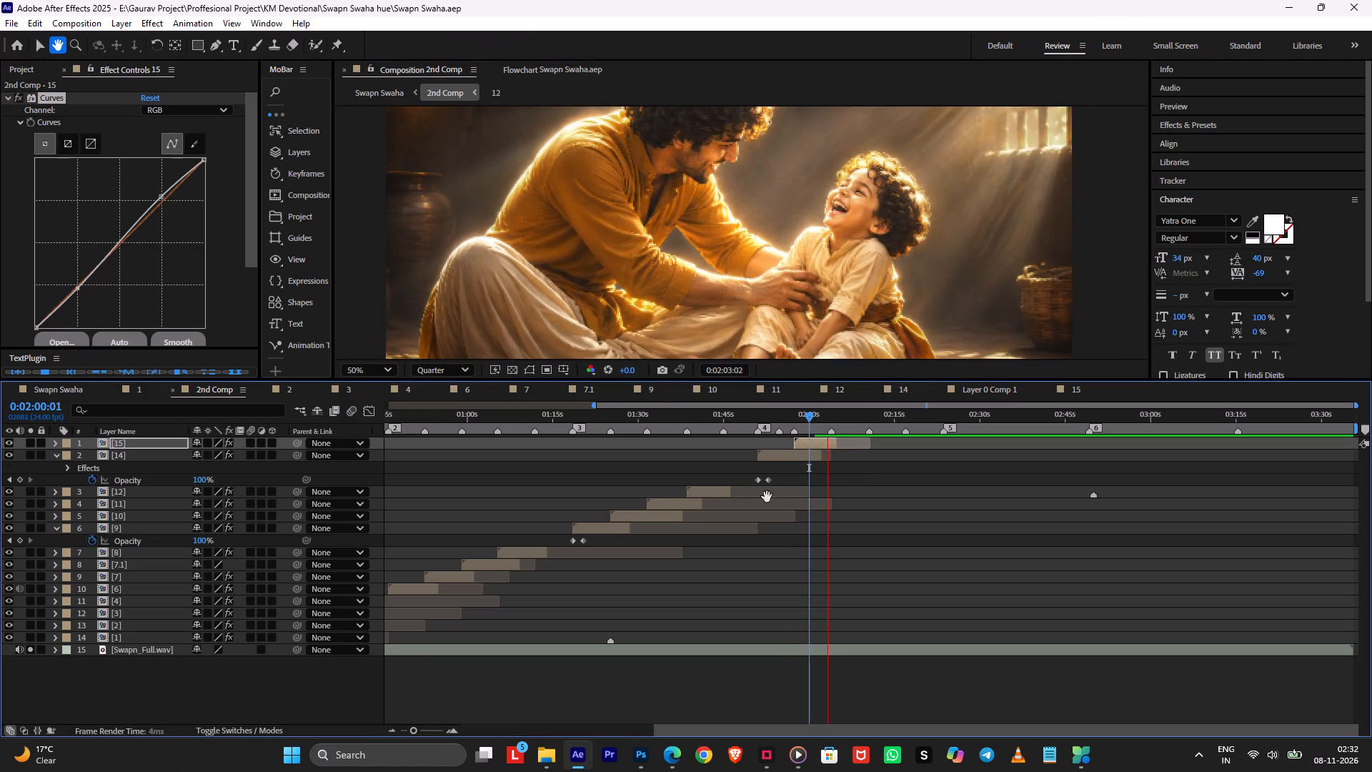
pyautogui.moveTo(767, 497); pyautogui.dragTo(765, 497, button='middle')
pyautogui.click(831, 420)
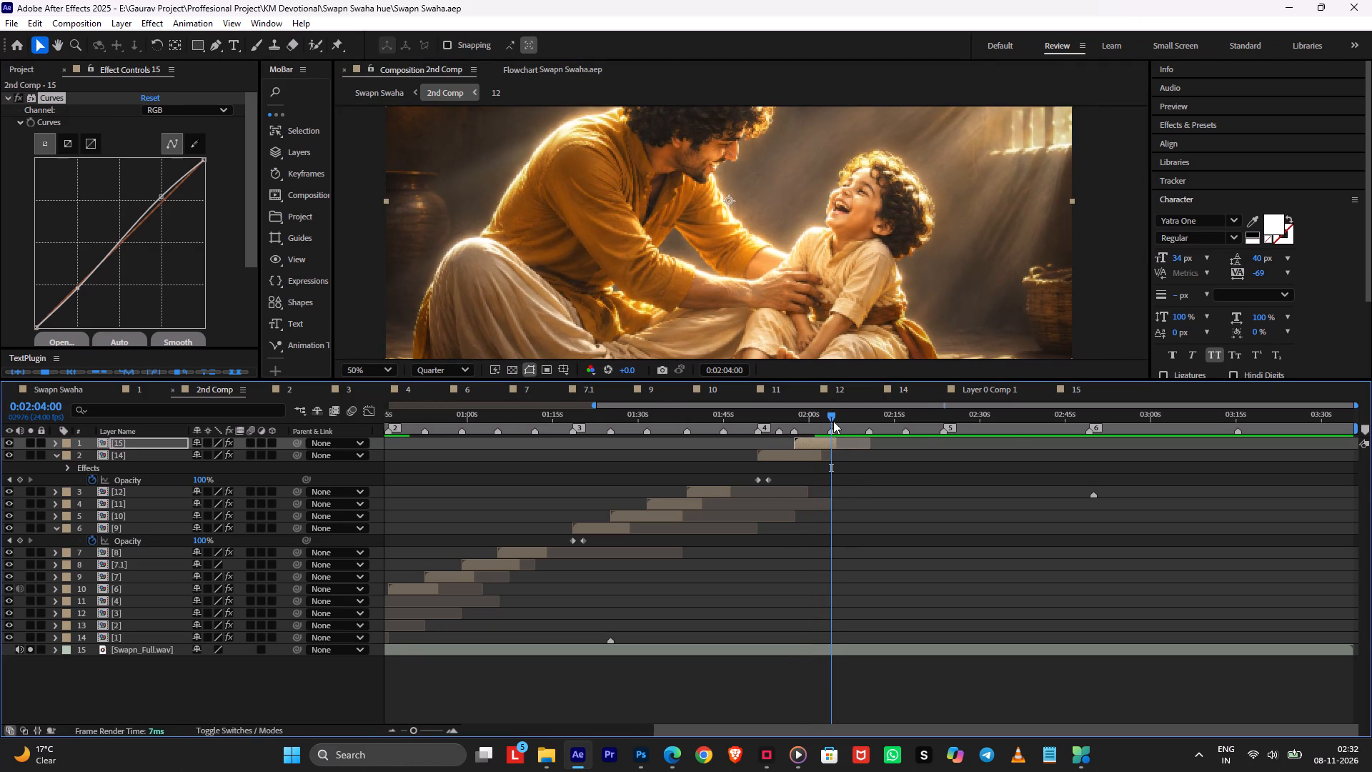
pyautogui.press('space')
pyautogui.click(833, 420)
# Reopen comp 12 from 2nd Comp at about 0:01:40 to inspect the lying man's image.
pyautogui.click(662, 407)
pyautogui.click(698, 416)
pyautogui.click(698, 416)
pyautogui.doubleClick(710, 493)
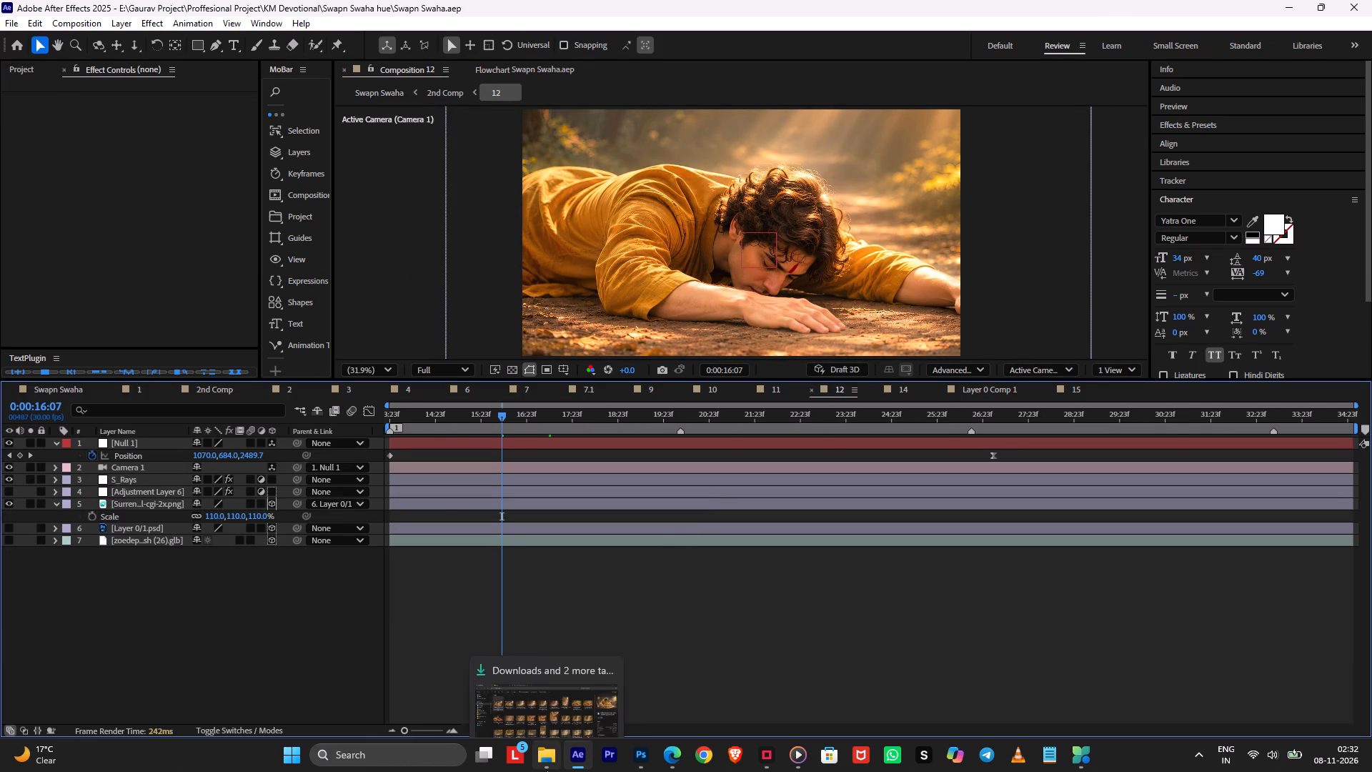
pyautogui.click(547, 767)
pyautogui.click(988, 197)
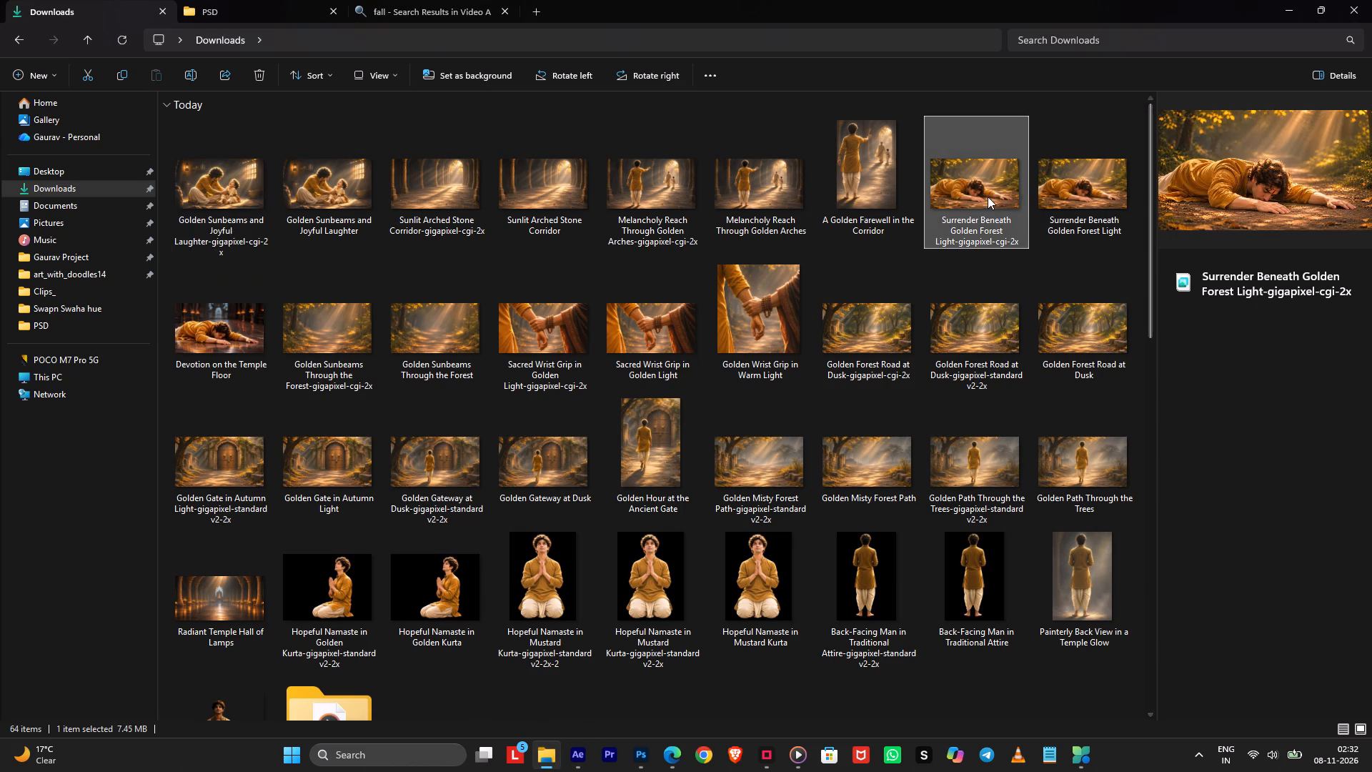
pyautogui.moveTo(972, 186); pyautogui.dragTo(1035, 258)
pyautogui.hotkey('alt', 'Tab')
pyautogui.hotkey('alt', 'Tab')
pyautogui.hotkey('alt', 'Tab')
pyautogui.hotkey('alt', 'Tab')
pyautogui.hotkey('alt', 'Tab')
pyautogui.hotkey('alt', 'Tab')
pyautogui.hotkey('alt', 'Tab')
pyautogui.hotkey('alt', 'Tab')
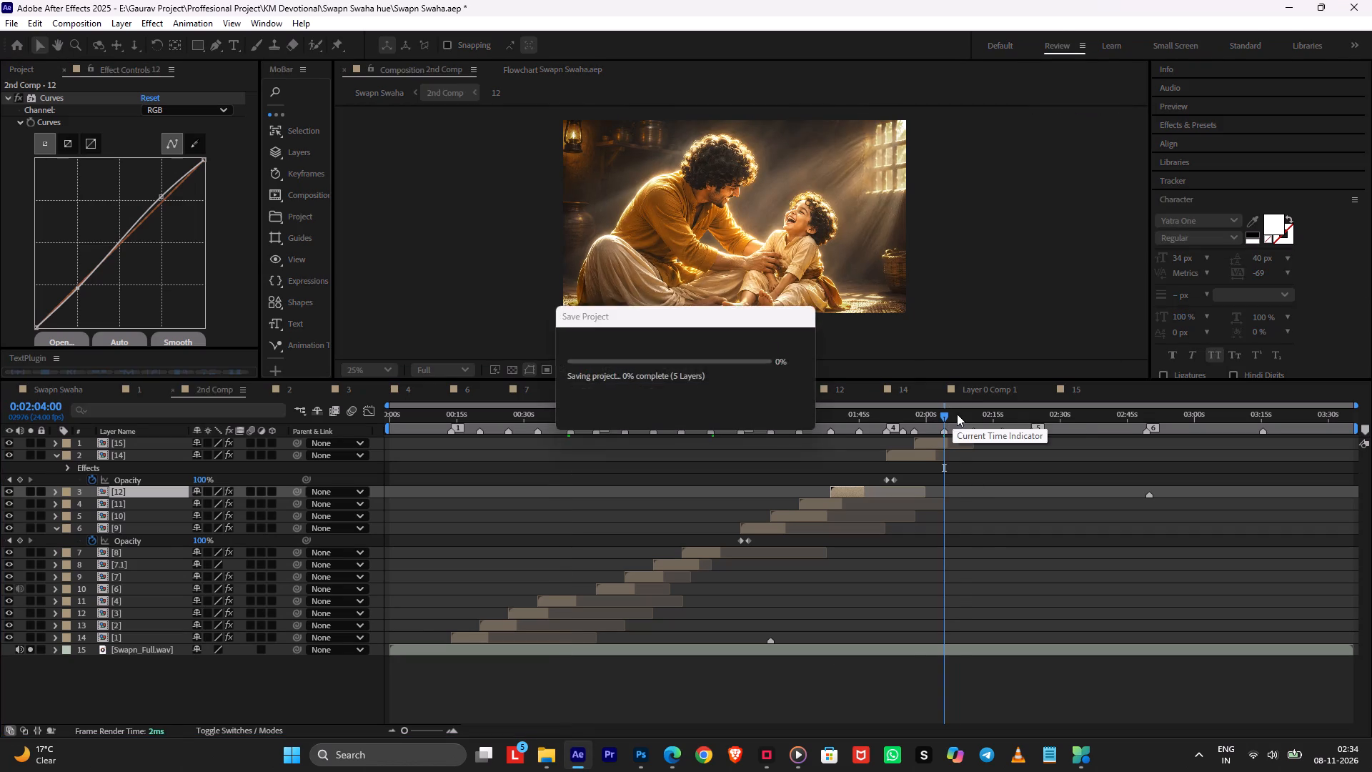
# Scrub past scene 15 in 2nd Comp and play the song from about 0:02:29 and 0:03:24.
pyautogui.moveTo(957, 414); pyautogui.dragTo(955, 437)
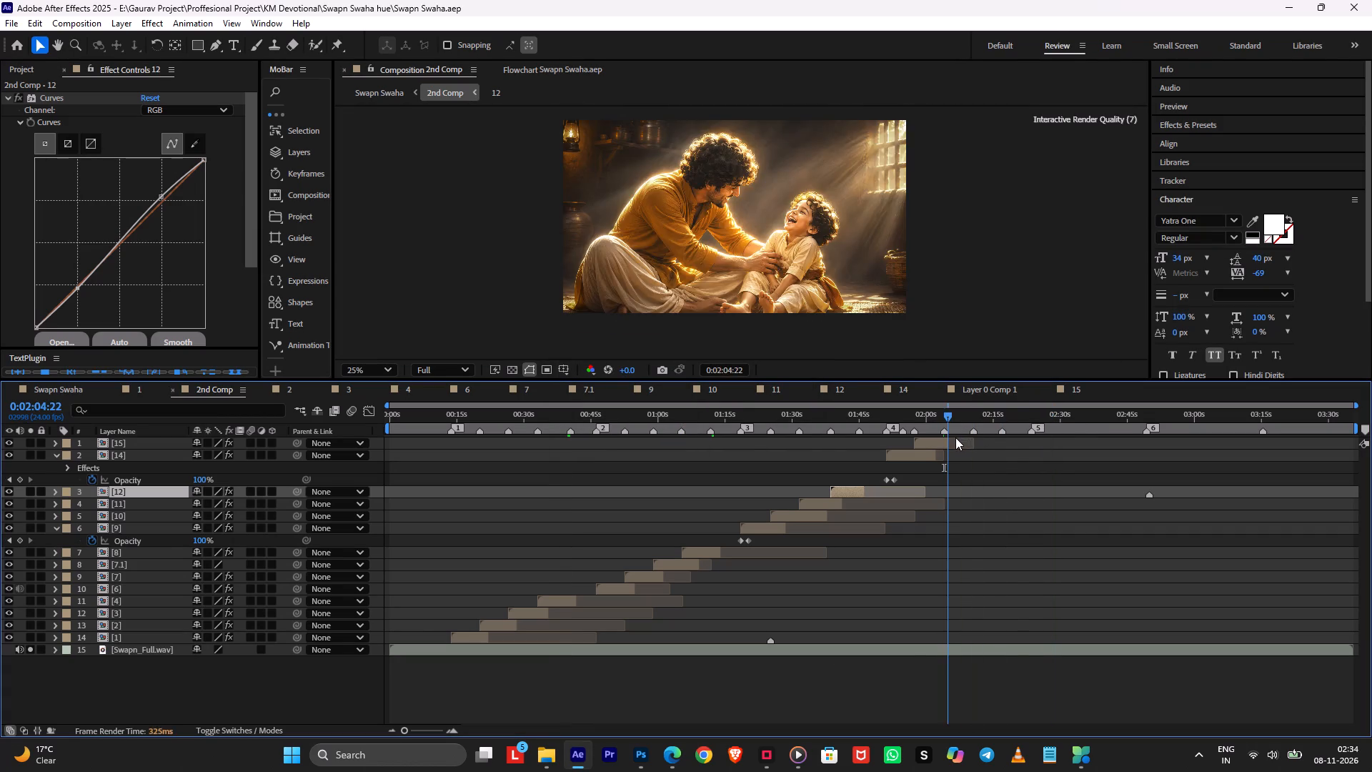
pyautogui.moveTo(955, 437); pyautogui.dragTo(1060, 432)
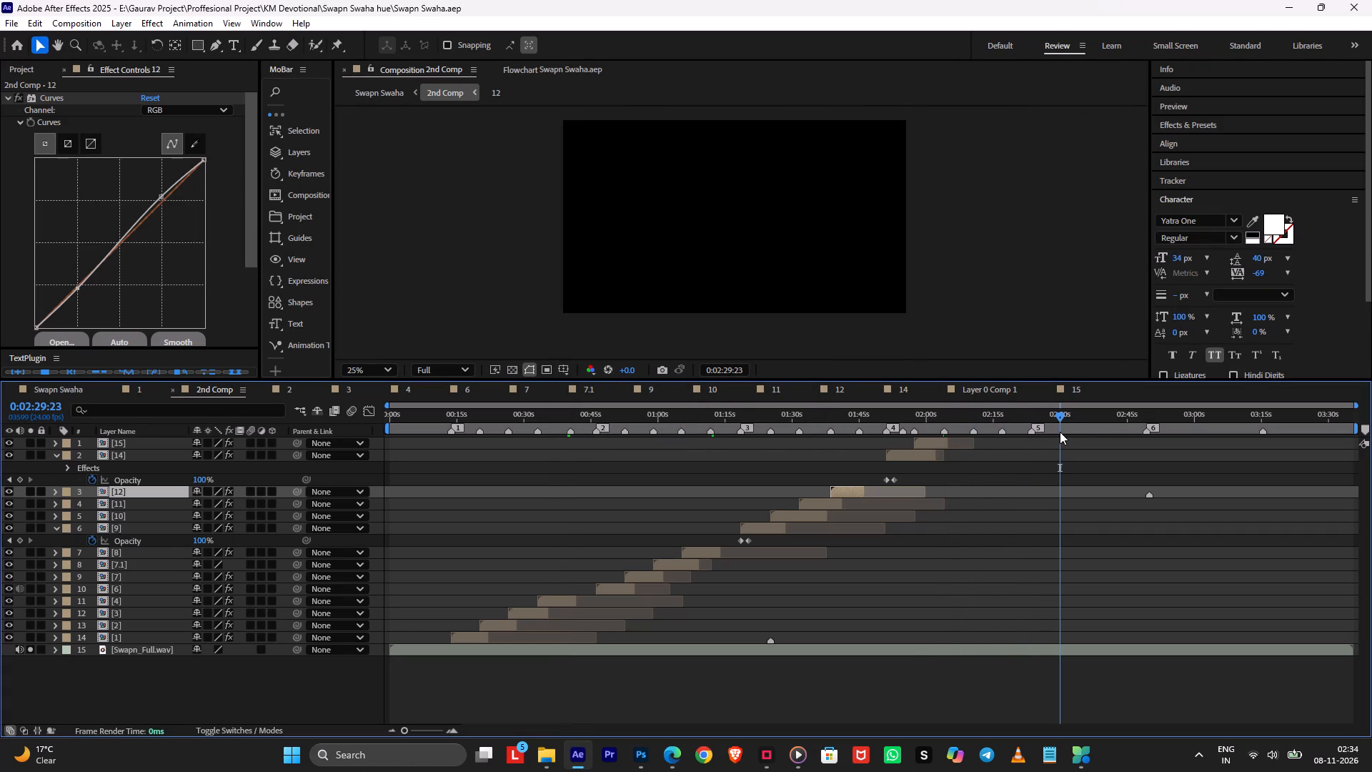
pyautogui.press('space')
pyautogui.moveTo(1127, 424); pyautogui.dragTo(1242, 427)
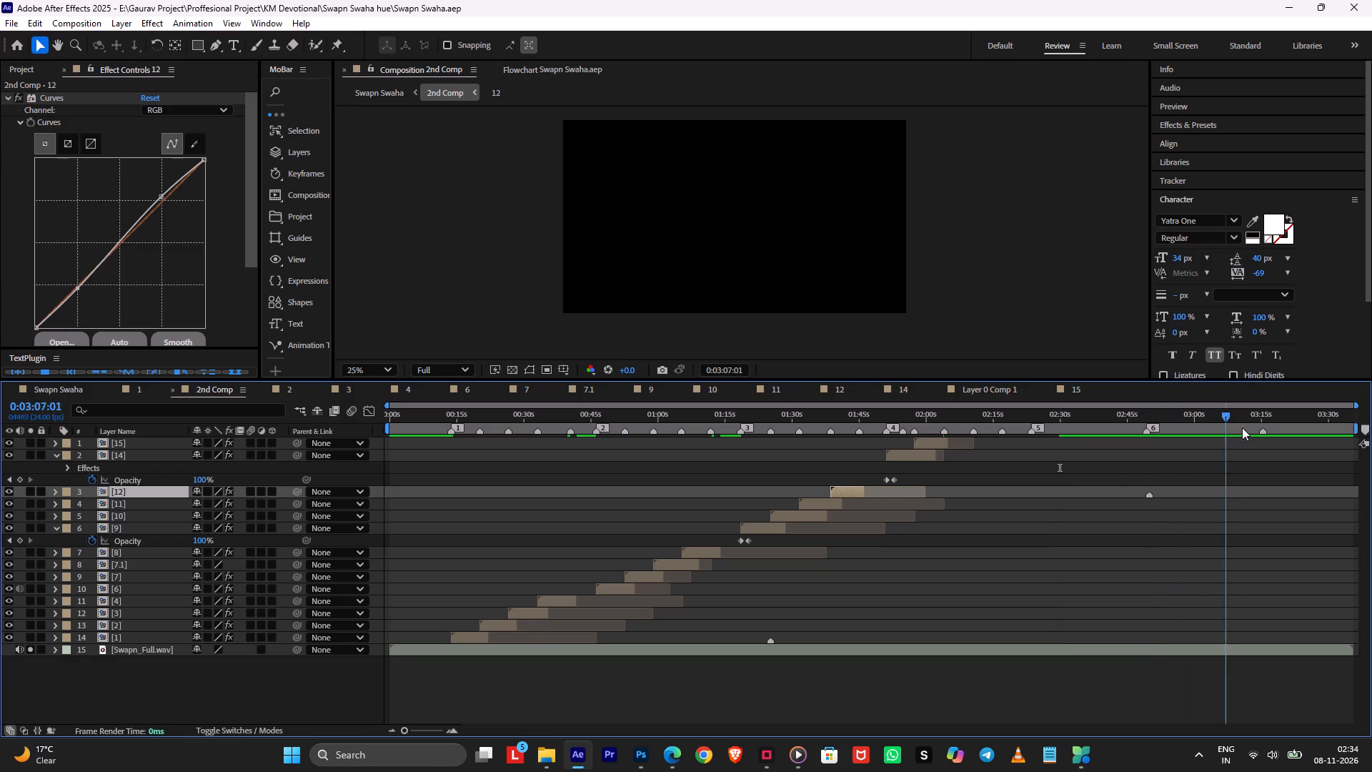
pyautogui.moveTo(1242, 427); pyautogui.dragTo(1304, 441)
pyautogui.press('space')
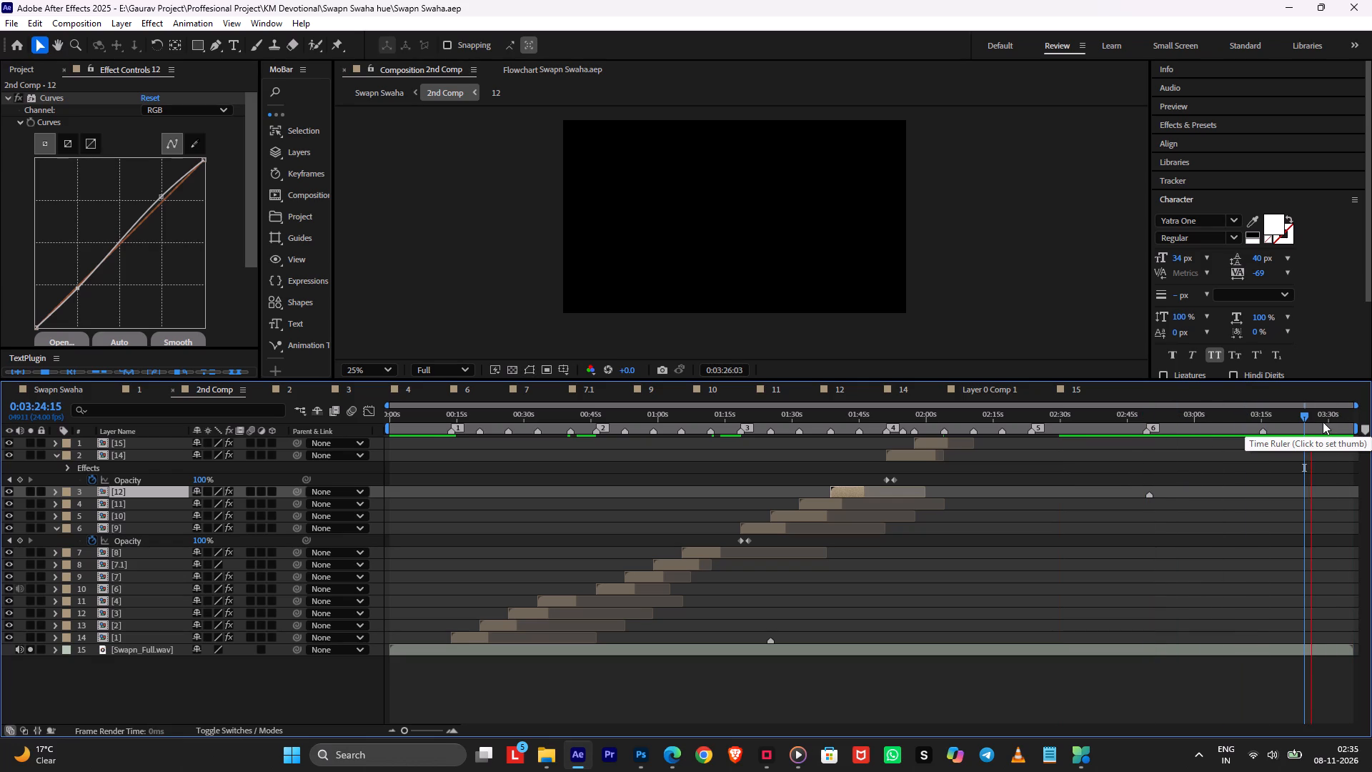
# Play the song following scene 15 from 0:02:04:00 and 0:02:10:04, and place the time indicator at the 0:02:10:15 marker.
pyautogui.moveTo(1323, 421); pyautogui.dragTo(943, 448)
pyautogui.press('space')
pyautogui.keyDown('alt'); pyautogui.scroll(2, 950, 460); pyautogui.keyUp('alt')
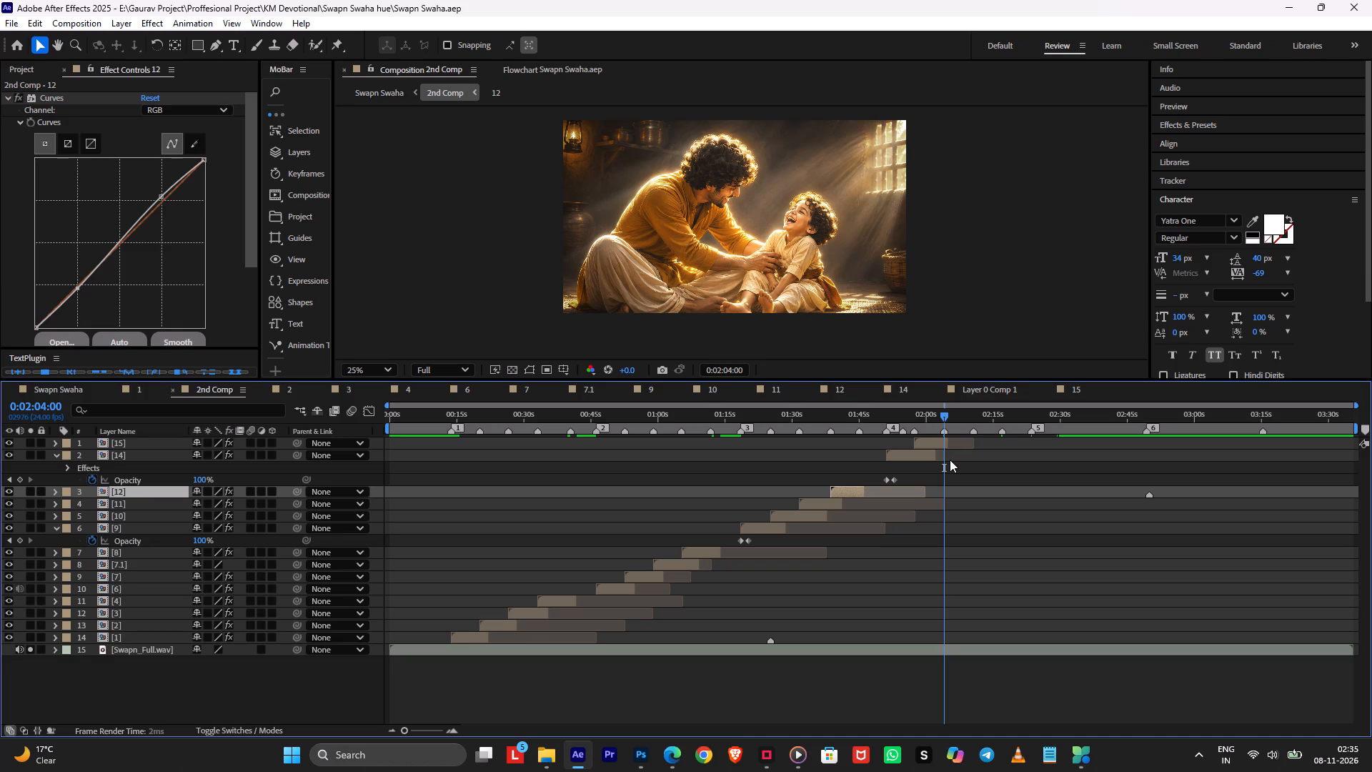
pyautogui.click(1036, 416)
pyautogui.press('space')
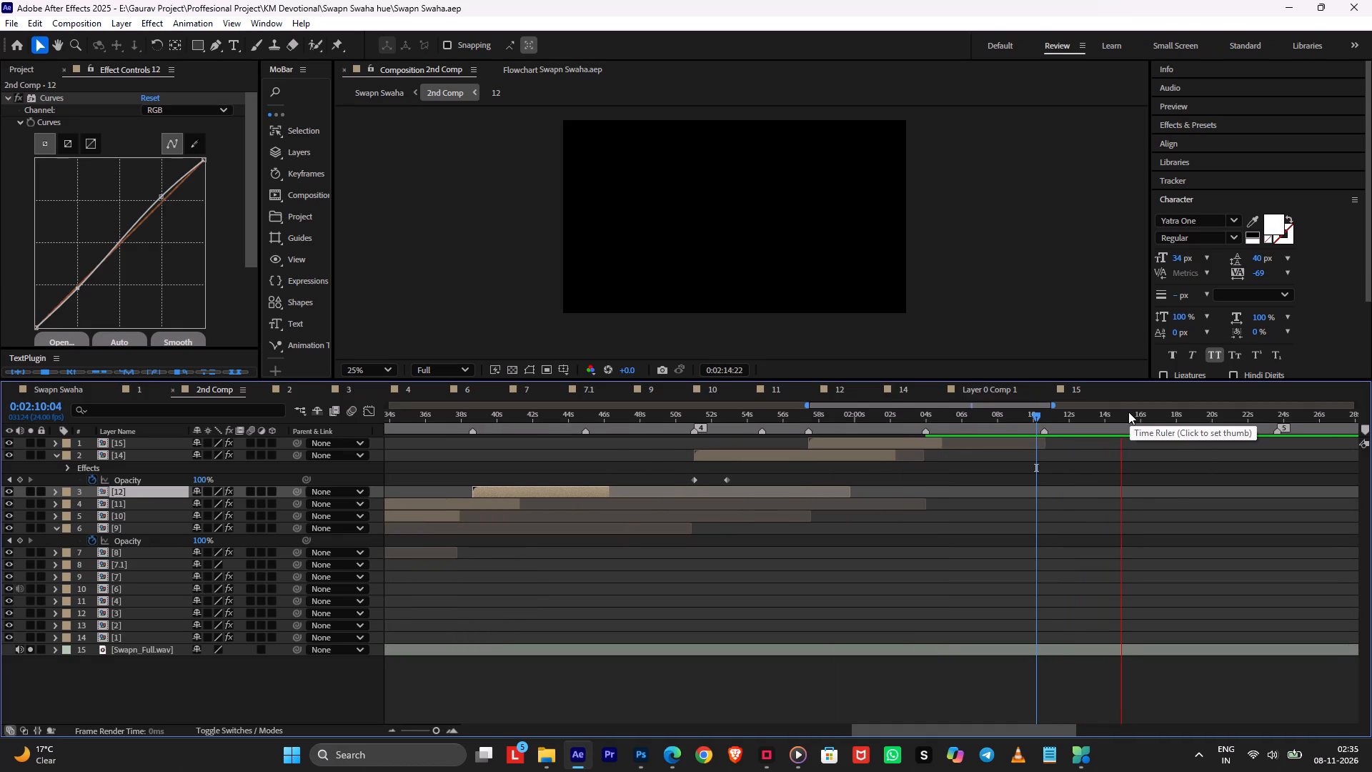
pyautogui.click(1042, 418)
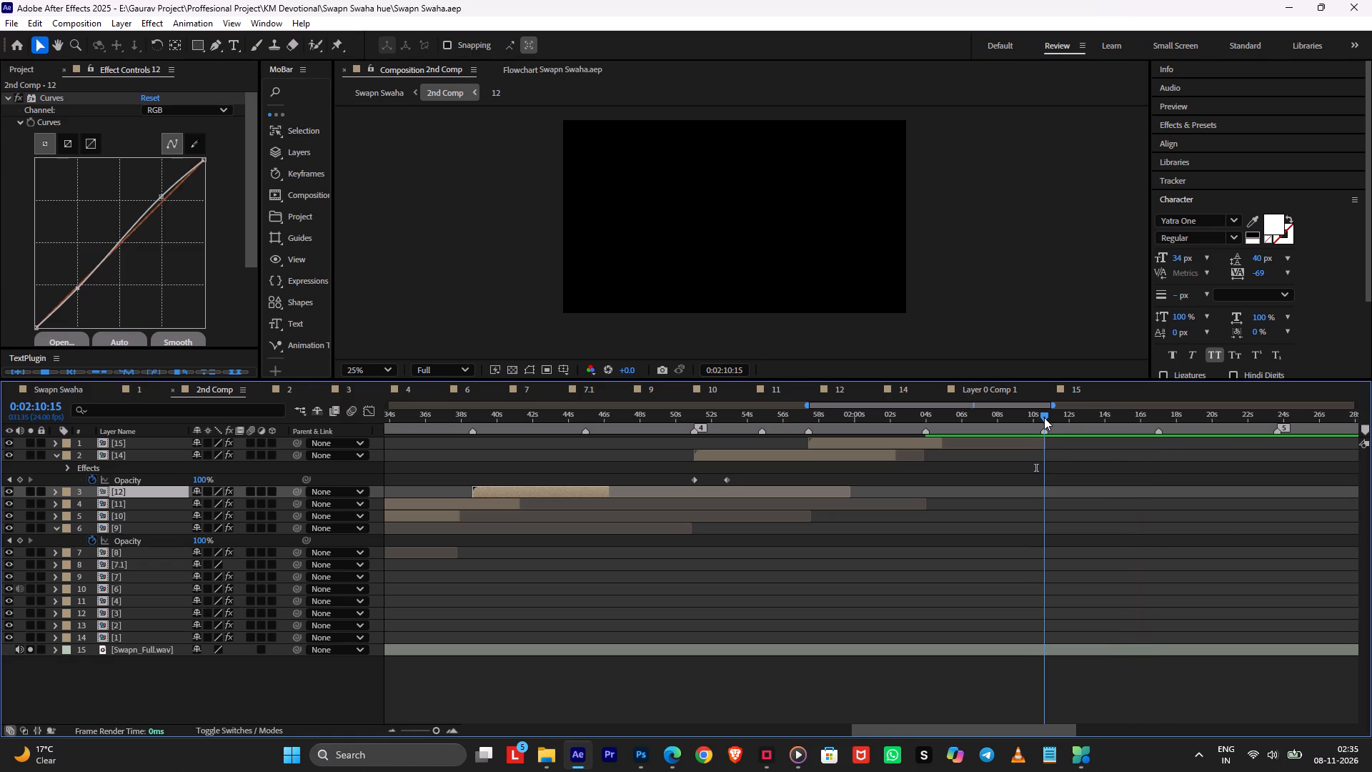
# Scrub back through the earlier scenes in 2nd Comp, look into comp 7, and stop on scene 9 at 0:01:24:09.
pyautogui.click(717, 415)
pyautogui.moveTo(685, 419); pyautogui.dragTo(537, 427)
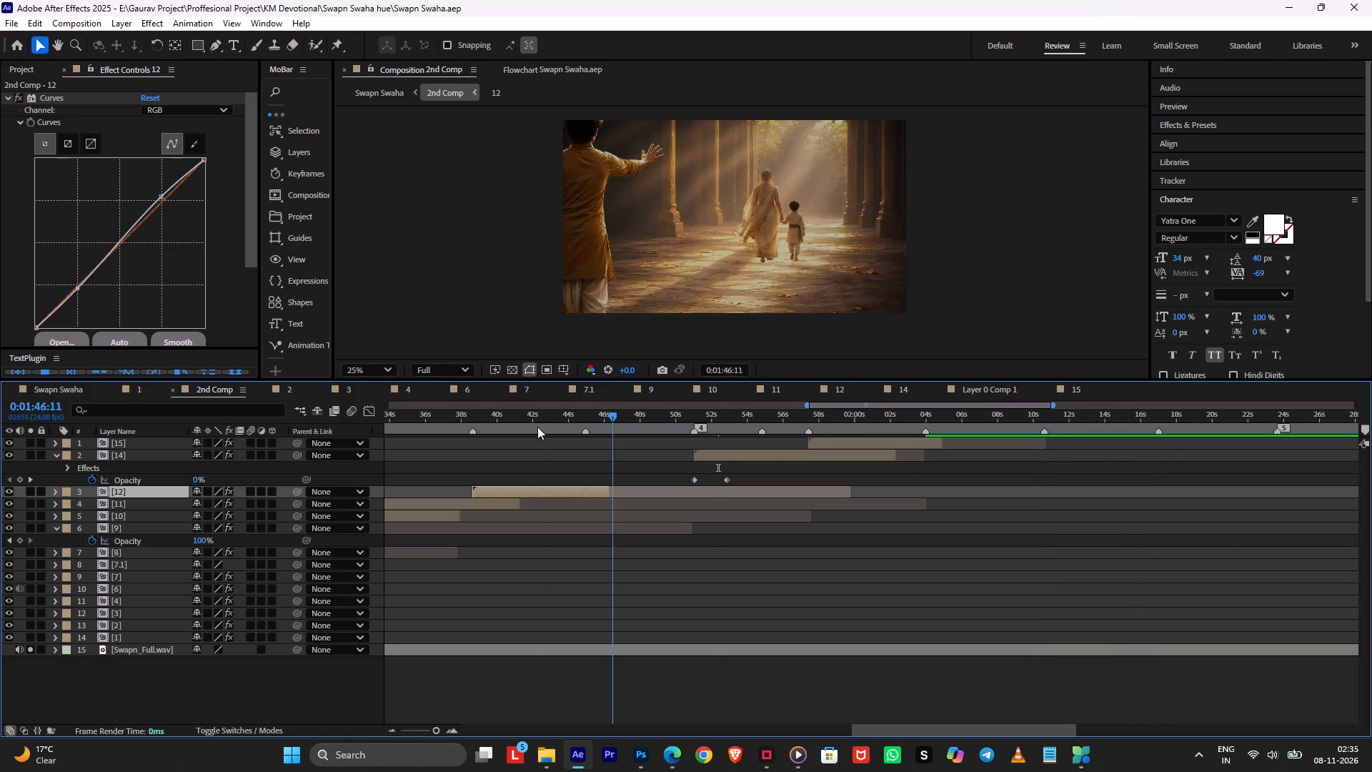
pyautogui.moveTo(537, 427); pyautogui.dragTo(437, 432)
pyautogui.moveTo(459, 455); pyautogui.dragTo(532, 464, button='middle')
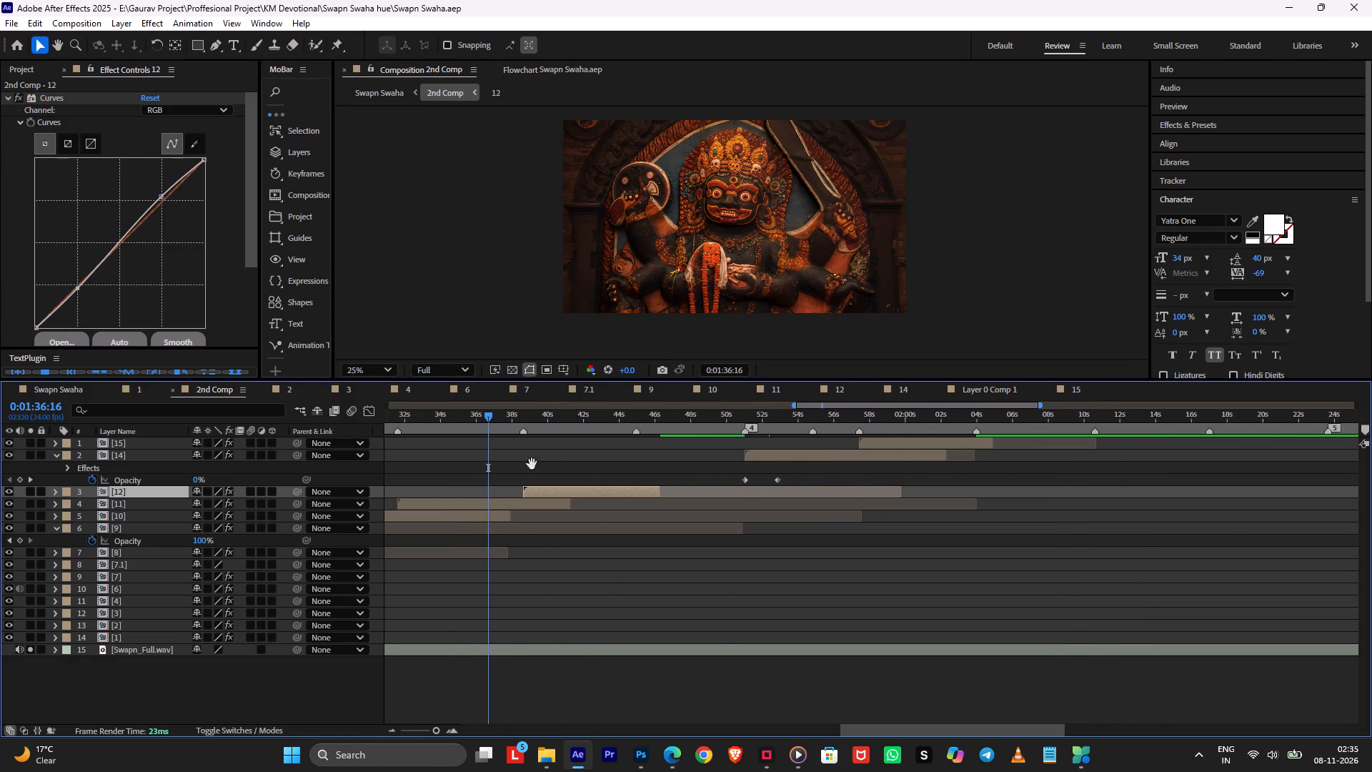
pyautogui.moveTo(532, 464); pyautogui.dragTo(691, 461, button='middle')
pyautogui.click(529, 395)
pyautogui.click(521, 404)
pyautogui.click(514, 417)
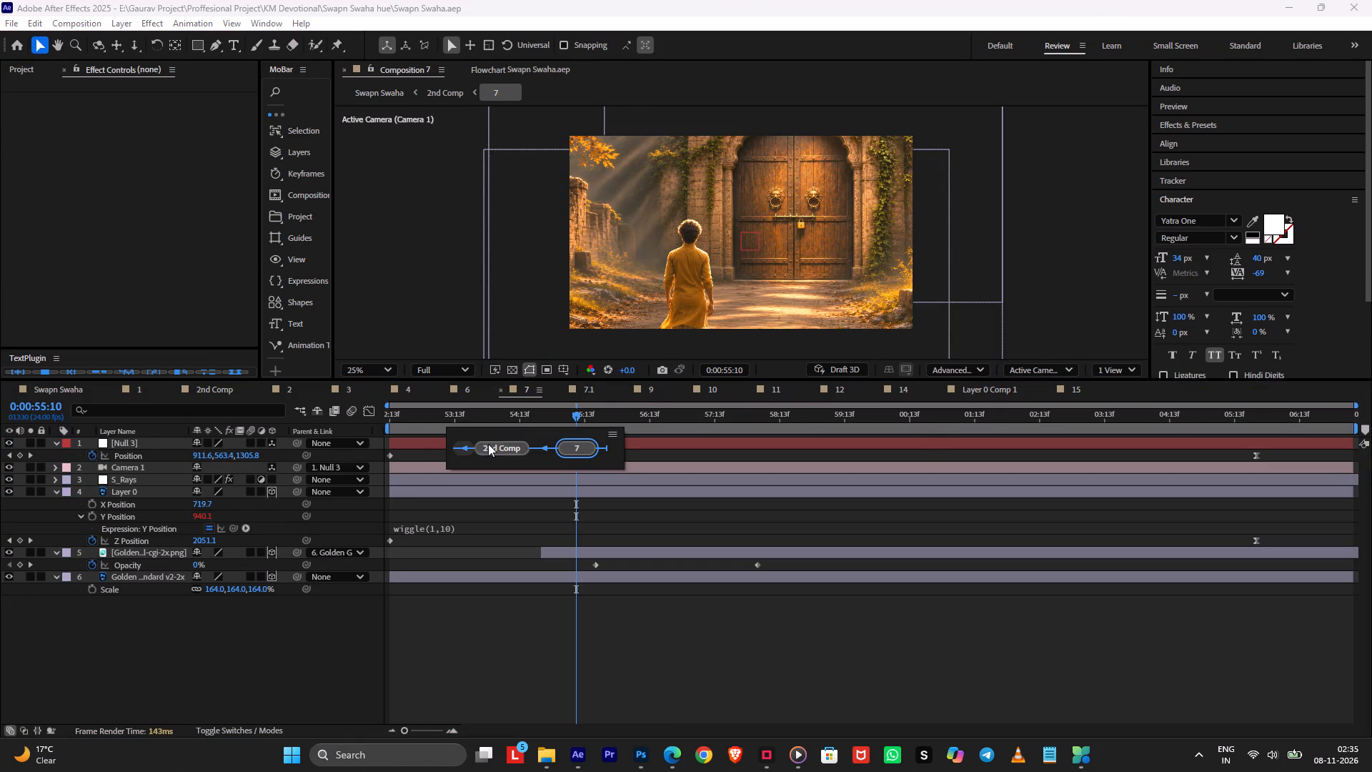
pyautogui.click(488, 444)
pyautogui.keyDown('alt'); pyautogui.scroll(-1, 637, 457); pyautogui.keyUp('alt')
pyautogui.click(655, 421)
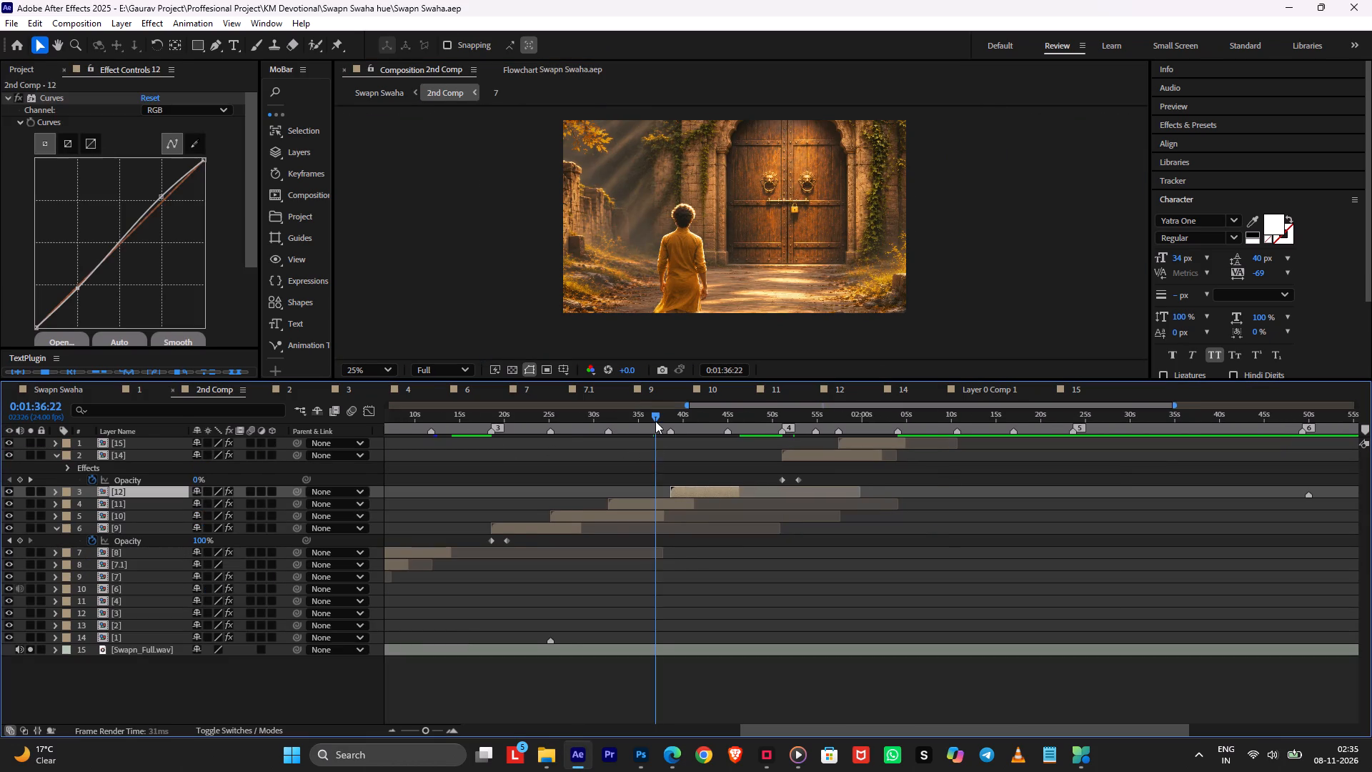
pyautogui.moveTo(655, 421); pyautogui.dragTo(543, 440)
# Duplicate the scene 9 layer, replace its source with a duplicate of comp 9 numbered 16, and put it at the top of 2nd Comp.
pyautogui.click(516, 529)
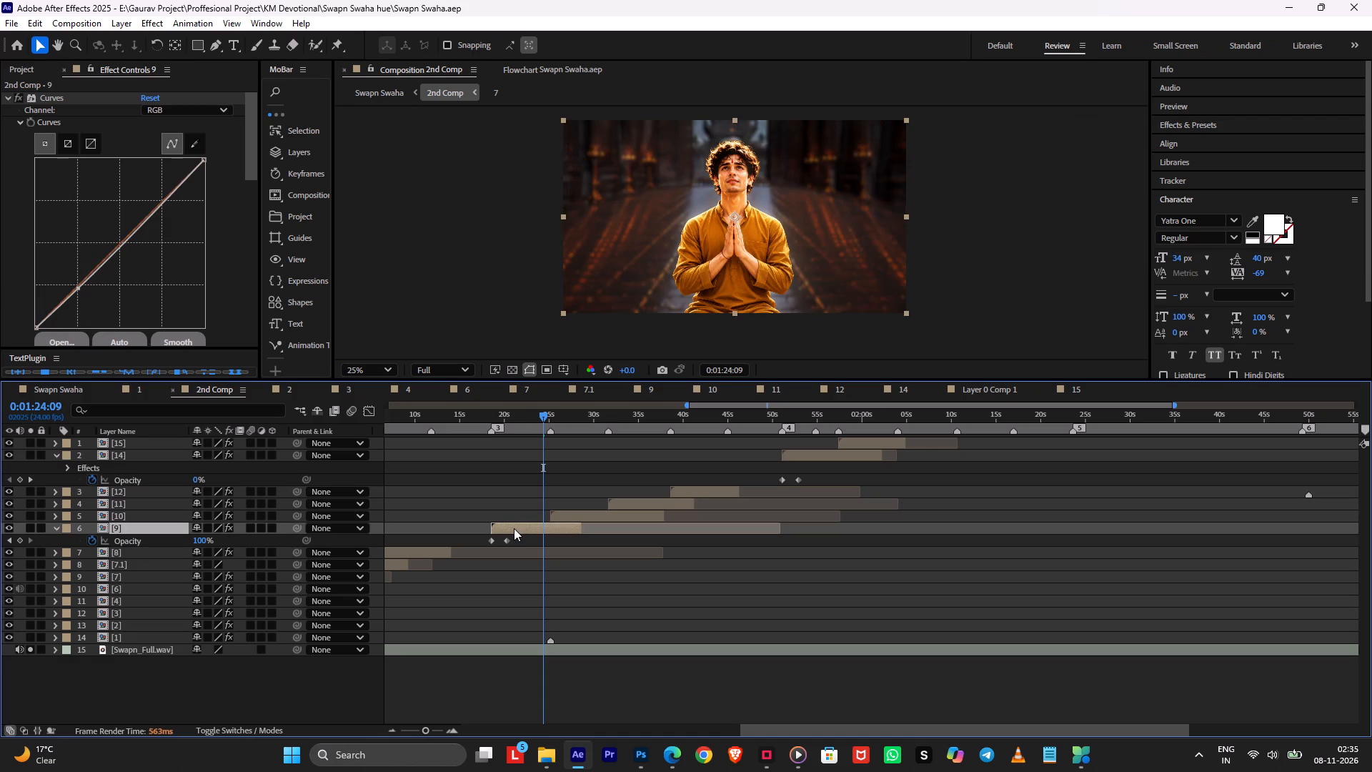
pyautogui.hotkey('ctrl', 'd')
pyautogui.rightClick(514, 528)
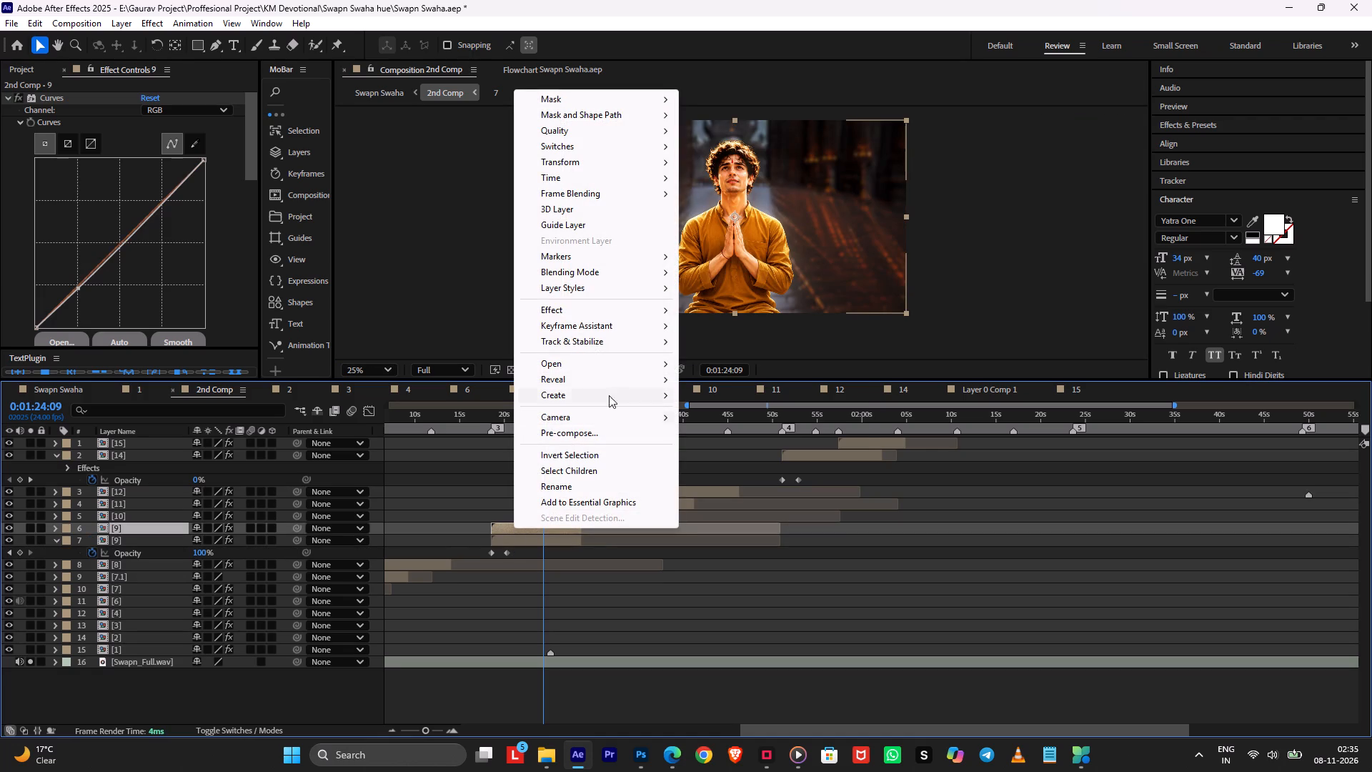
pyautogui.click(727, 389)
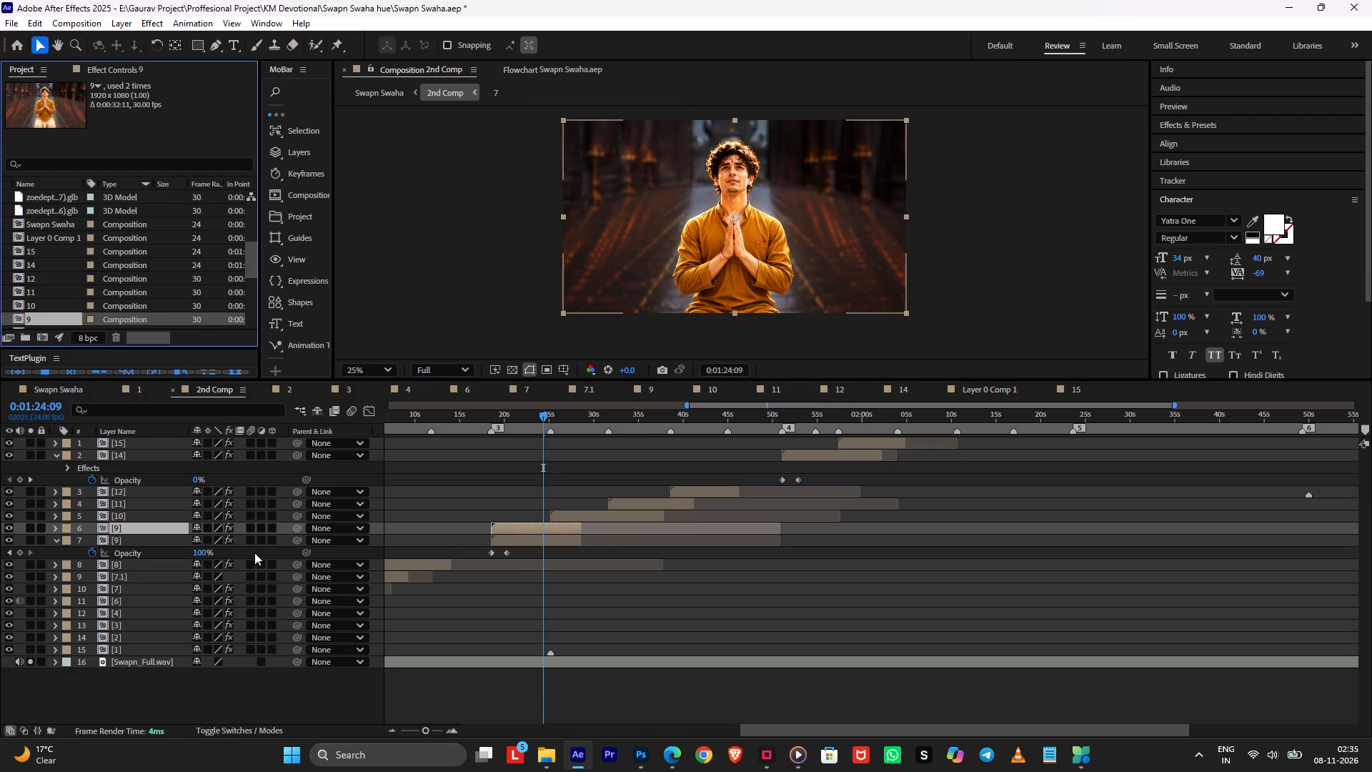
pyautogui.hotkey('ctrl', 'd')
pyautogui.moveTo(42, 316); pyautogui.dragTo(134, 490)
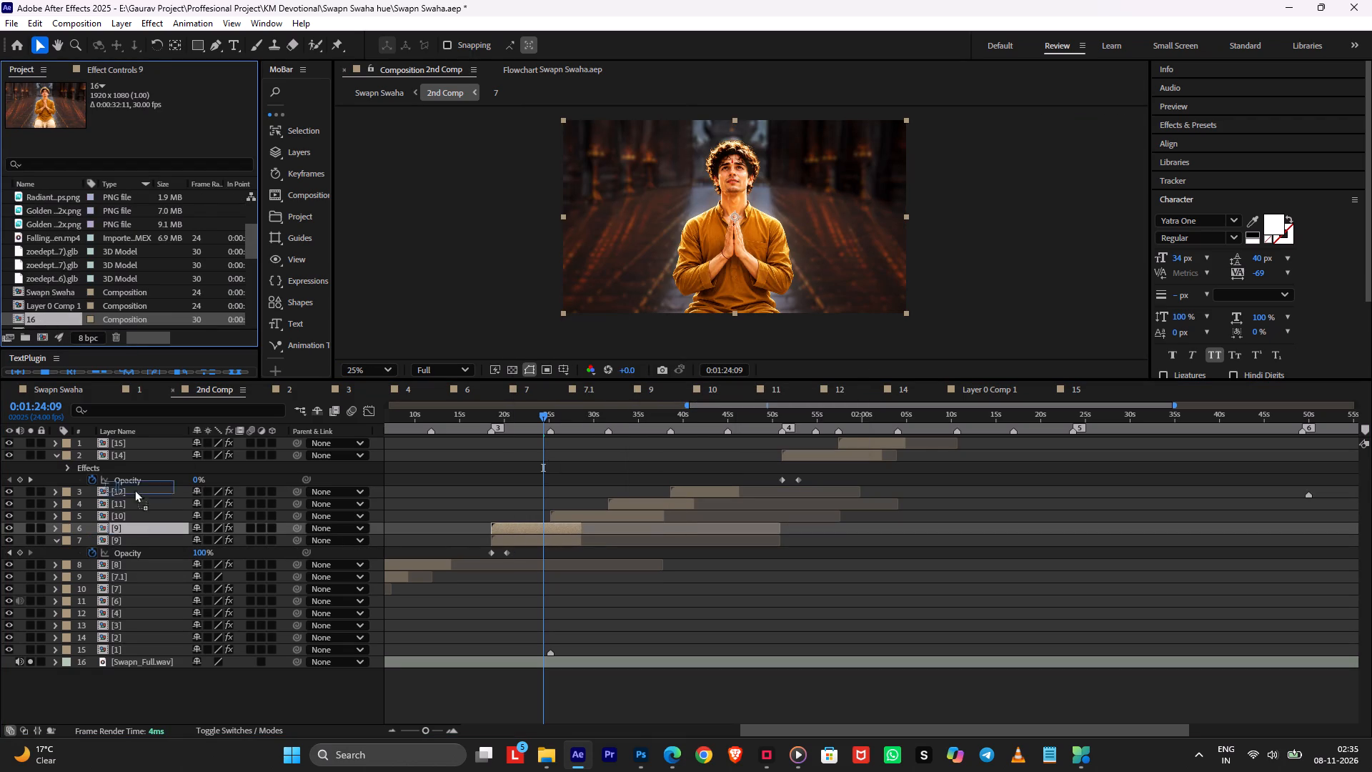
pyautogui.moveTo(134, 490); pyautogui.dragTo(138, 525)
pyautogui.moveTo(137, 523); pyautogui.dragTo(149, 437)
# Move the scene 16 layer so it starts at the 0:02:10:15 marker, directly after scene 15.
pyautogui.keyDown('alt'); pyautogui.scroll(-2, 447, 482); pyautogui.keyUp('alt')
pyautogui.moveTo(562, 443); pyautogui.dragTo(925, 446)
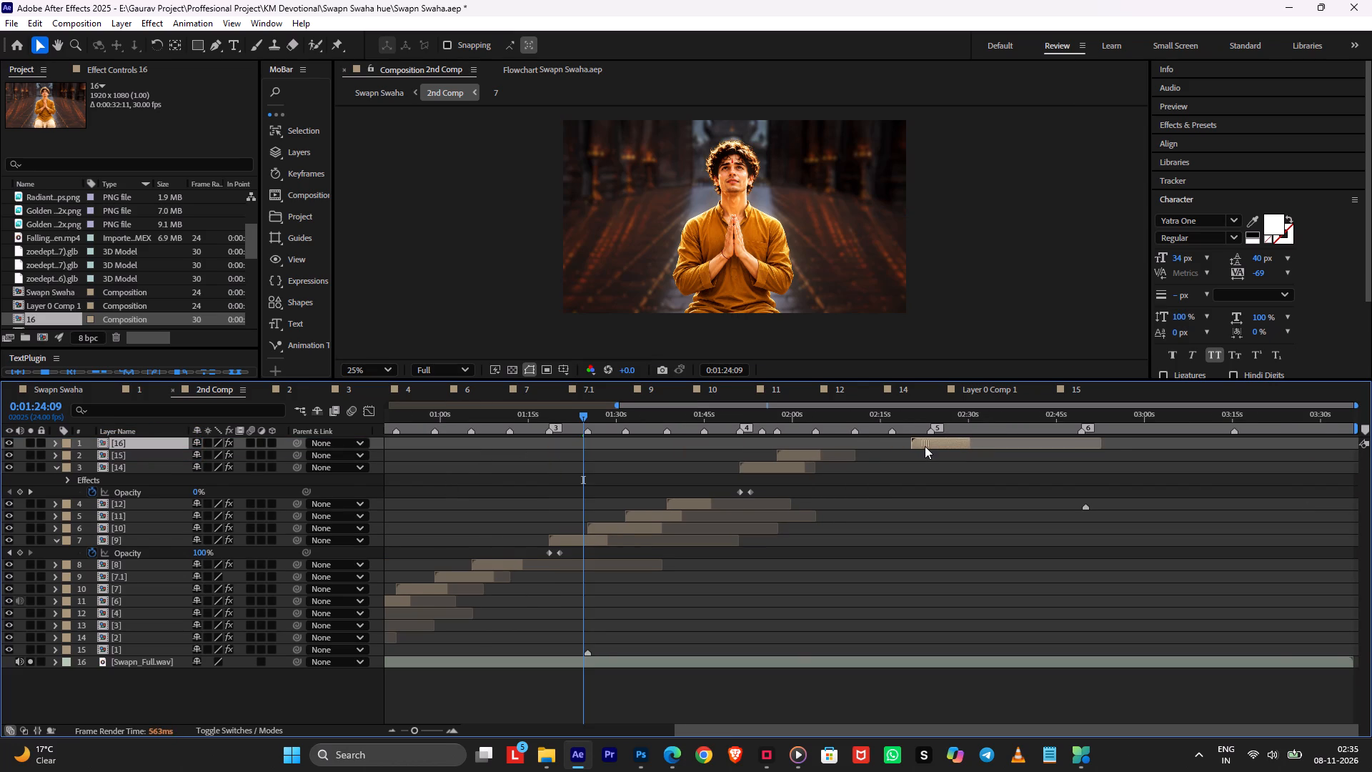
pyautogui.moveTo(925, 446); pyautogui.dragTo(870, 443)
pyautogui.moveTo(860, 420); pyautogui.dragTo(852, 418)
# Scale the scene 16 layer to 126%, play it from its start and save the project.
pyautogui.press('s')
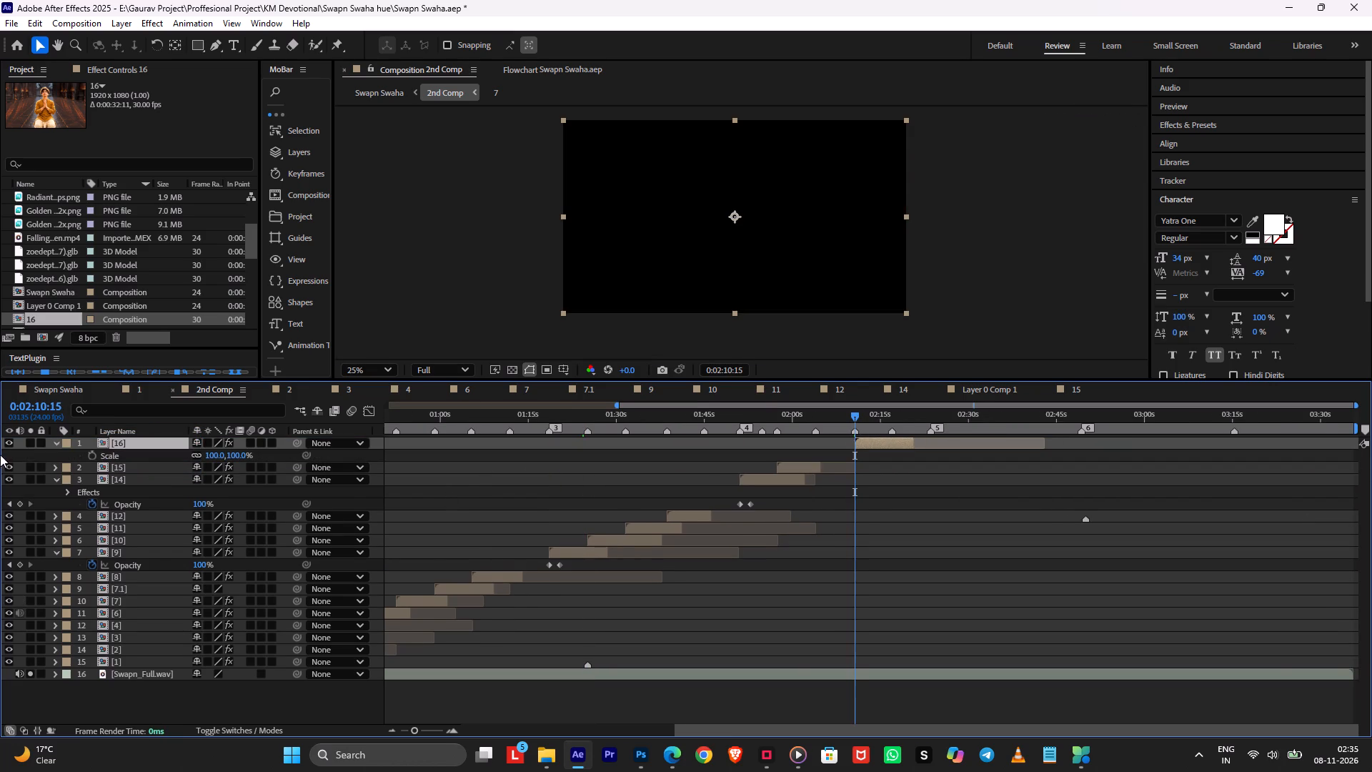
pyautogui.moveTo(214, 457); pyautogui.dragTo(232, 457)
pyautogui.press('space')
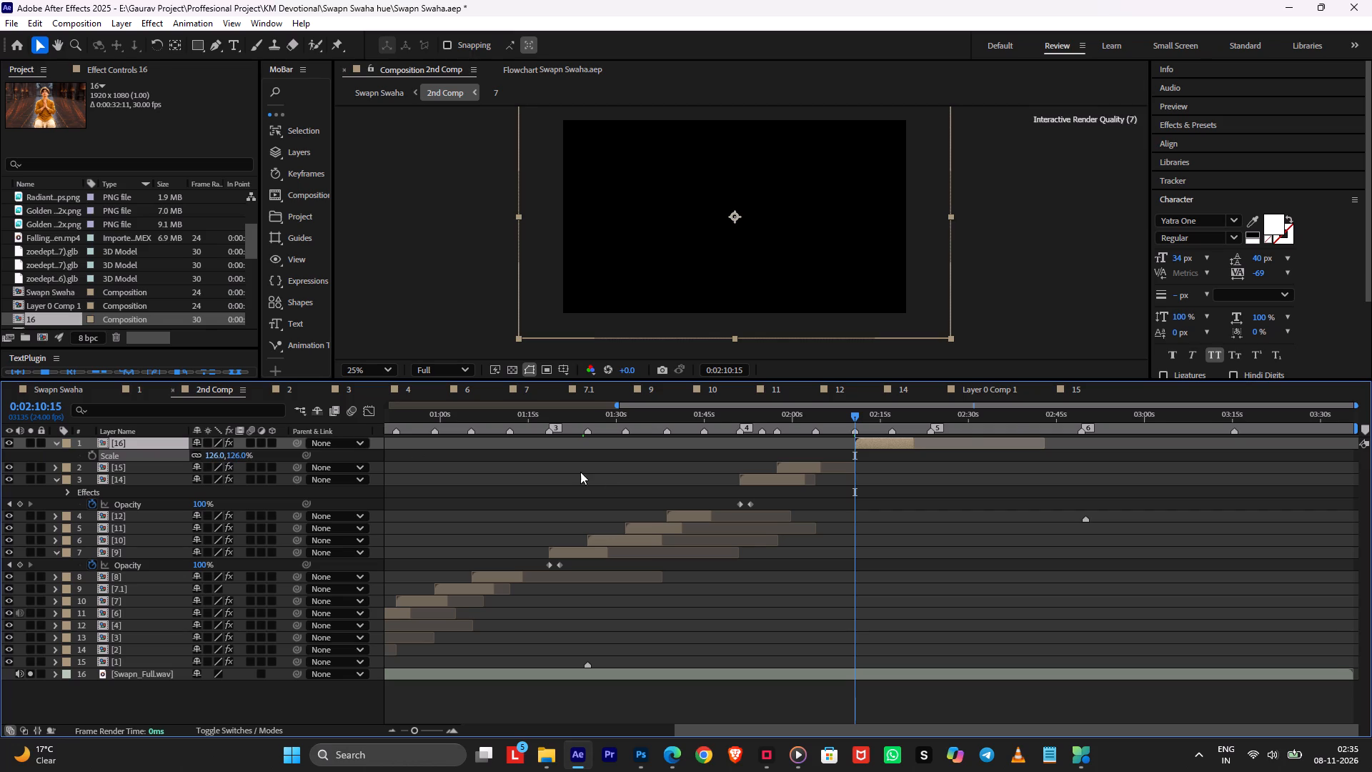
pyautogui.keyDown('alt'); pyautogui.scroll(1, 855, 462); pyautogui.keyUp('alt')
pyautogui.scroll(1, 870, 454)
pyautogui.hotkey('ctrl', 's')
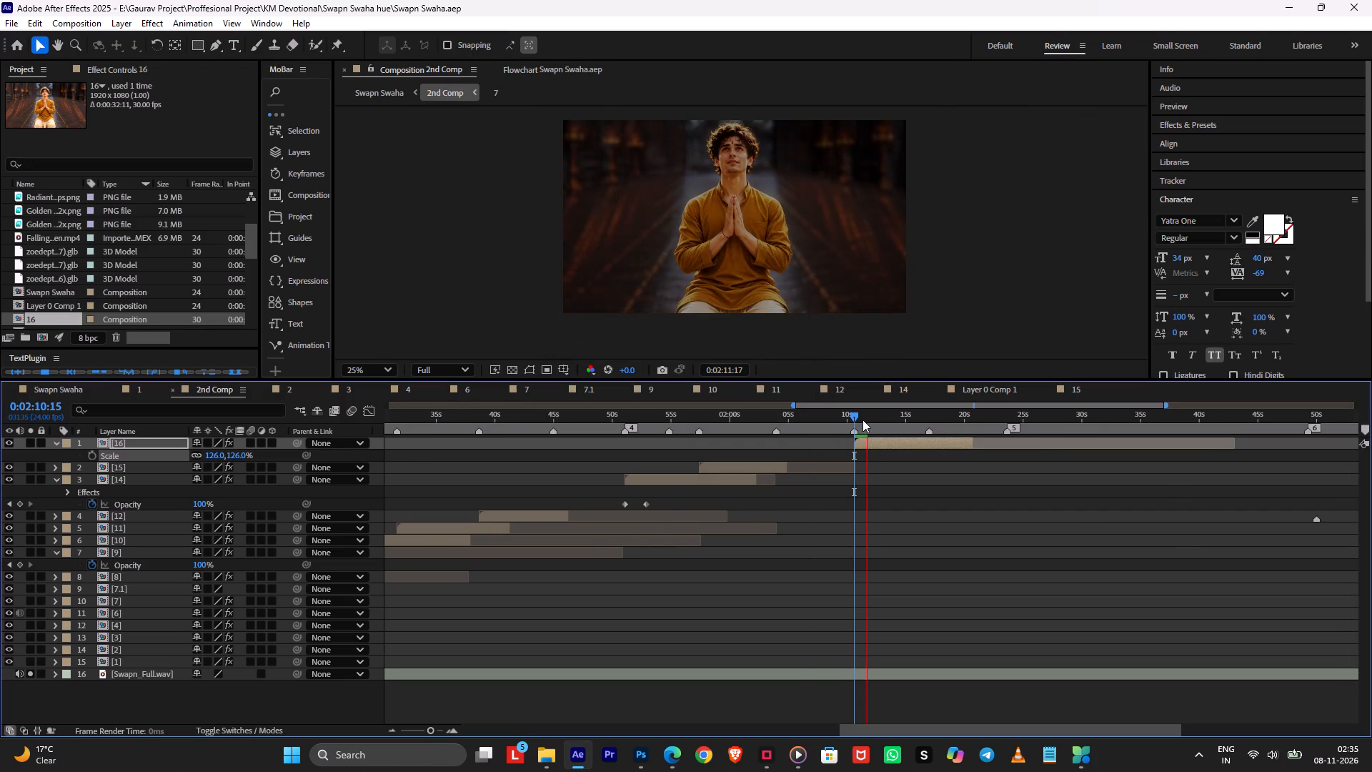
# At 0:02:13:19, nudge the enlarged scene 16 layer down in three large steps to reframe the praying man.
pyautogui.moveTo(865, 415); pyautogui.dragTo(891, 422)
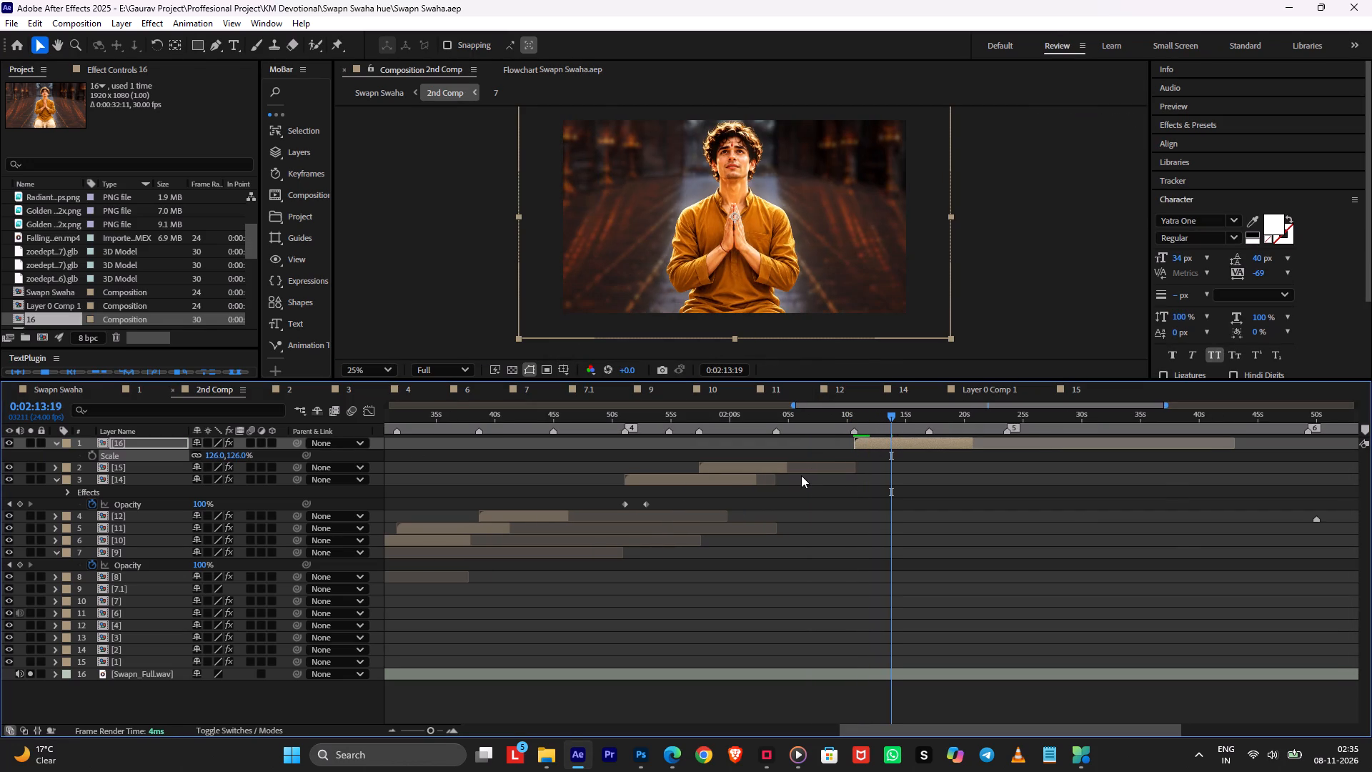
pyautogui.hotkey('shift', 'Down')
pyautogui.hotkey('shift', 'Down')
pyautogui.hotkey('shift', 'Down')
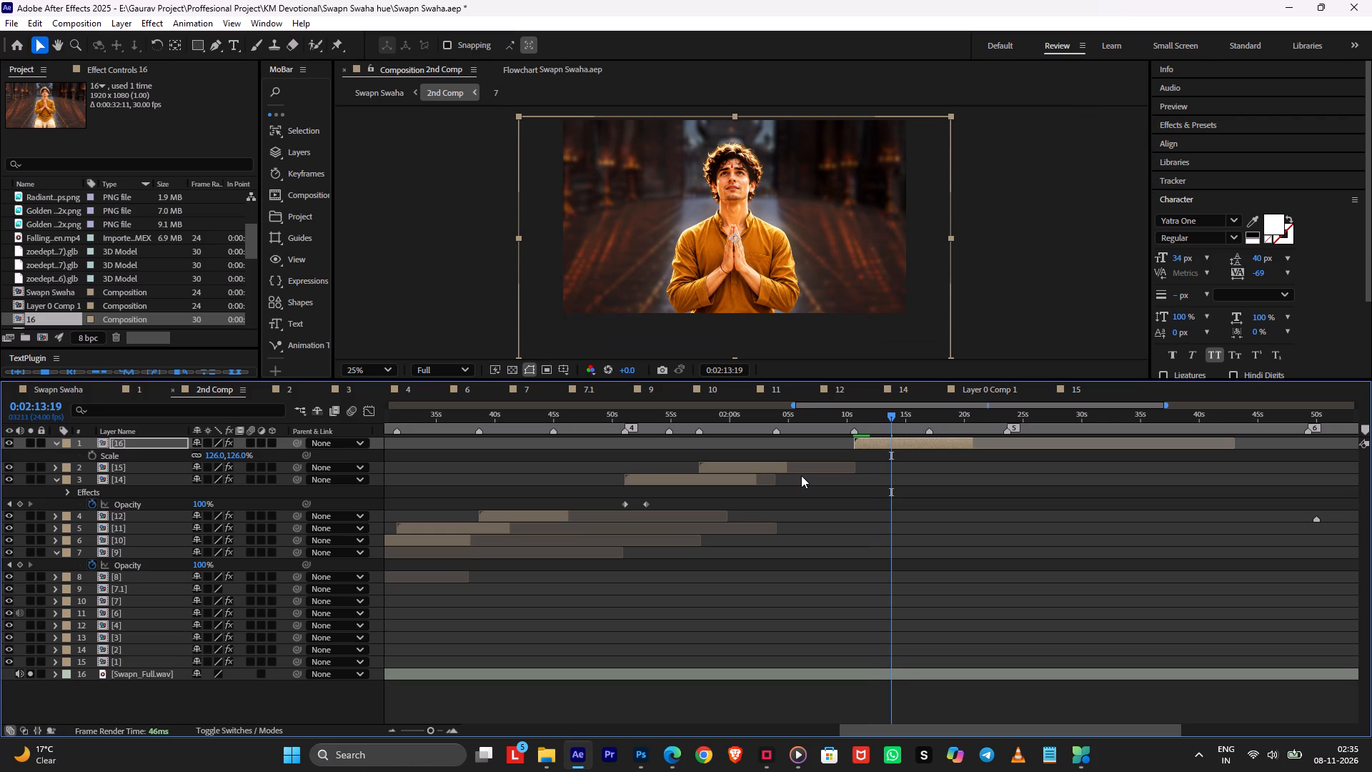
# Lower the composition's preview resolution to Quarter and play scene 16 from 0:02:10:15.
pyautogui.click(862, 417)
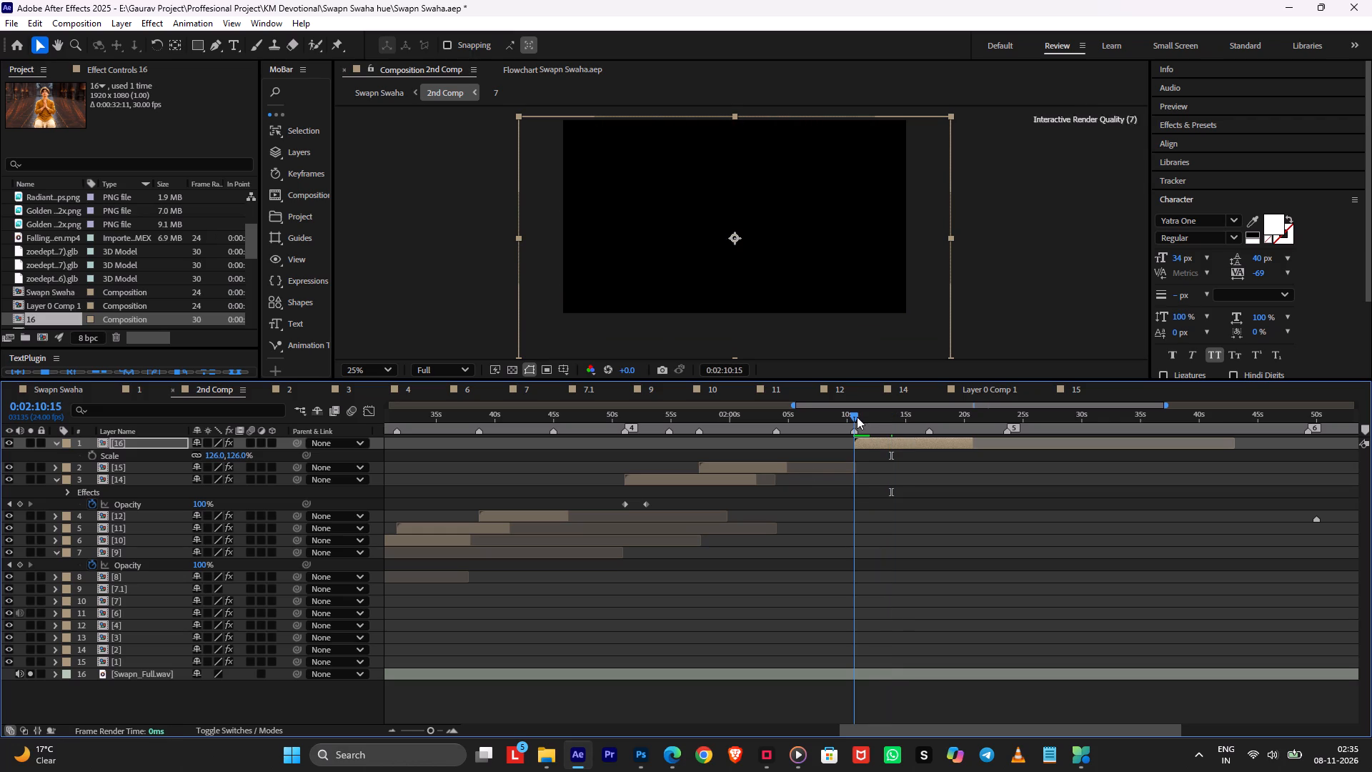
pyautogui.press('space')
pyautogui.keyDown('alt'); pyautogui.scroll(2, 865, 446); pyautogui.keyUp('alt')
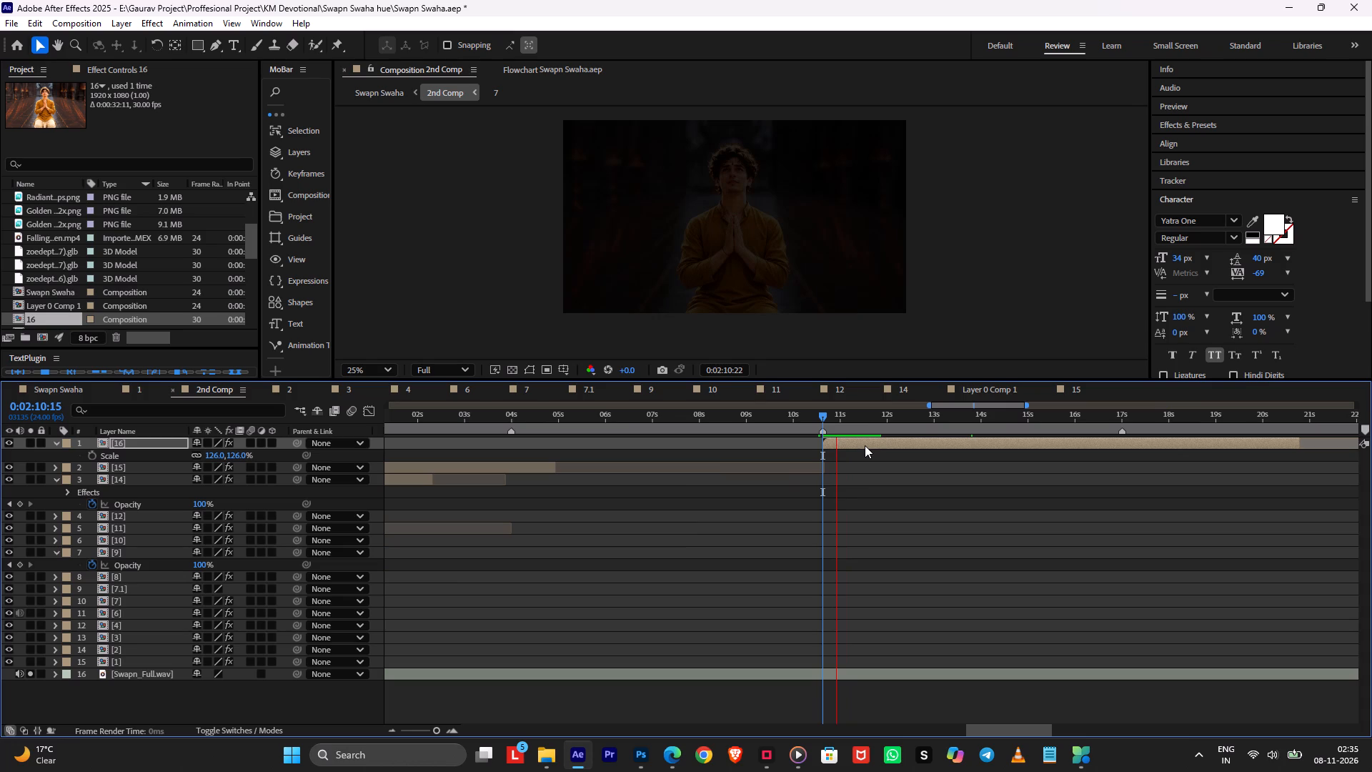
pyautogui.click(903, 420)
pyautogui.click(460, 365)
pyautogui.moveTo(837, 414); pyautogui.dragTo(830, 414)
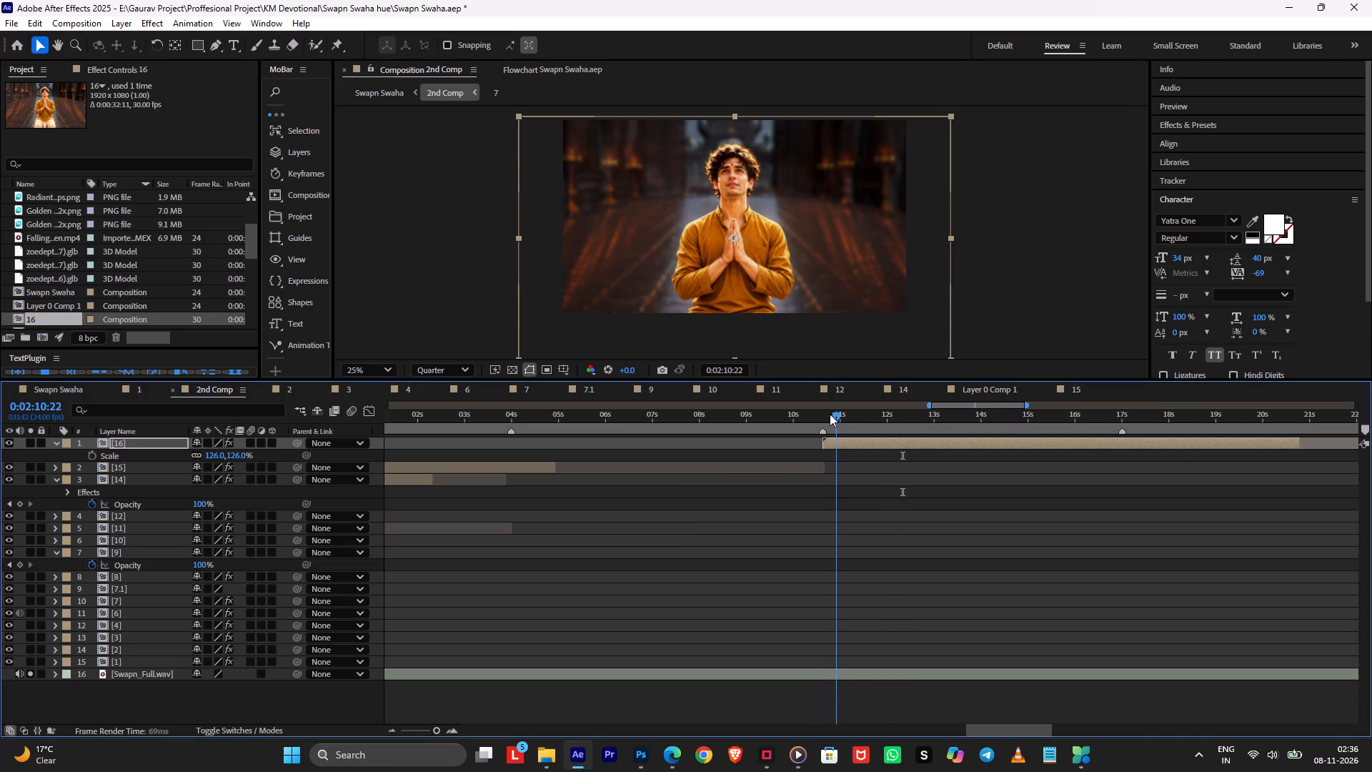
pyautogui.moveTo(830, 414); pyautogui.dragTo(815, 419)
pyautogui.press('space')
pyautogui.press('space')
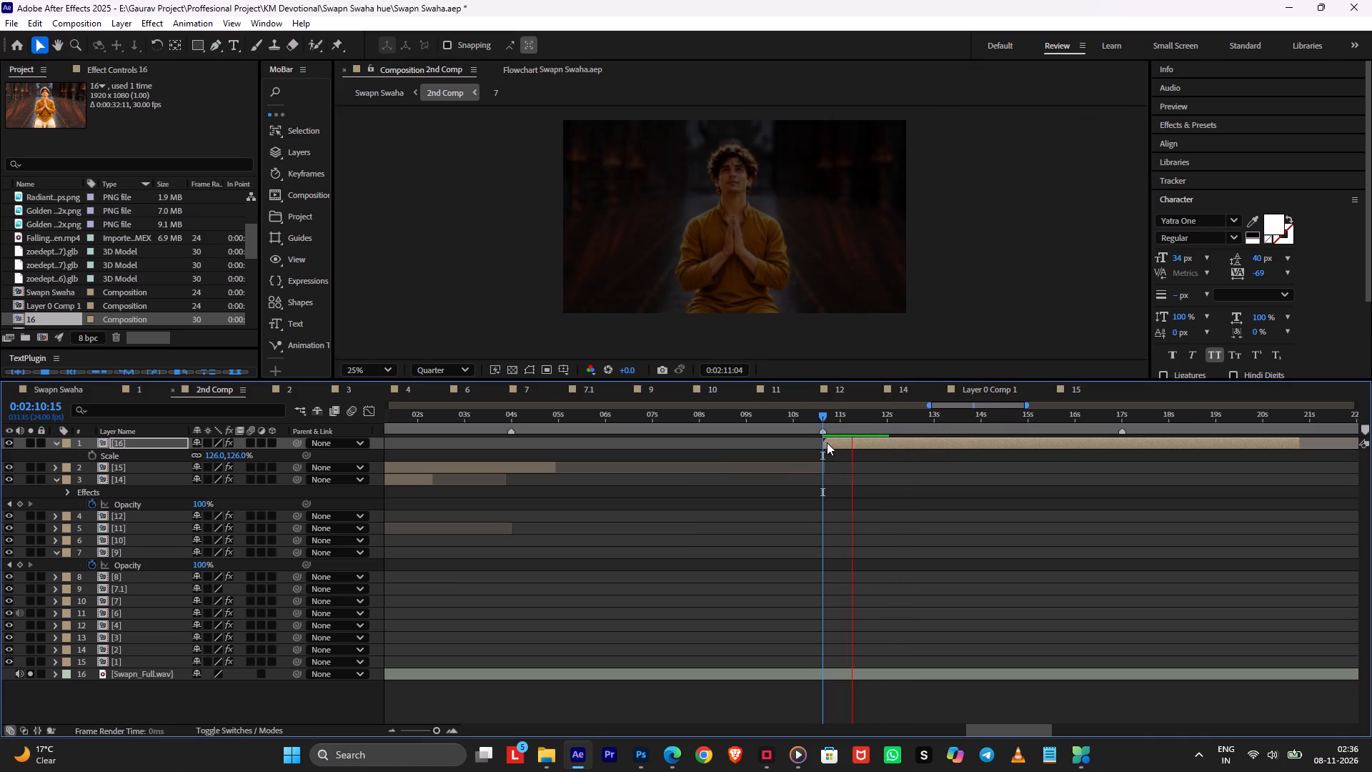
# In comp 16, shift both Null 1 Position keyframes together, making the first one at 0:00:13:23 read 960, 432, 1211.
pyautogui.doubleClick(824, 442)
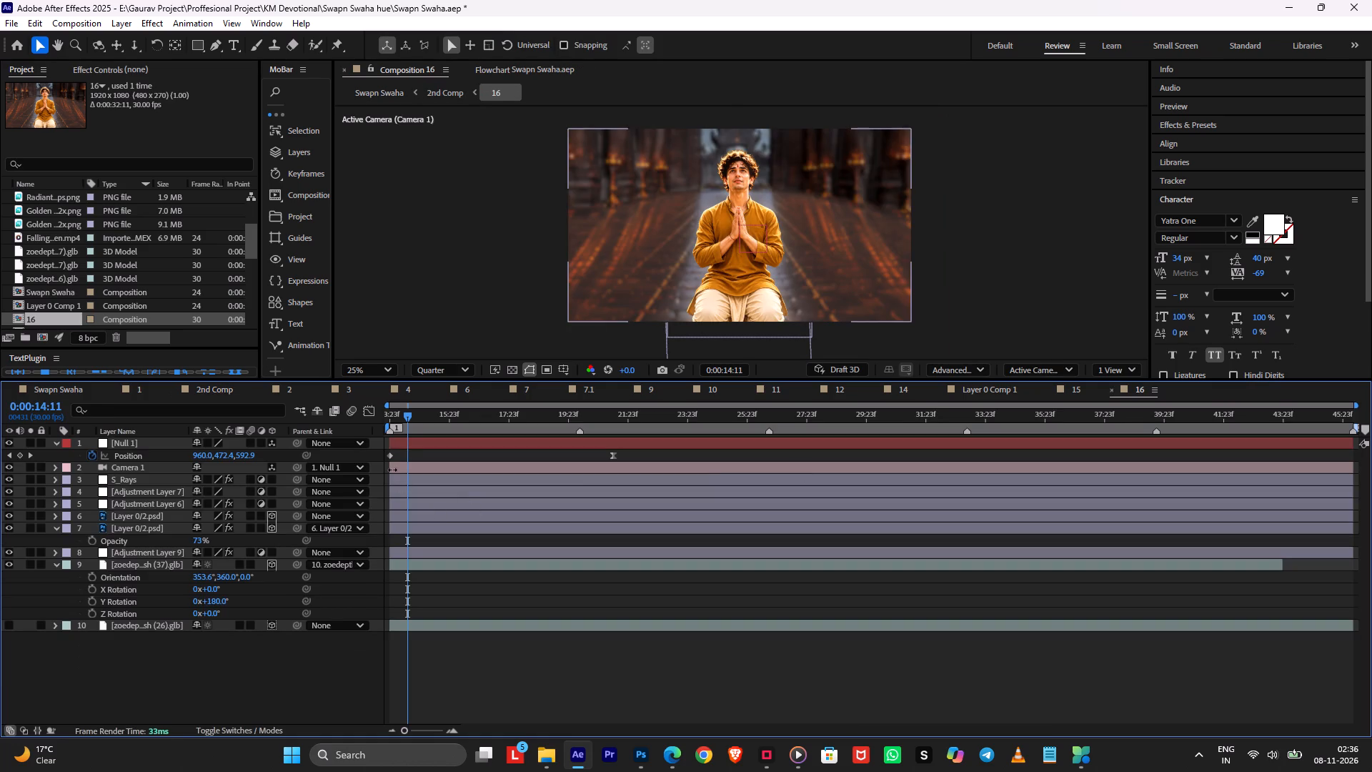
pyautogui.moveTo(400, 420); pyautogui.dragTo(357, 425)
pyautogui.click(144, 457)
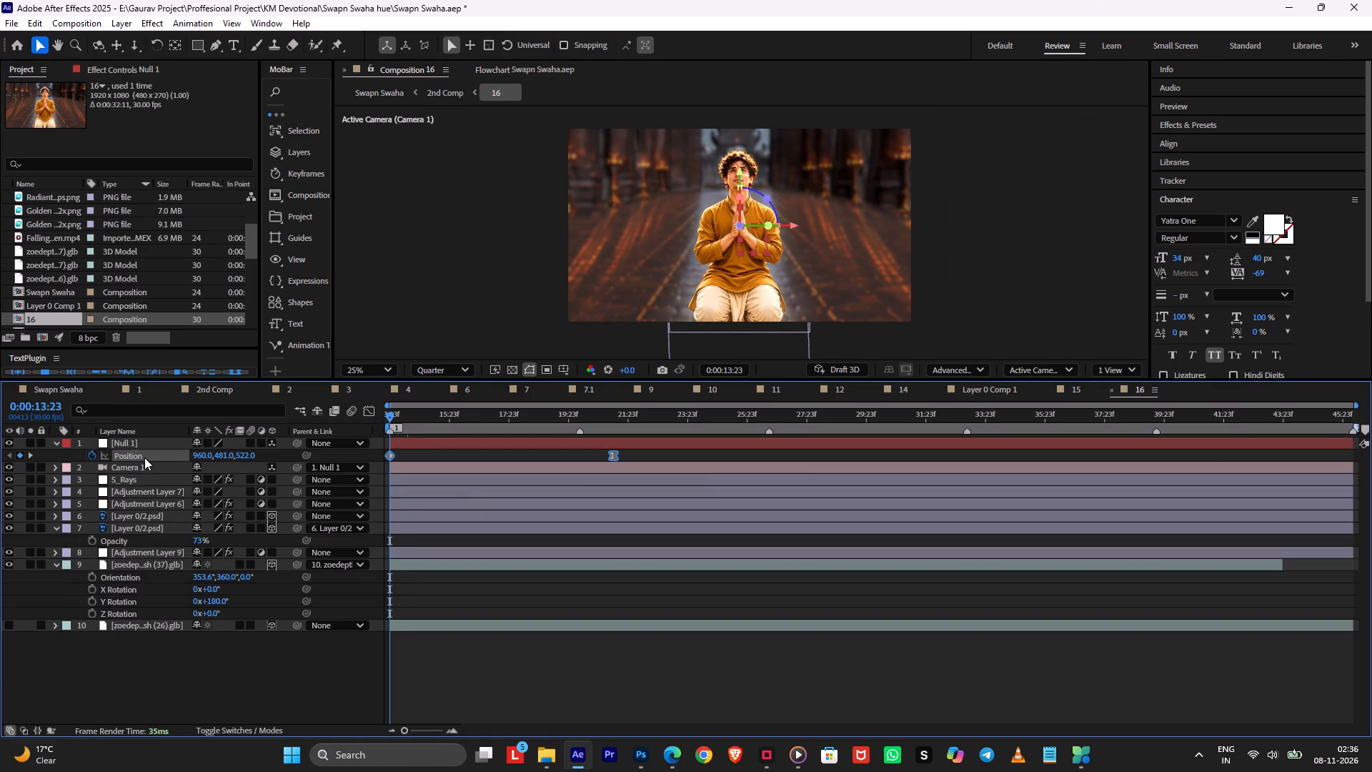
pyautogui.moveTo(242, 457); pyautogui.dragTo(394, 457)
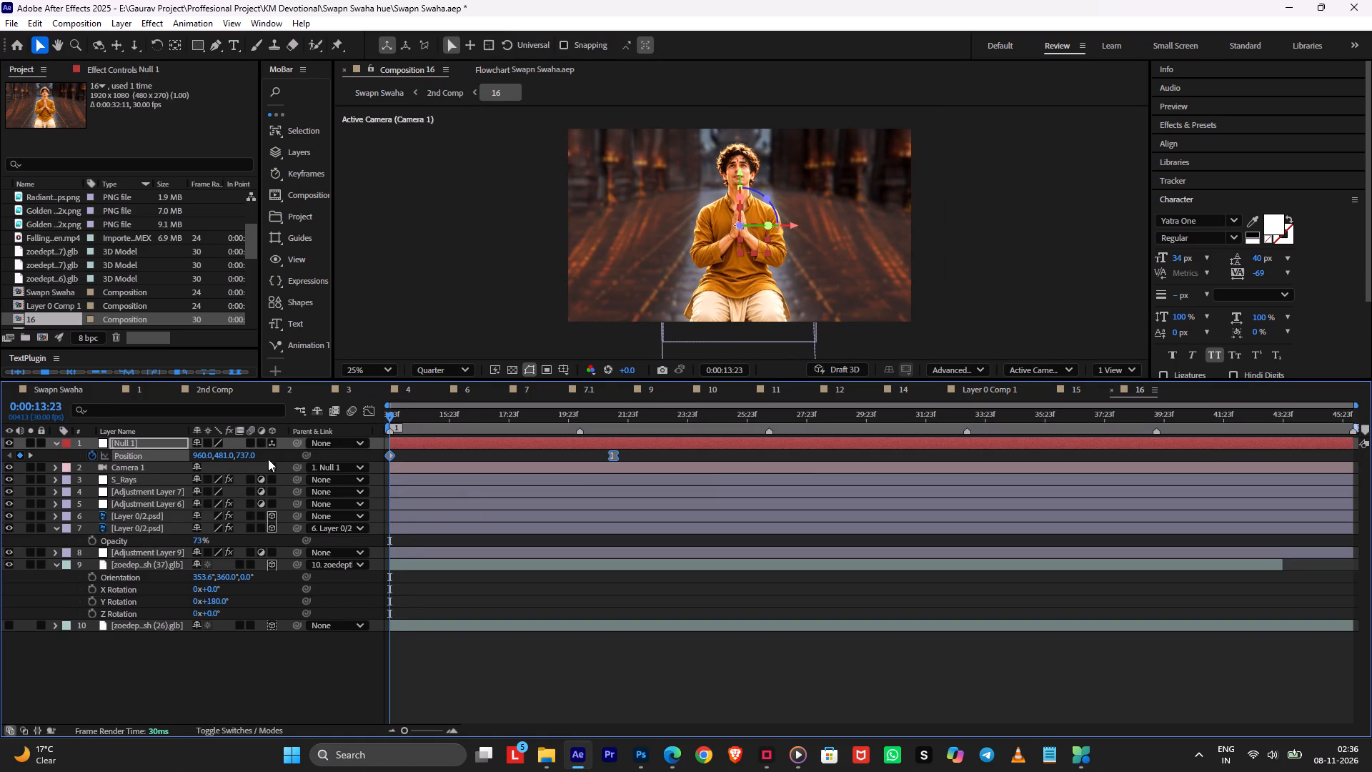
pyautogui.moveTo(217, 451); pyautogui.dragTo(181, 463)
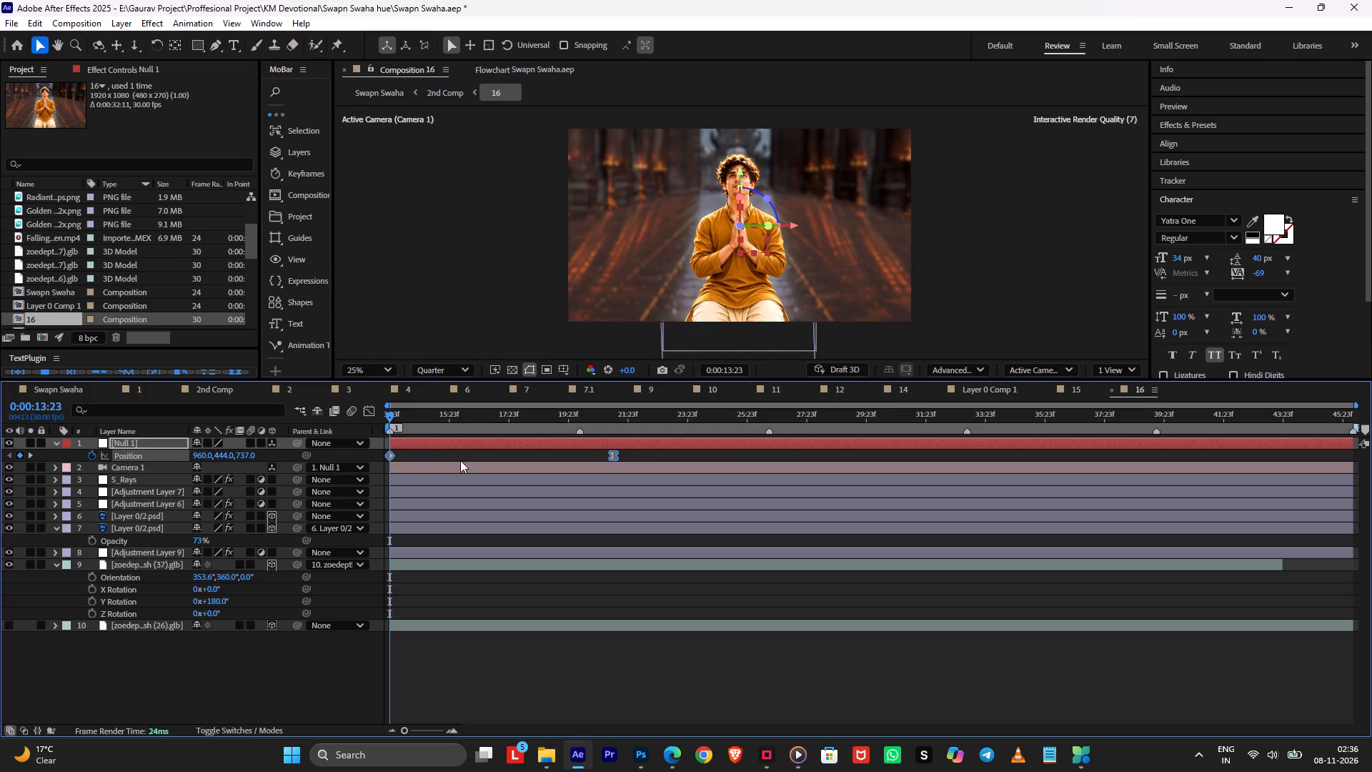
pyautogui.moveTo(244, 457); pyautogui.dragTo(569, 443)
pyautogui.moveTo(225, 455); pyautogui.dragTo(208, 463)
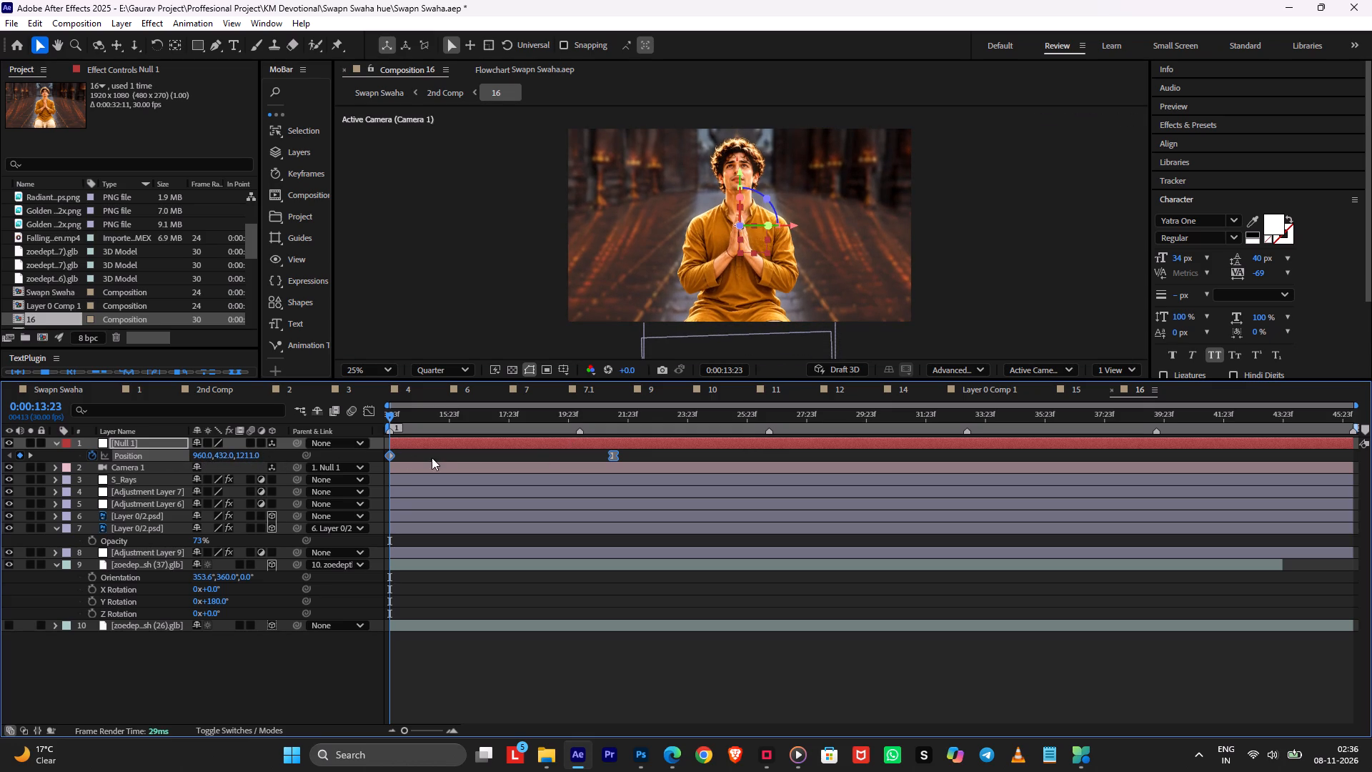
pyautogui.click(432, 457)
# Scrub comp 16's camera move, switch through 2nd Comp to the Swapn Swaha comp and save the project.
pyautogui.moveTo(427, 416); pyautogui.dragTo(616, 427)
pyautogui.press('Tab')
pyautogui.click(553, 430)
pyautogui.press('Tab')
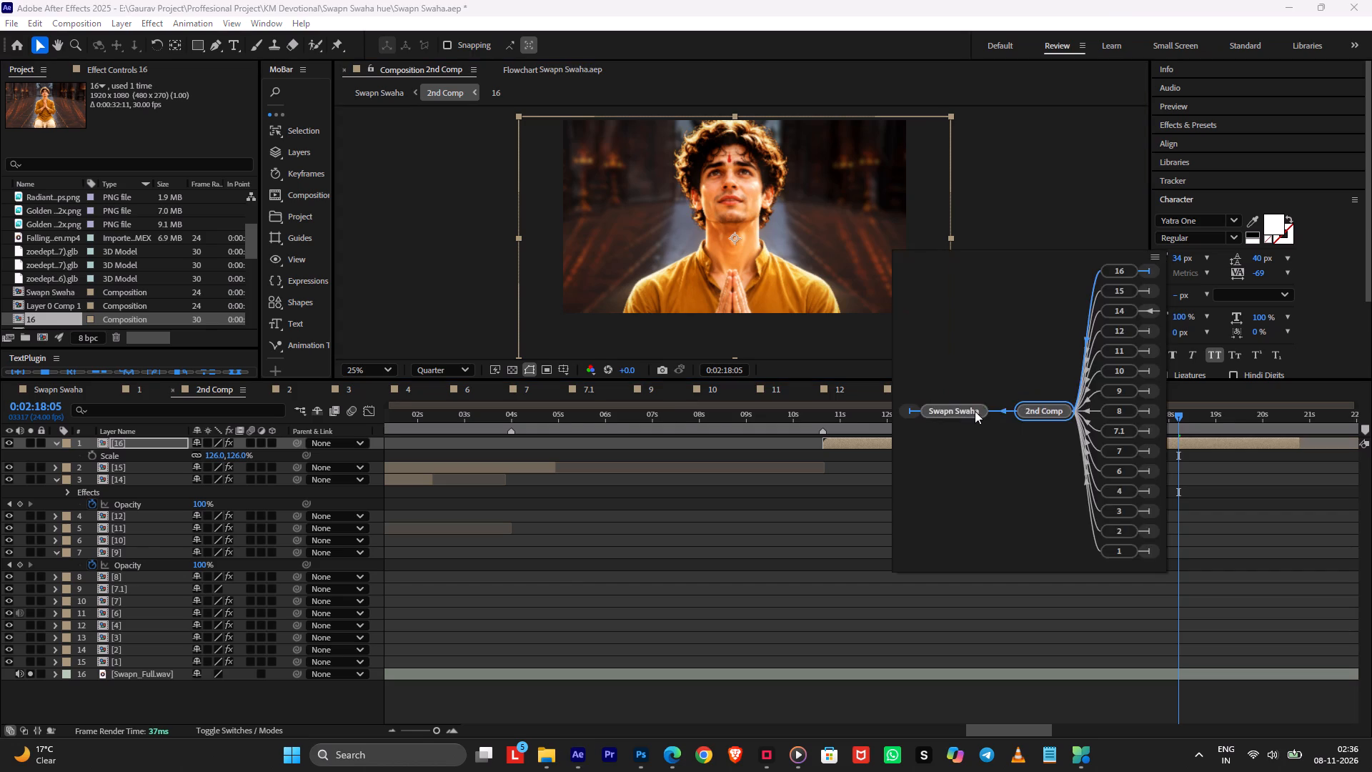
pyautogui.click(973, 411)
pyautogui.hotkey('ctrl', 's')
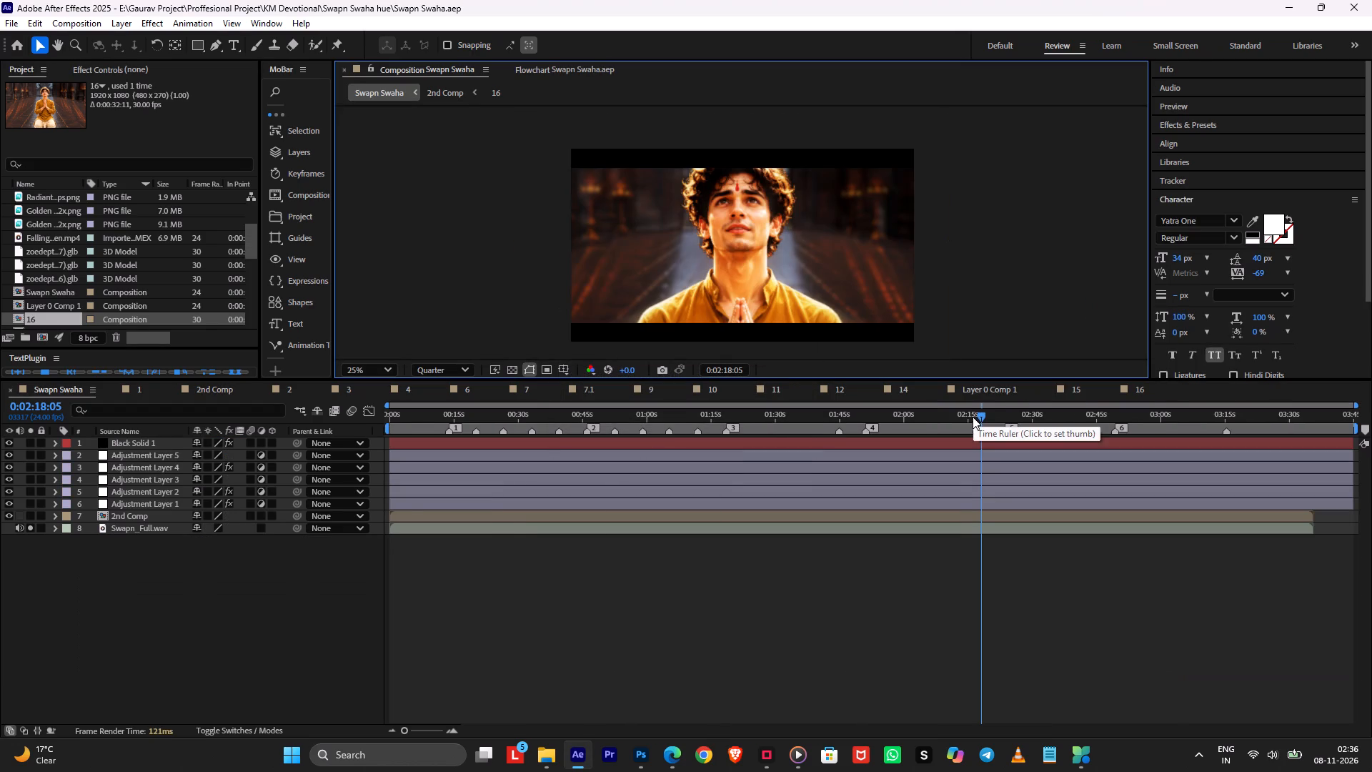
# Reopen 2nd Comp and play the adjusted scene 16 from 0:02:10:15 to review the camera move.
pyautogui.doubleClick(958, 516)
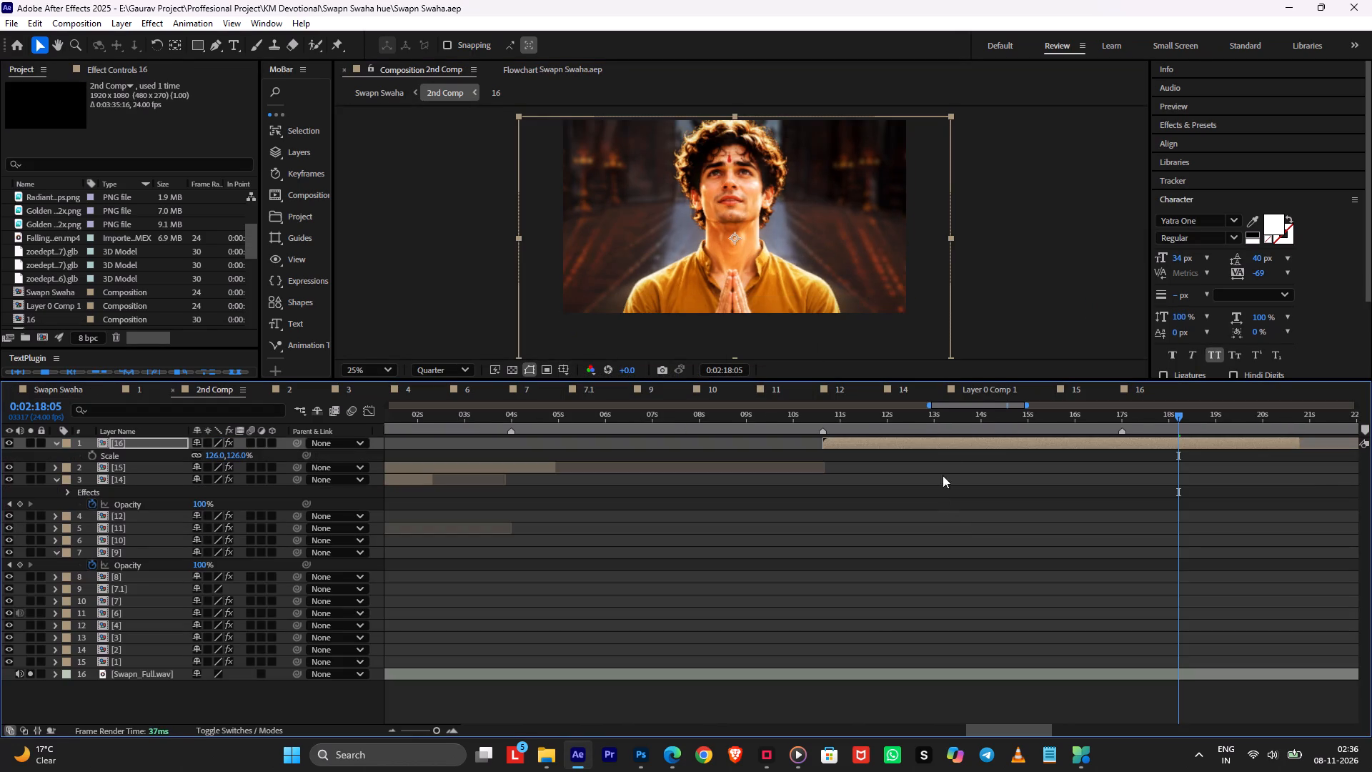
pyautogui.moveTo(967, 420); pyautogui.dragTo(817, 430)
pyautogui.press('space')
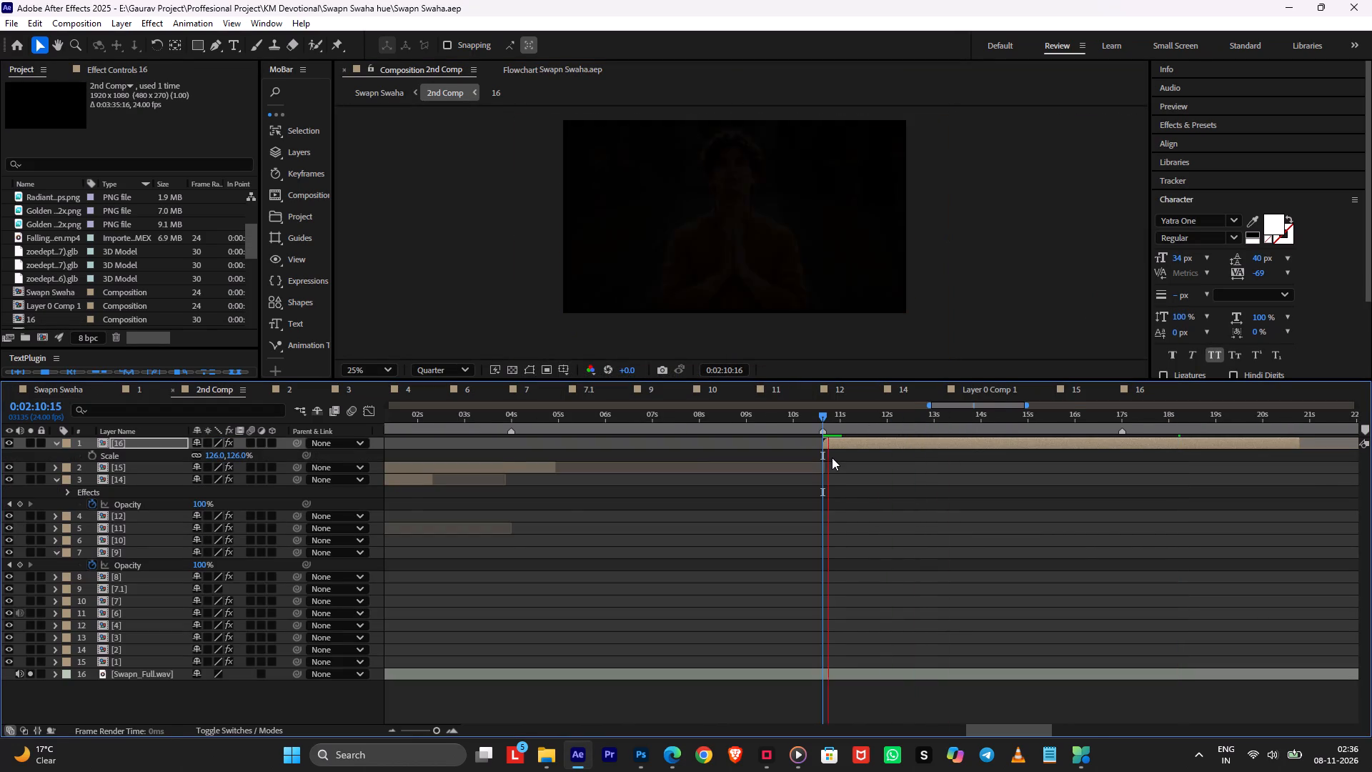
pyautogui.keyDown('alt'); pyautogui.scroll(-1, 832, 457); pyautogui.keyUp('alt')
pyautogui.moveTo(982, 475); pyautogui.dragTo(857, 477, button='middle')
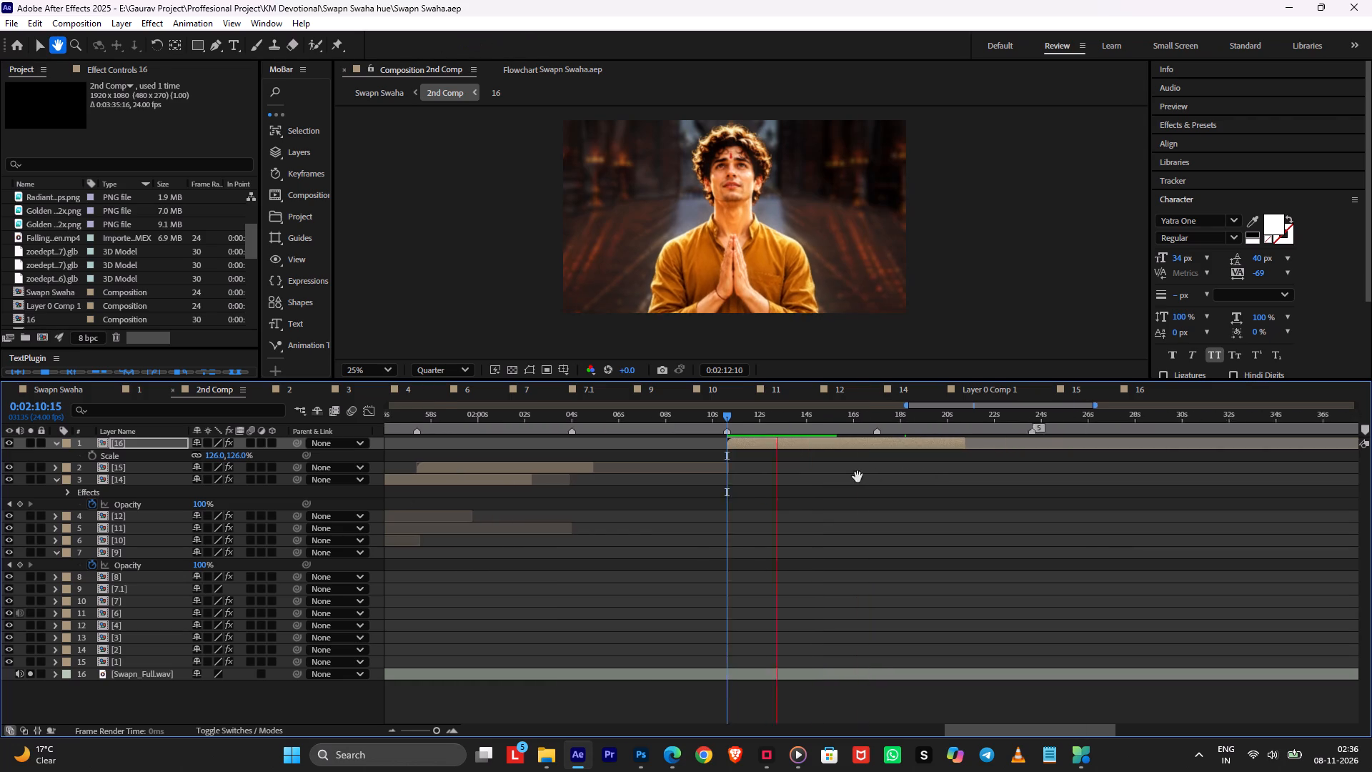
pyautogui.moveTo(857, 477); pyautogui.dragTo(710, 491, button='middle')
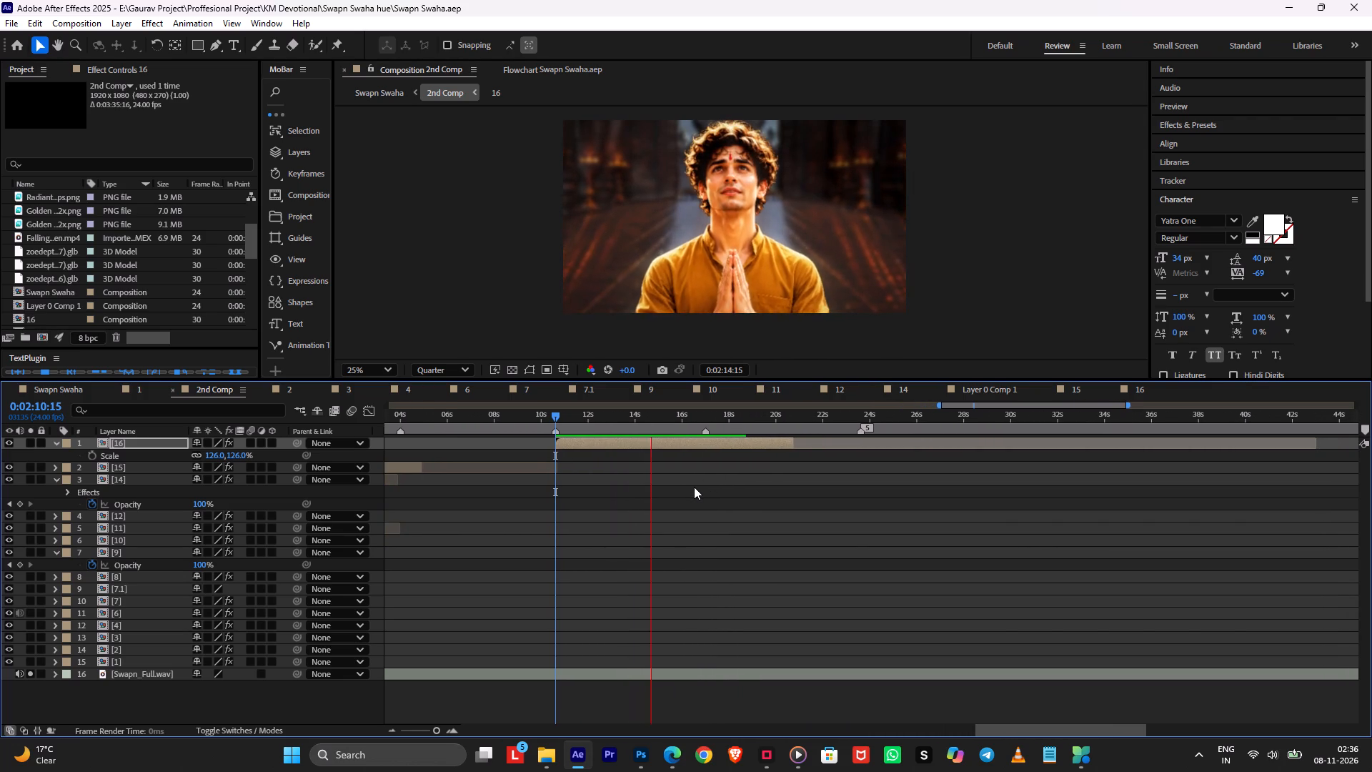
pyautogui.keyDown('alt'); pyautogui.scroll(-1, 695, 480); pyautogui.keyUp('alt')
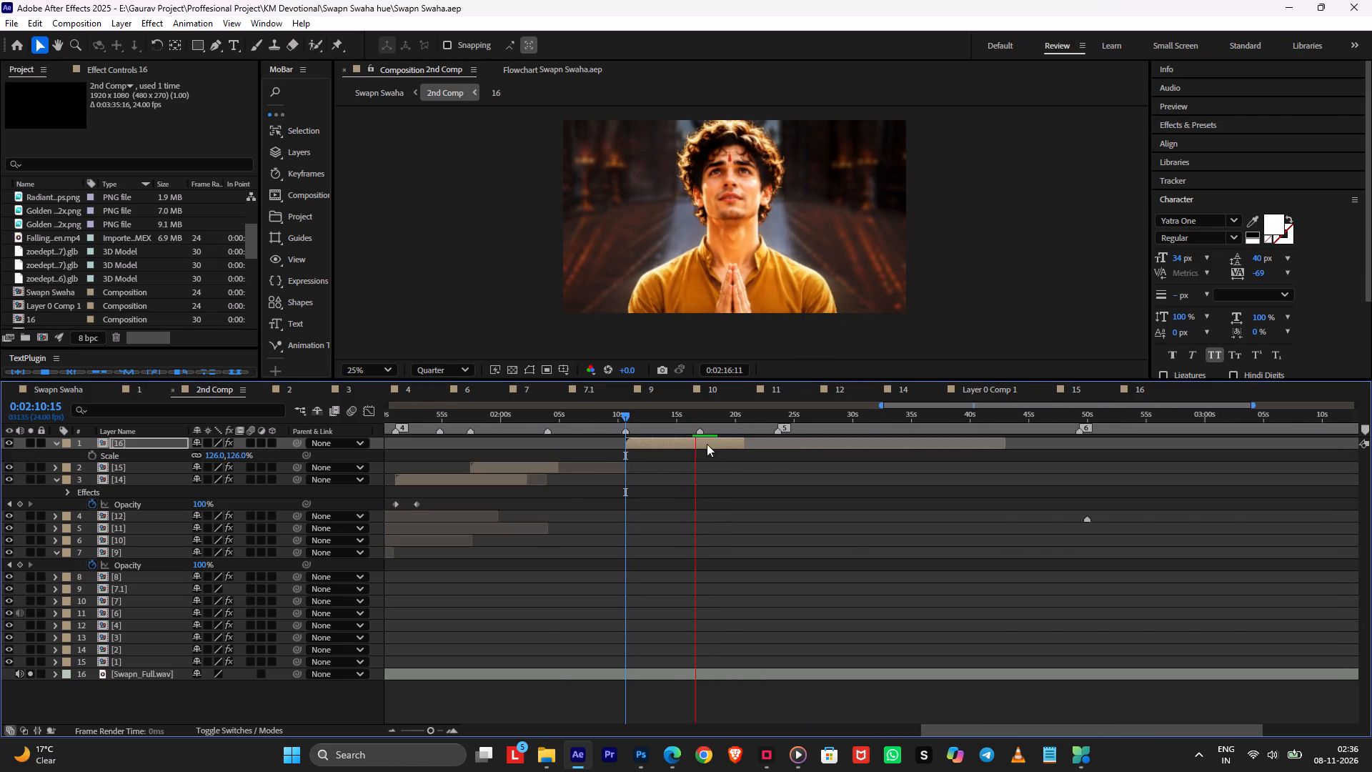
pyautogui.moveTo(707, 411); pyautogui.dragTo(682, 421)
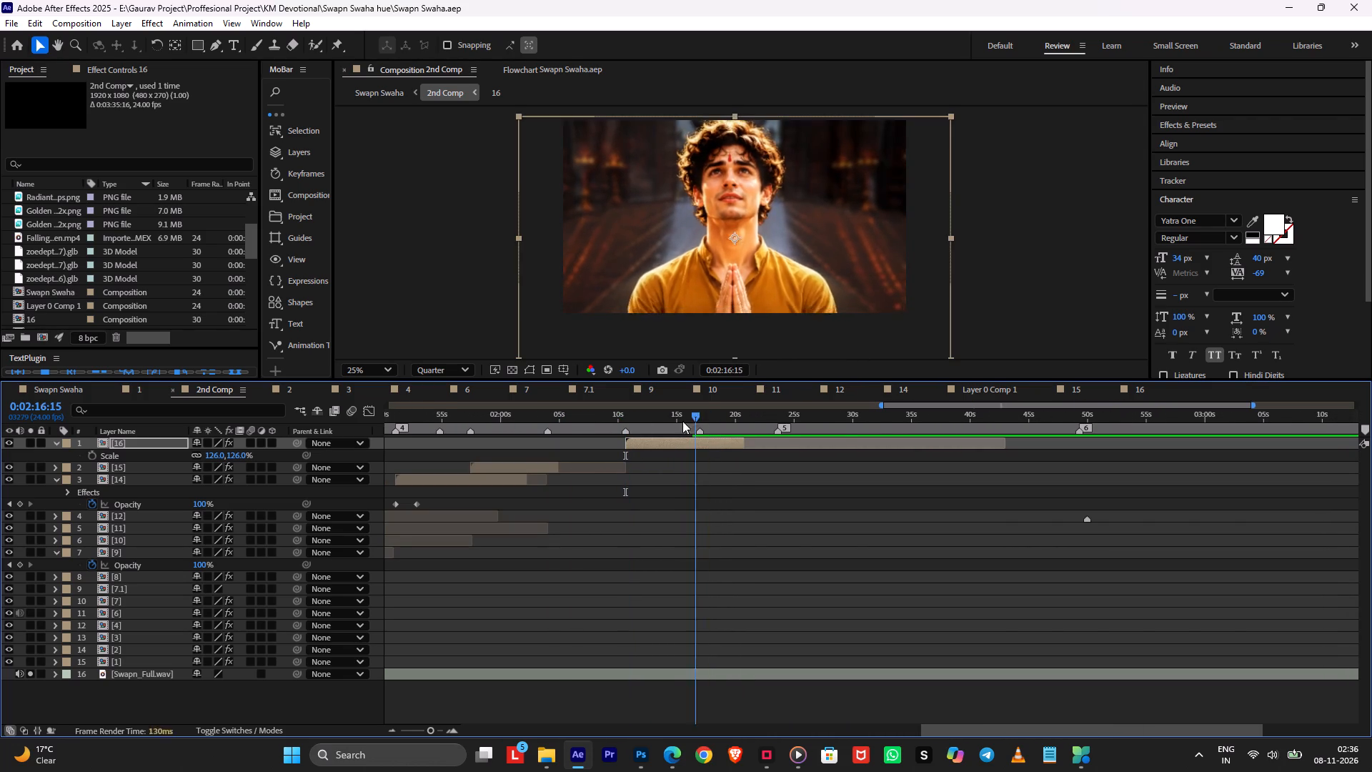
pyautogui.moveTo(682, 421); pyautogui.dragTo(542, 433)
pyautogui.press('space')
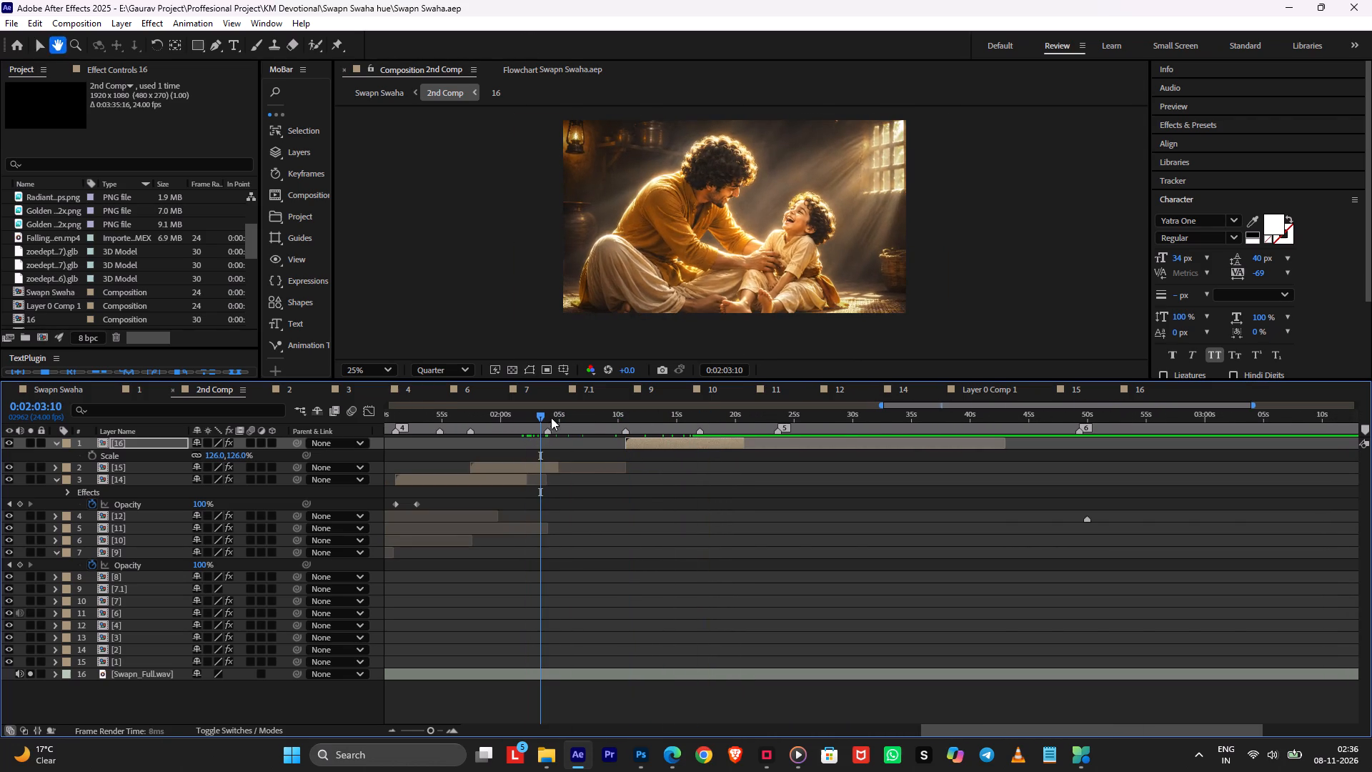